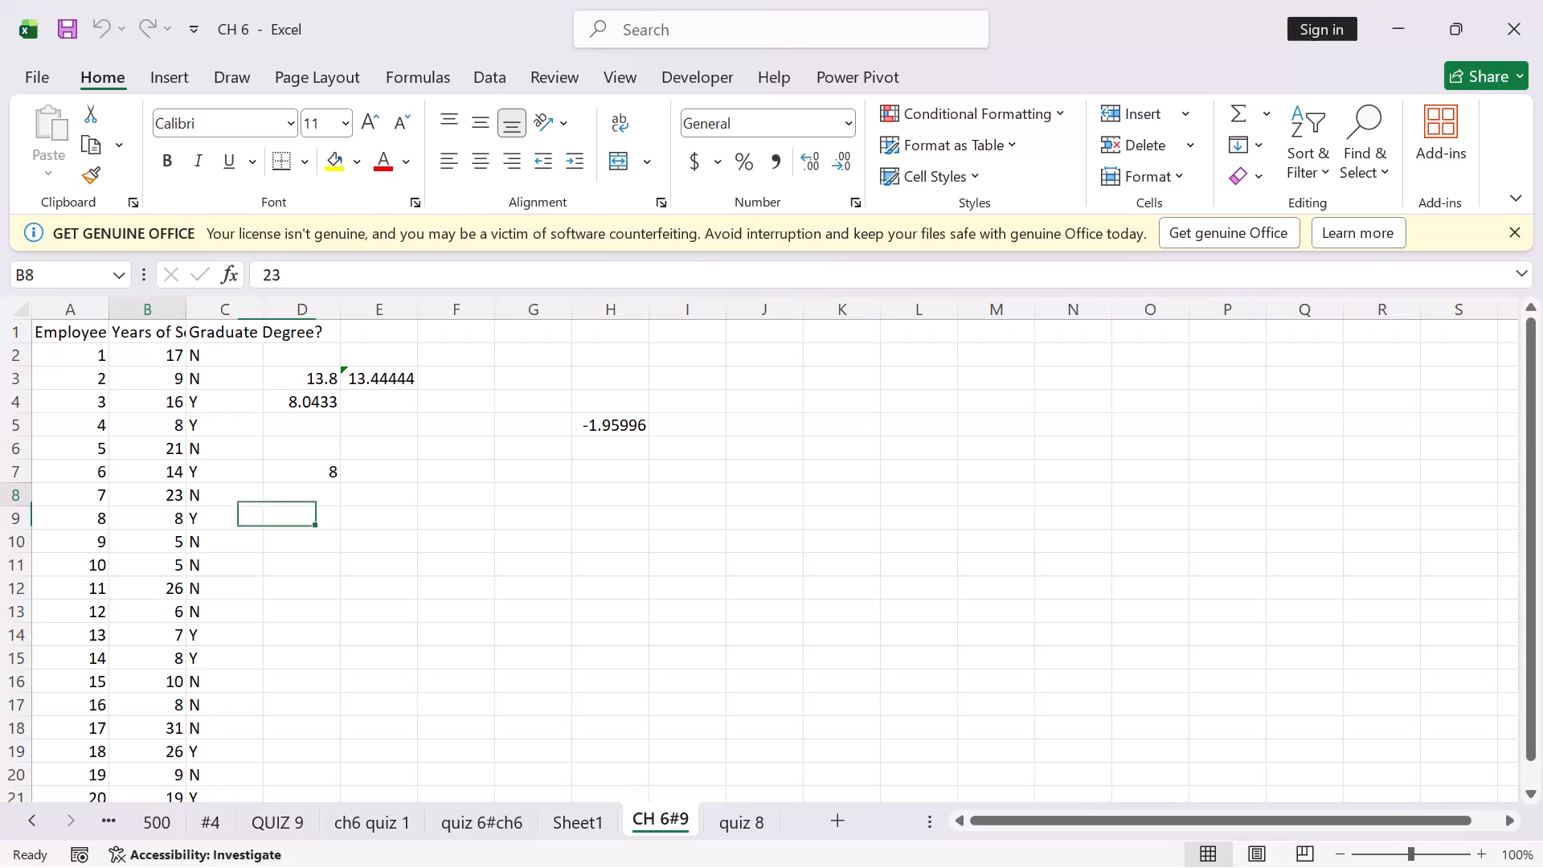
# Re-enter the criterion of the COUNTIF formula in cell D7 as "y".
pyautogui.doubleClick(315, 455)
pyautogui.click(399, 563)
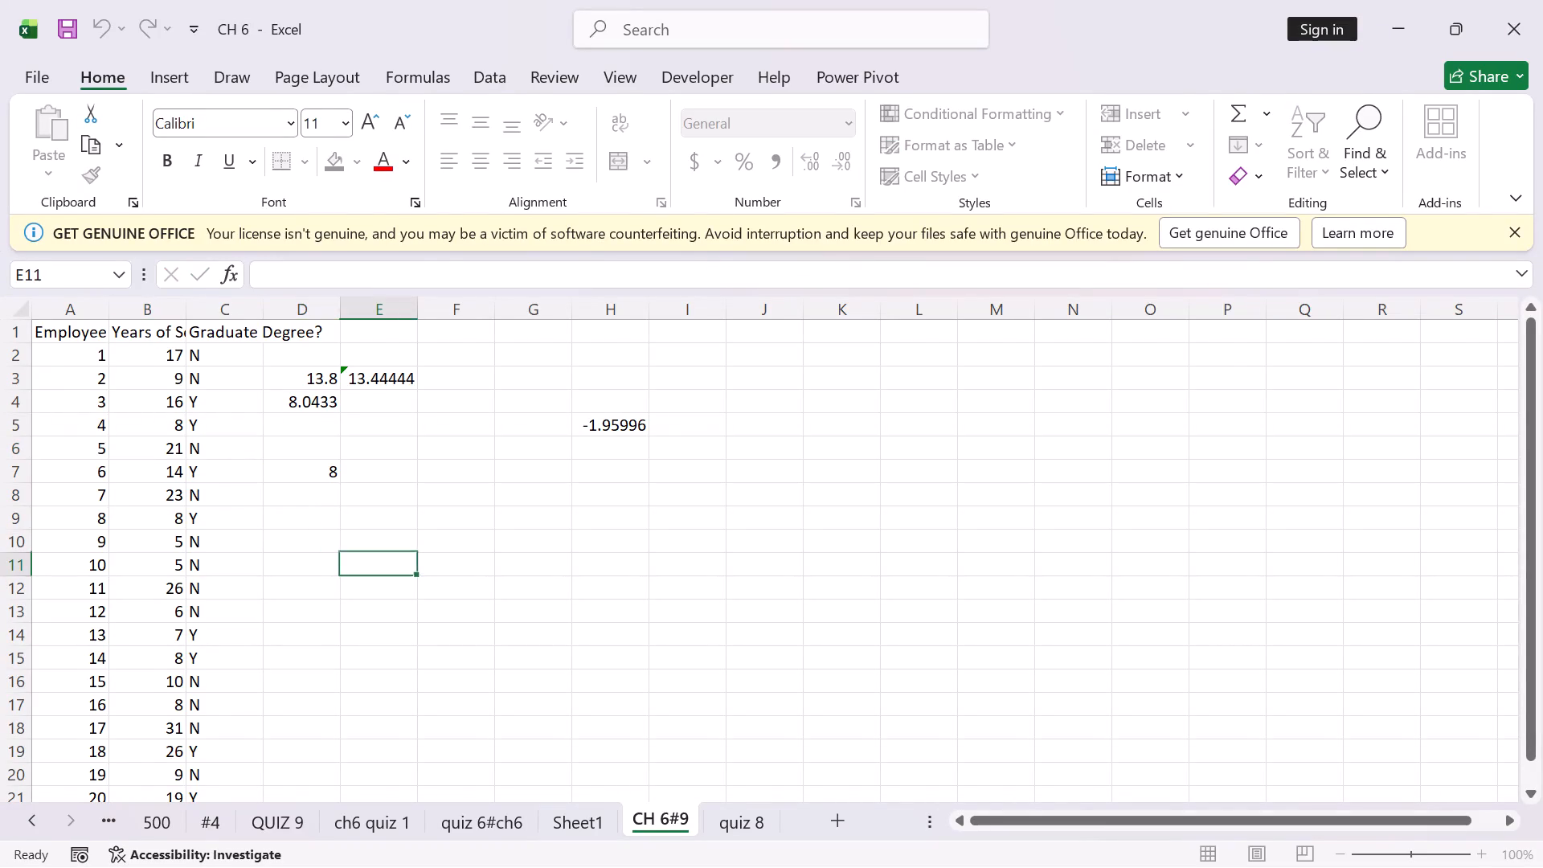
pyautogui.click(335, 473)
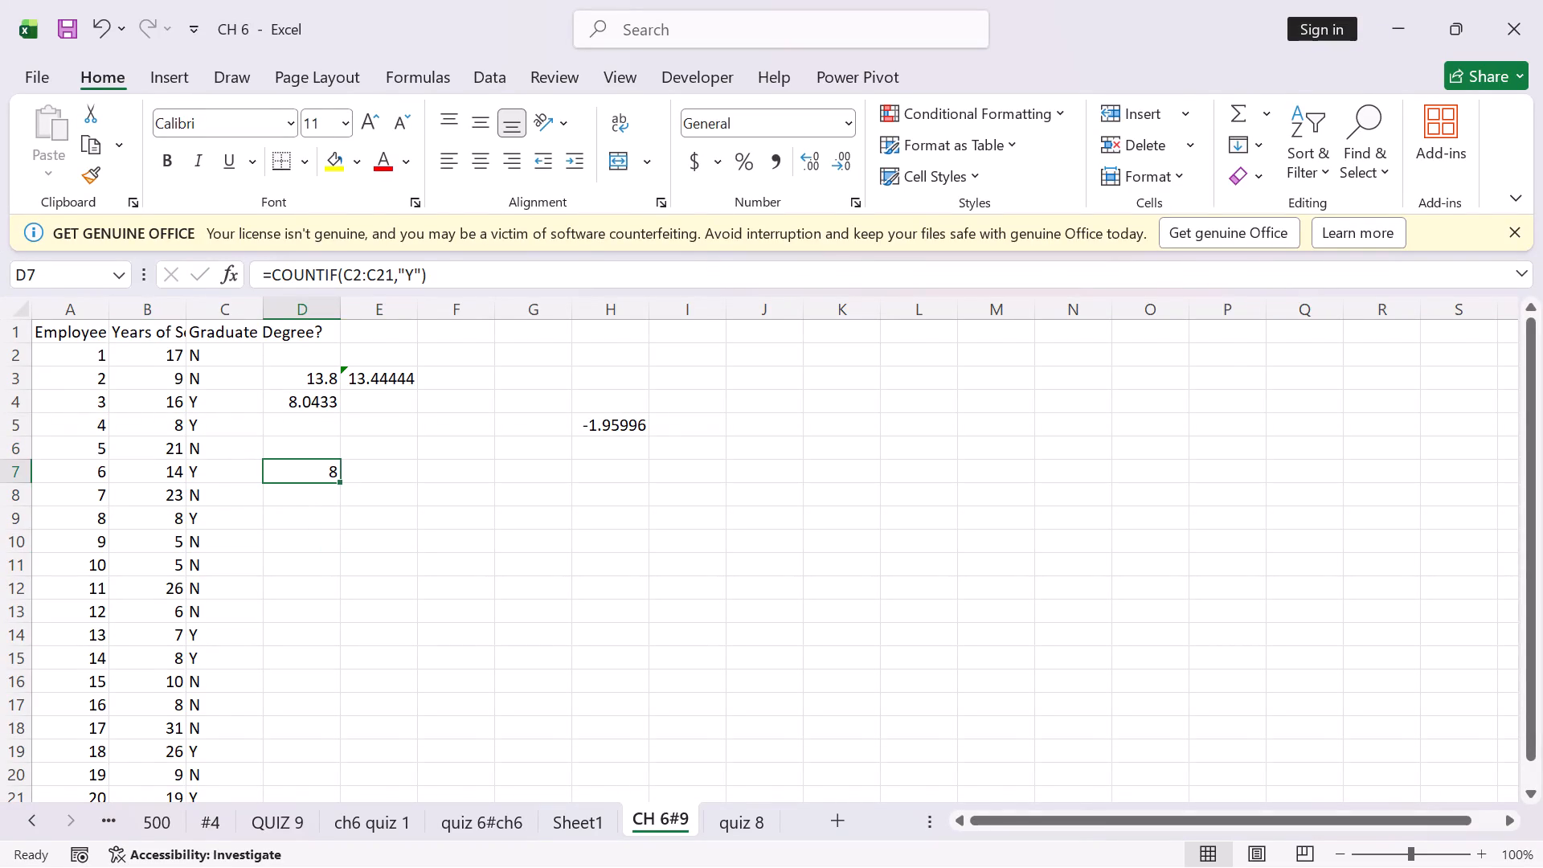
pyautogui.doubleClick(334, 471)
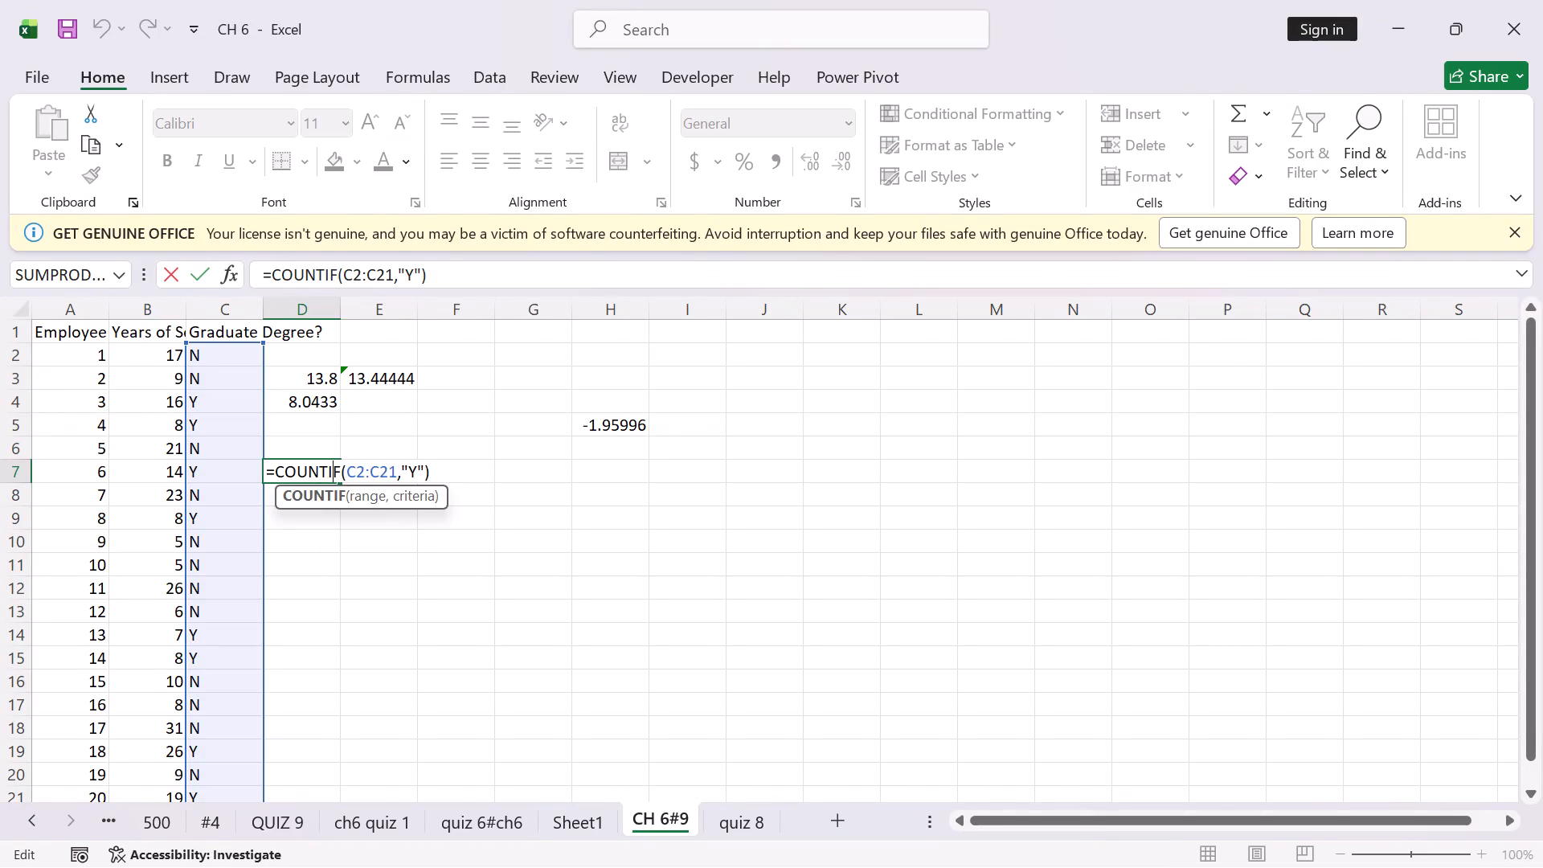
pyautogui.click(414, 470)
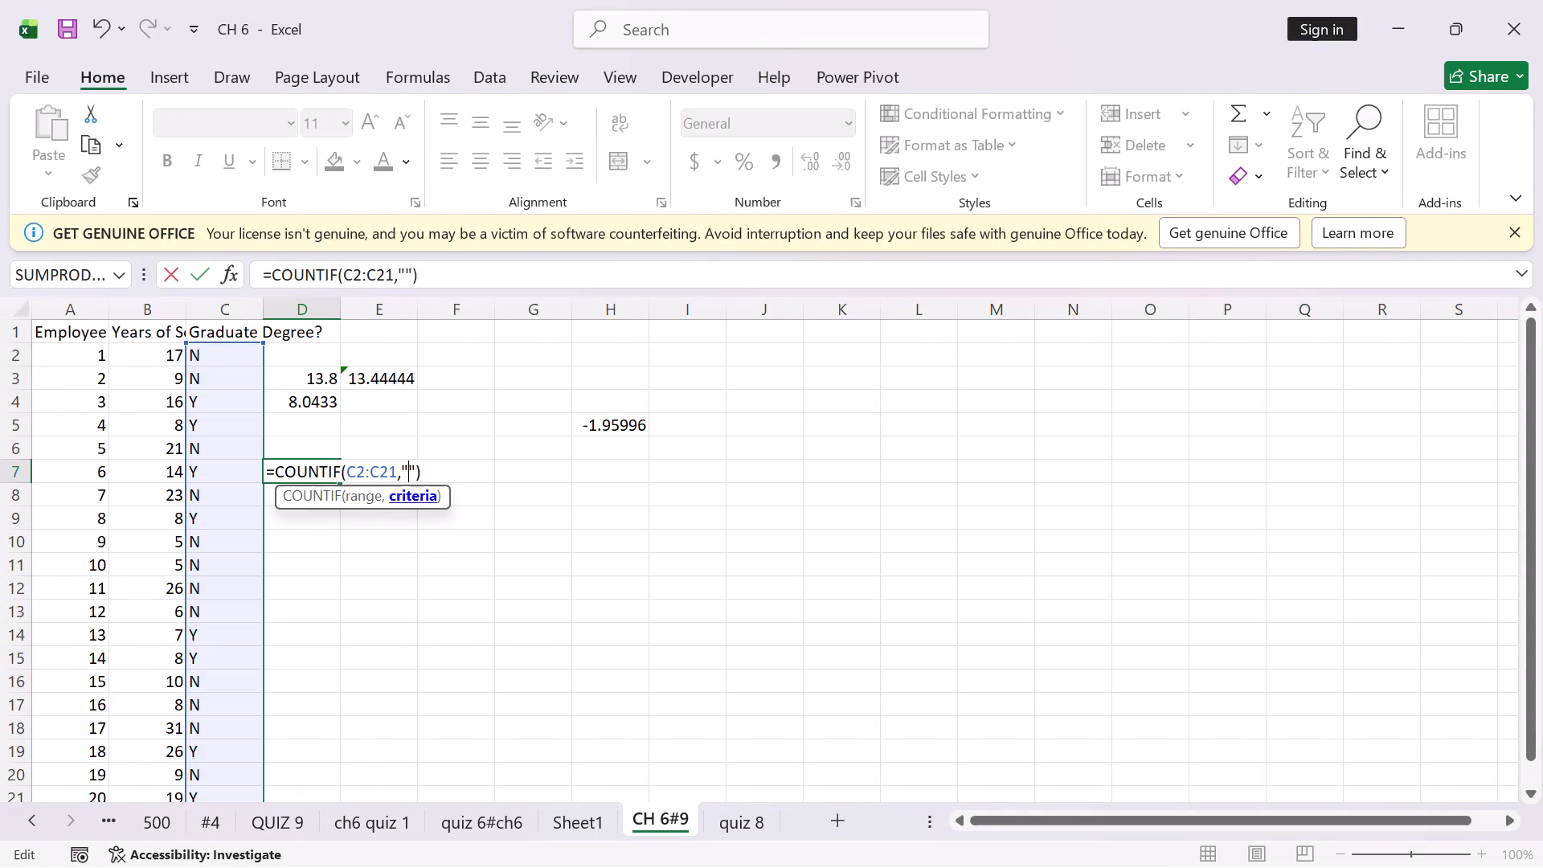
pyautogui.press('y')
pyautogui.press('Return')
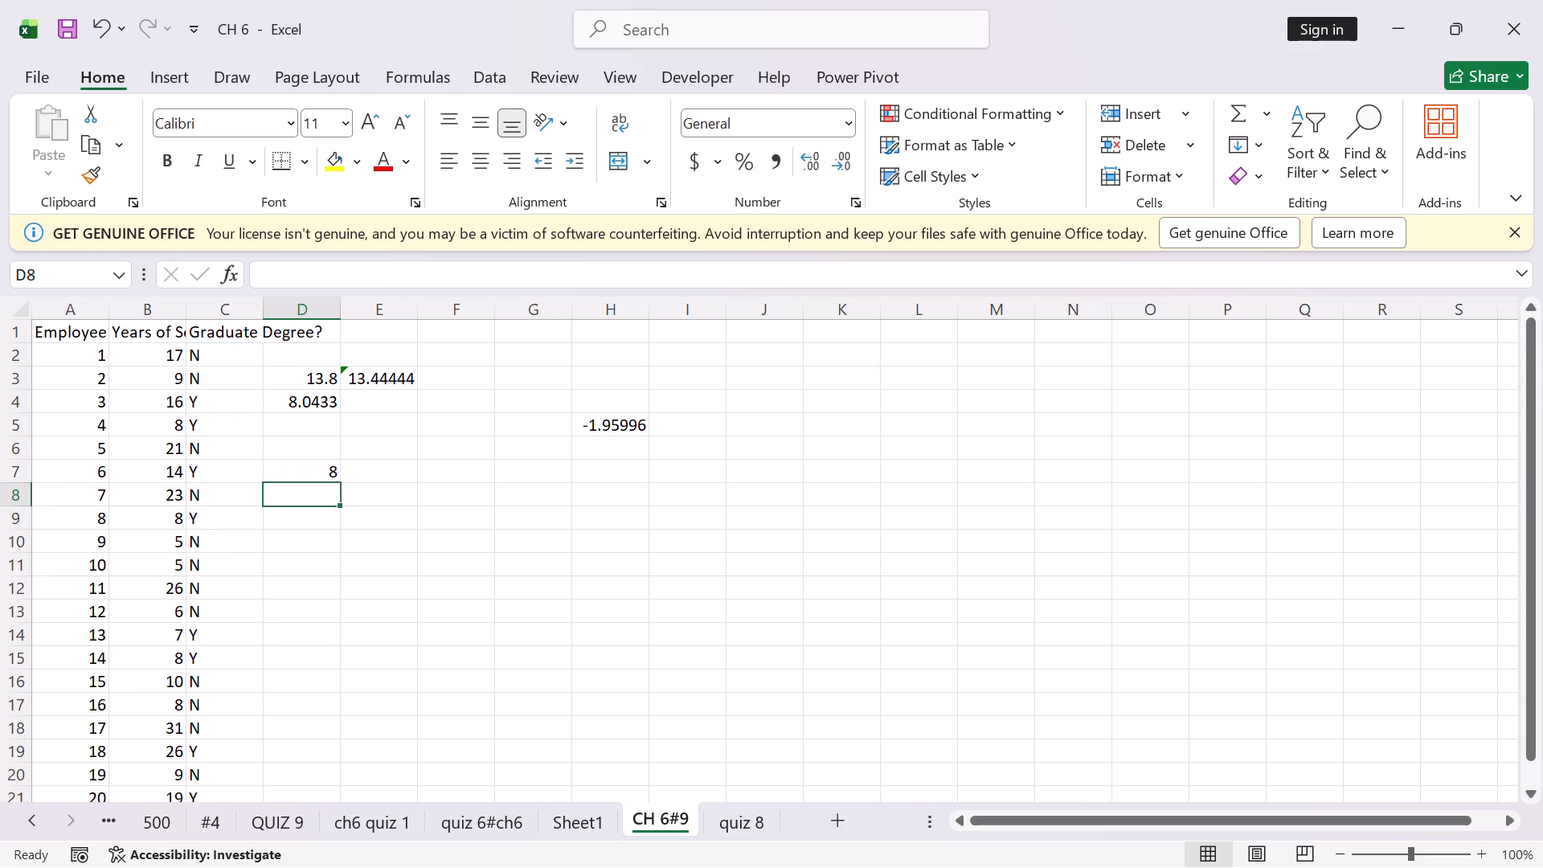
# Enter the formula =NORM.S.INV(0.07) in cell H6.
pyautogui.click(603, 440)
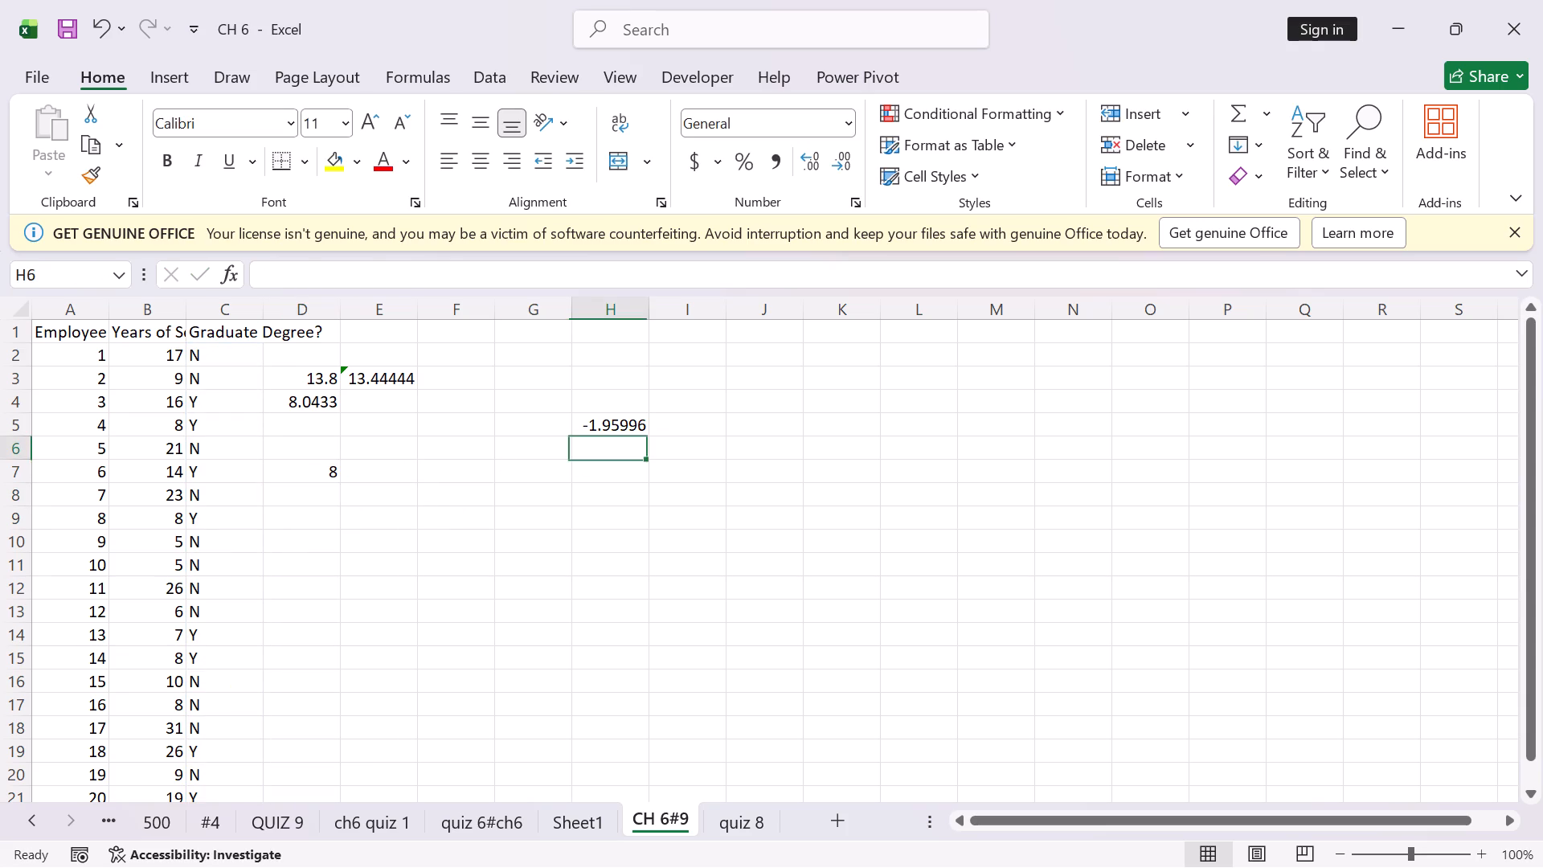
pyautogui.click(608, 417)
pyautogui.click(597, 452)
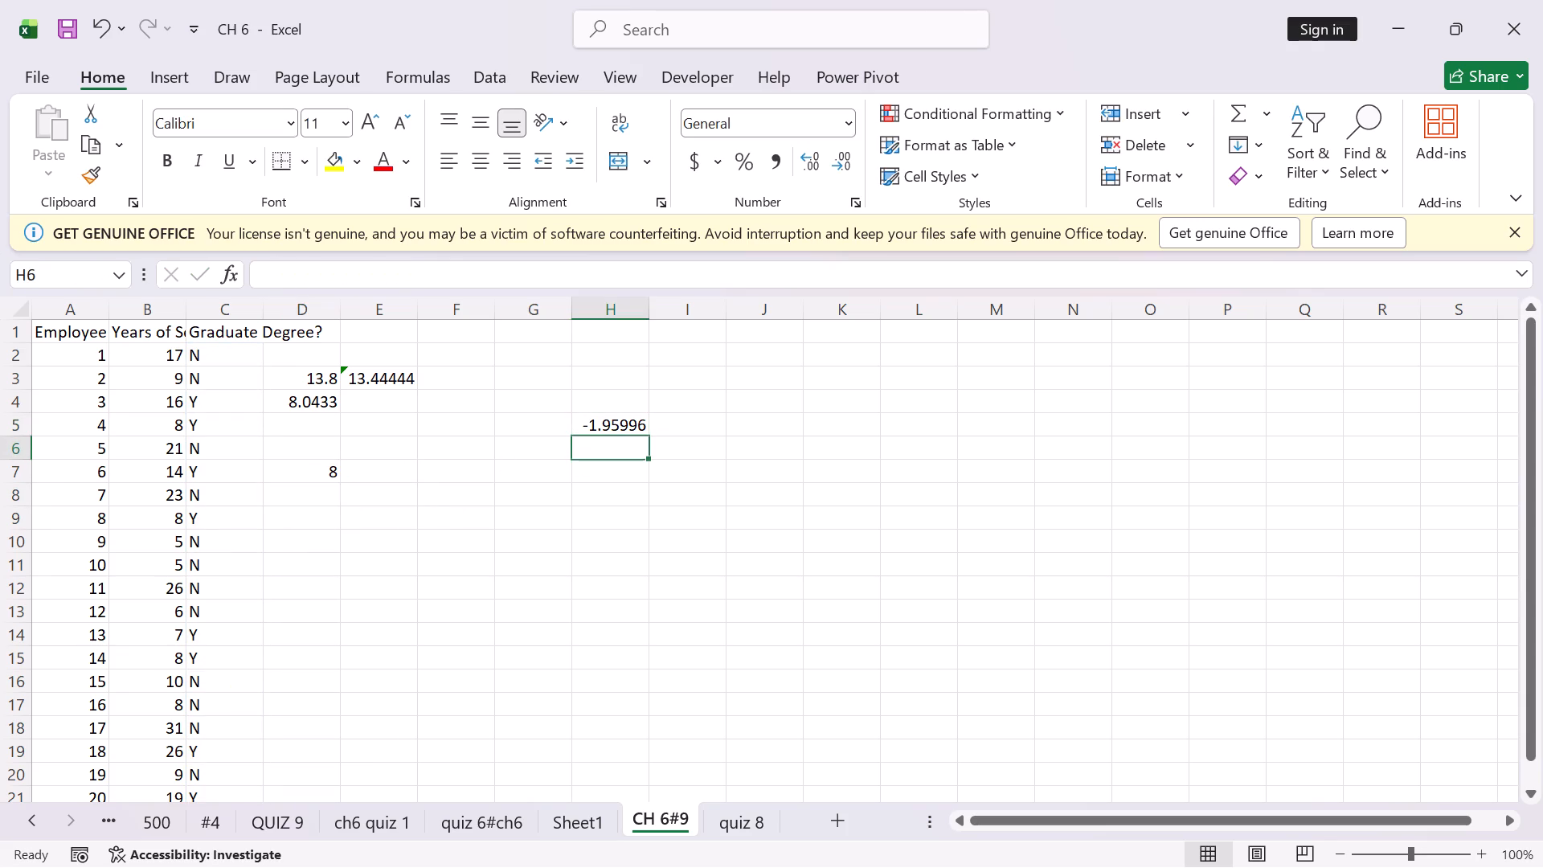
pyautogui.doubleClick(597, 452)
pyautogui.press('=')
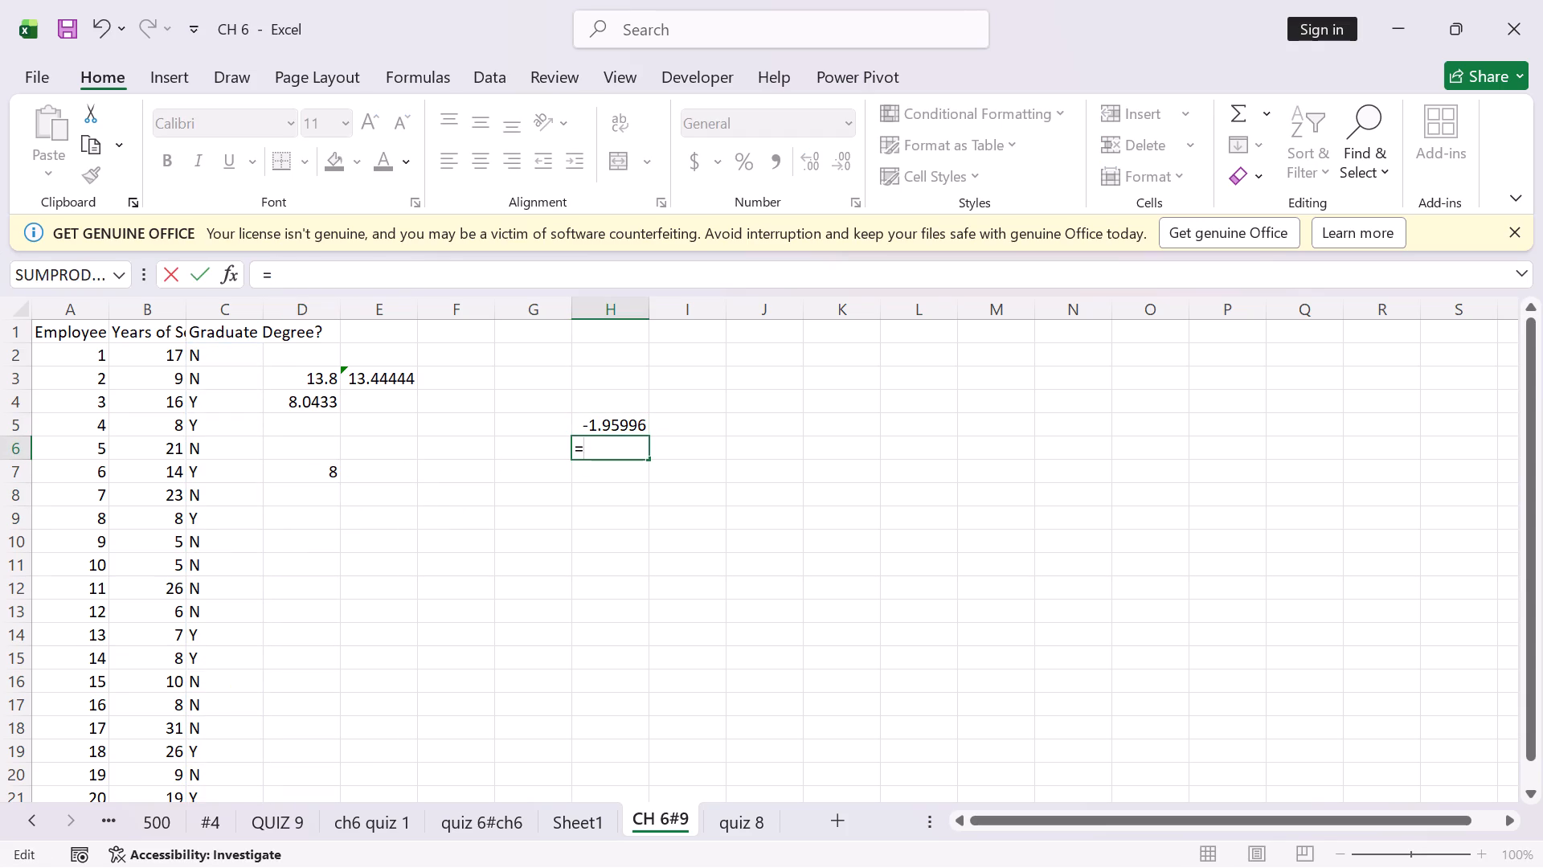
pyautogui.write('NO')
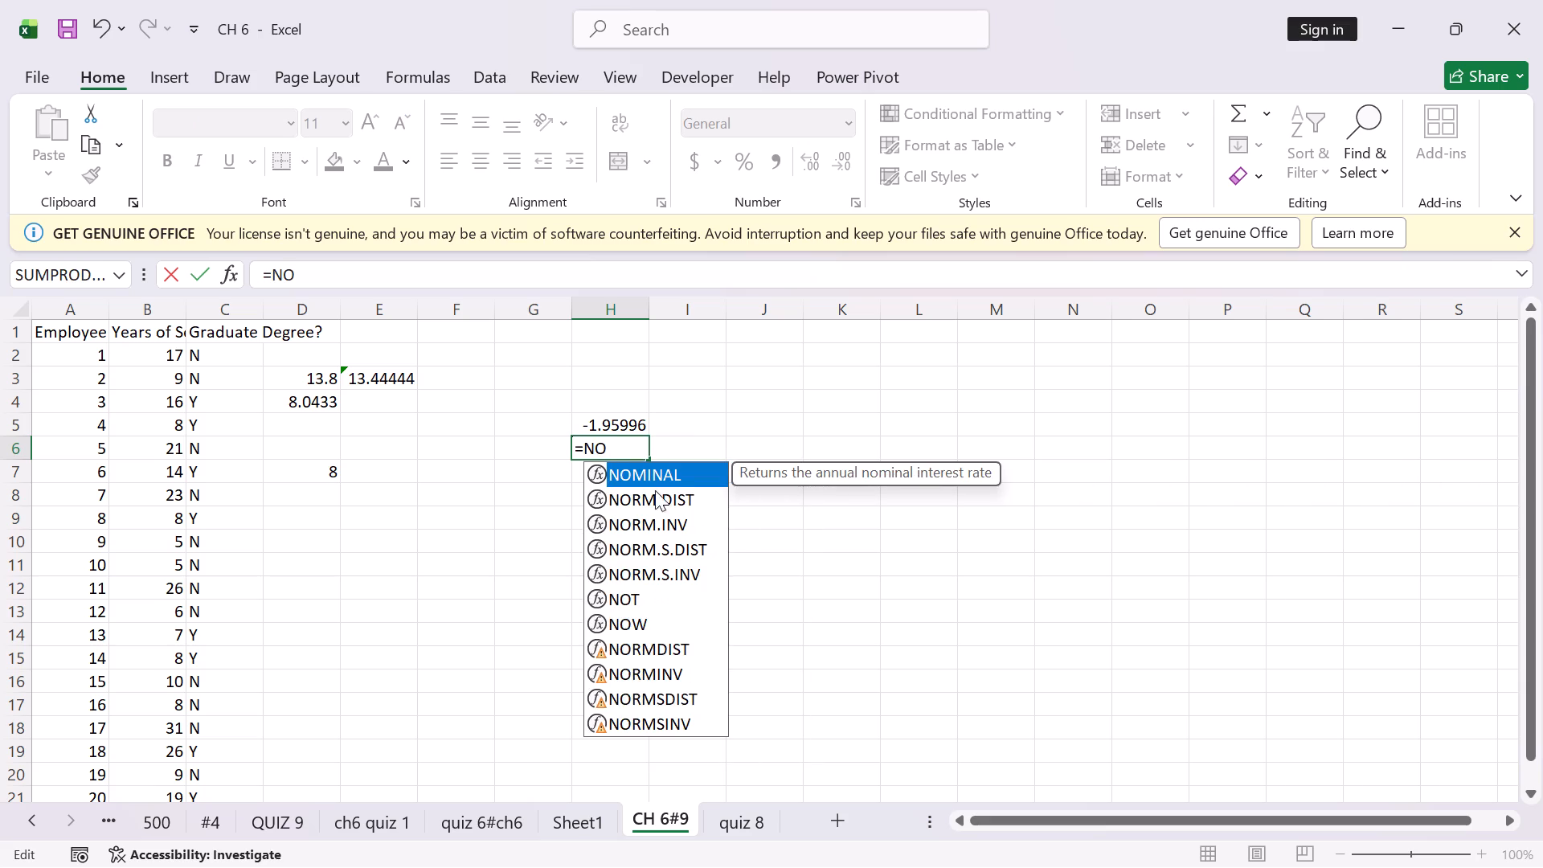
pyautogui.doubleClick(662, 551)
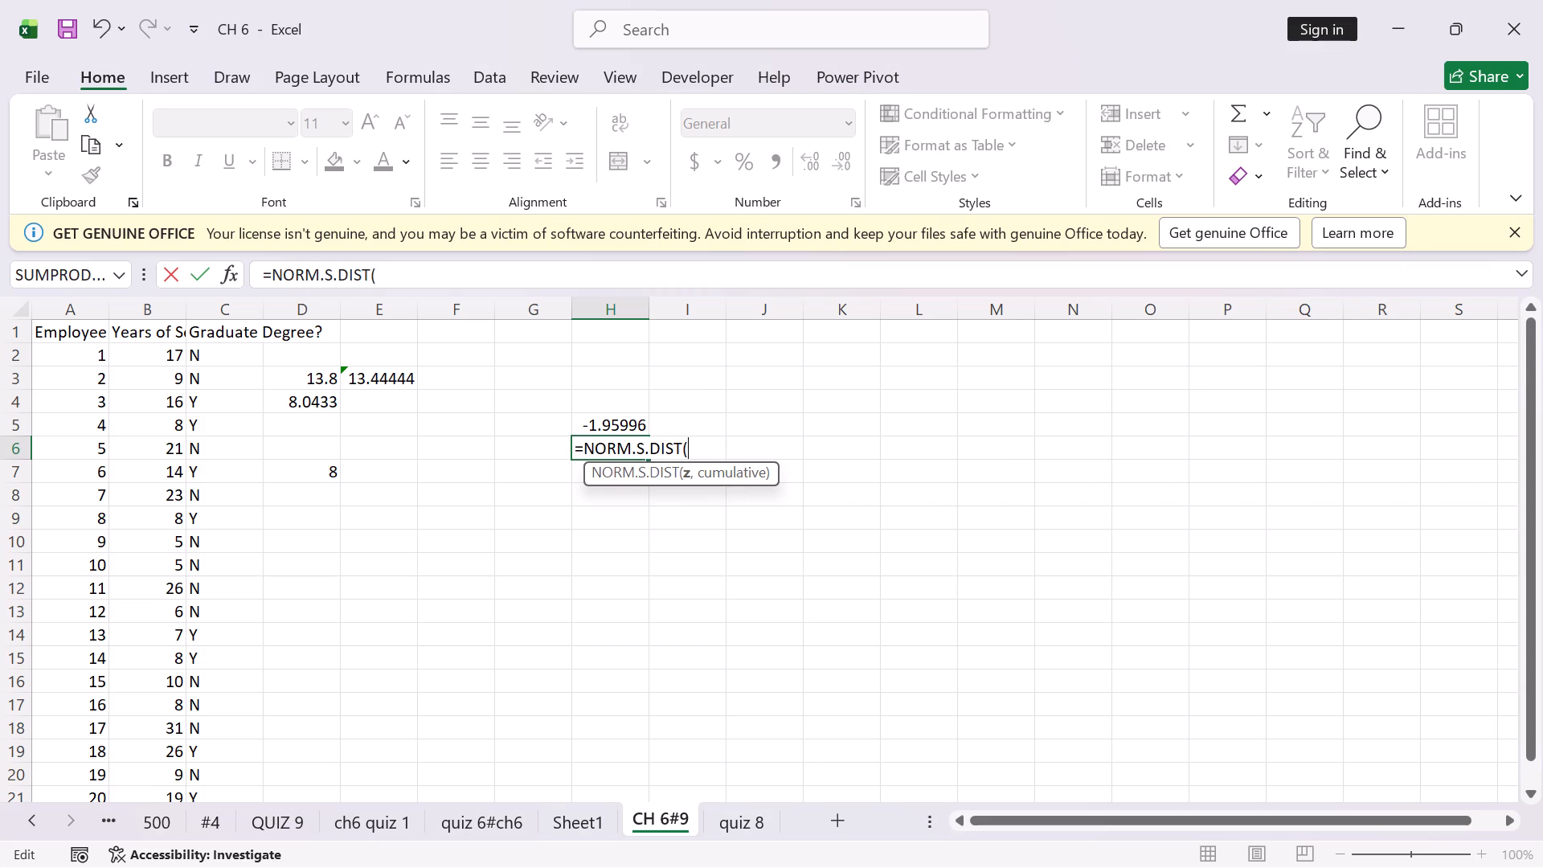
pyautogui.press('BackSpace')
pyautogui.press('BackSpace')
pyautogui.press('BackSpace')
pyautogui.press('BackSpace')
pyautogui.press('BackSpace')
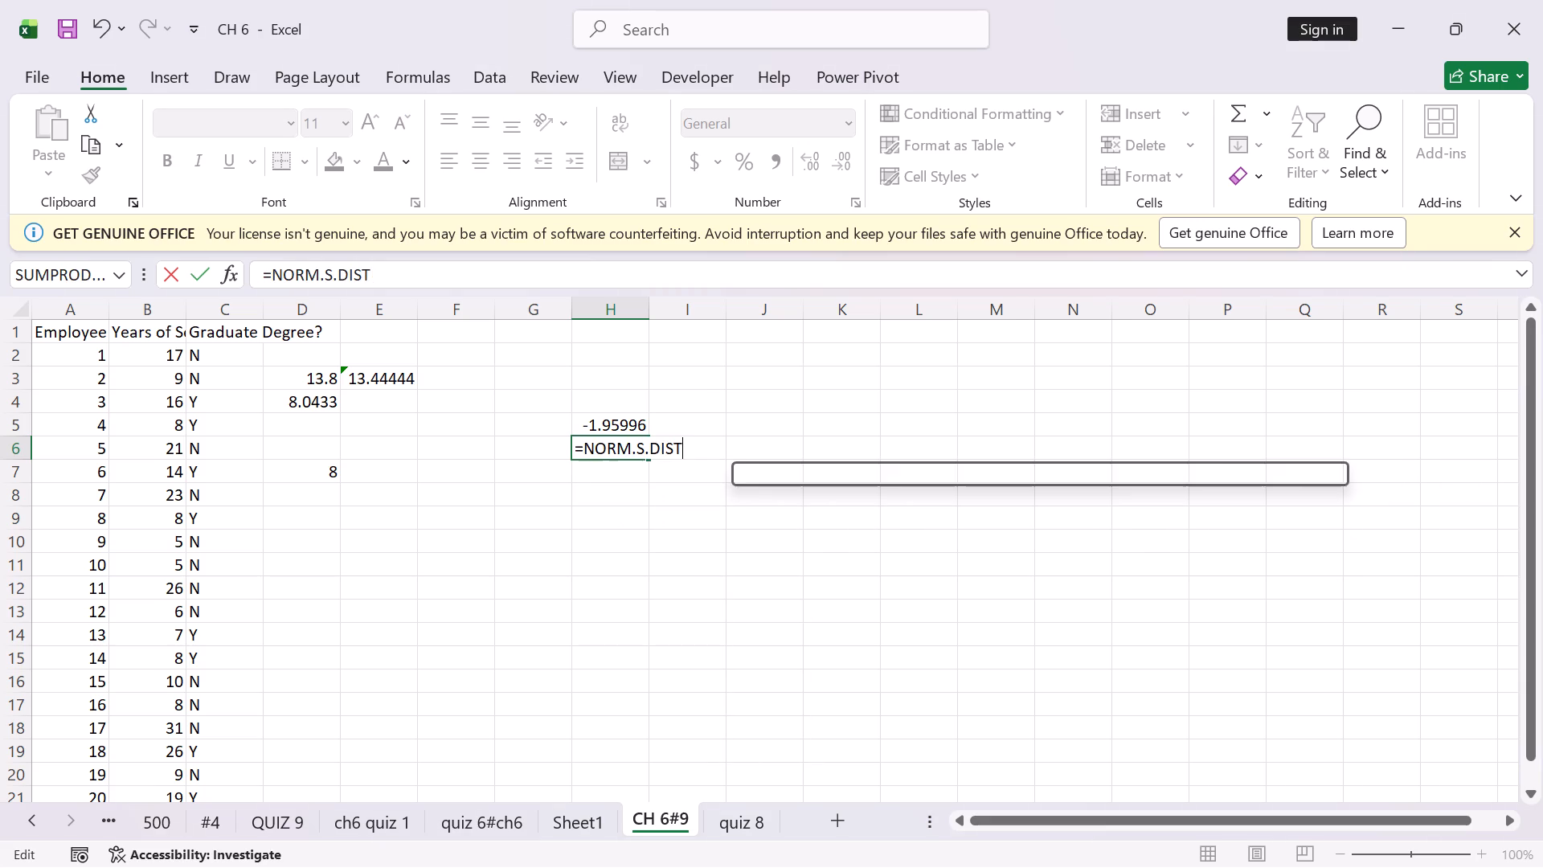
pyautogui.press('BackSpace')
pyautogui.doubleClick(673, 489)
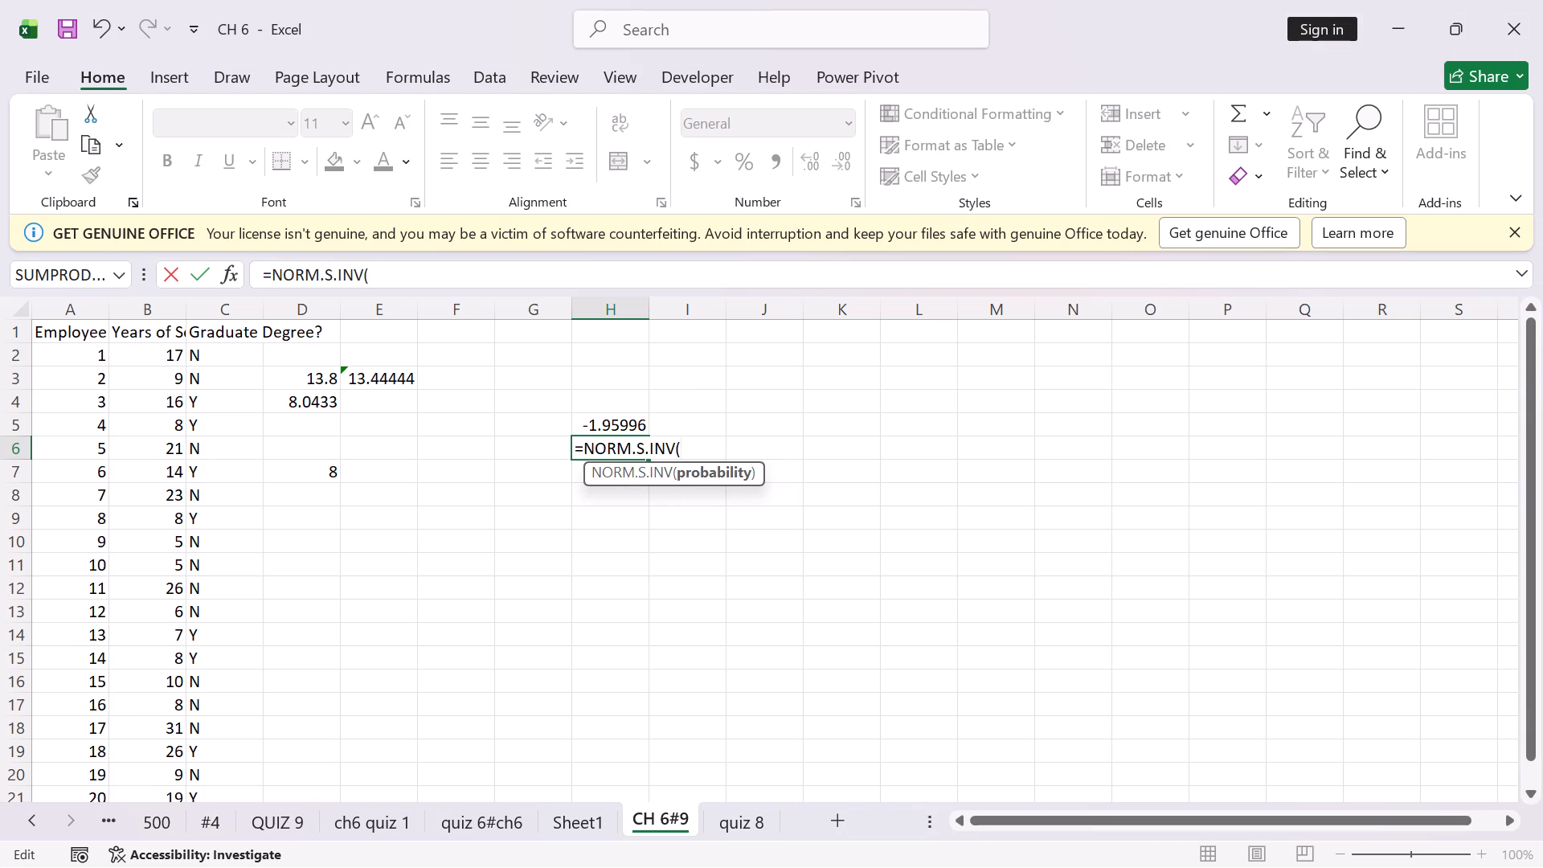
pyautogui.write('0.07')
pyautogui.hotkey('shift', ')')
pyautogui.press('Return')
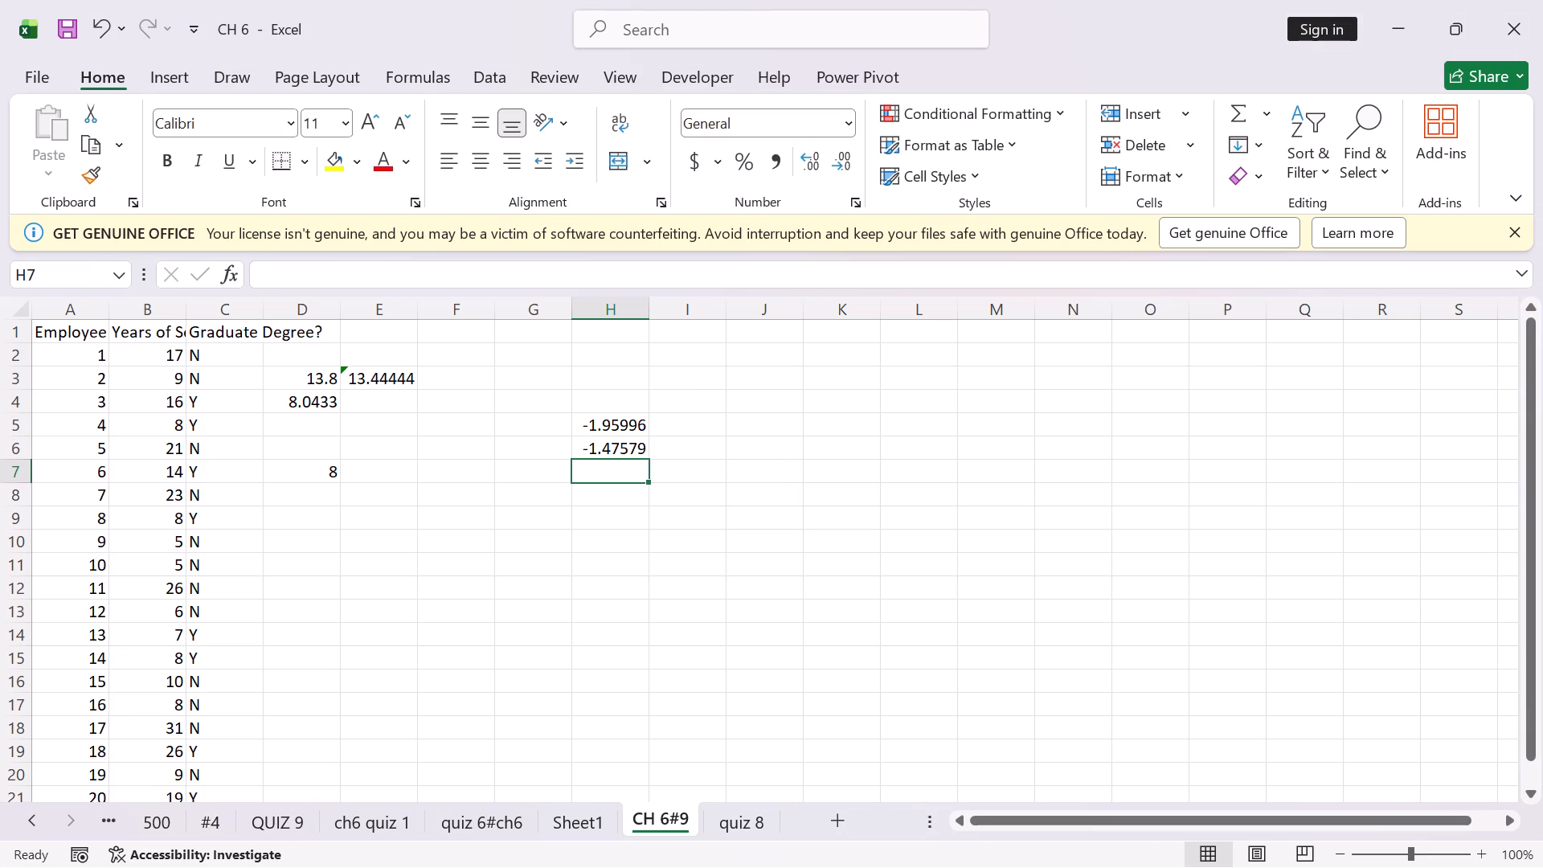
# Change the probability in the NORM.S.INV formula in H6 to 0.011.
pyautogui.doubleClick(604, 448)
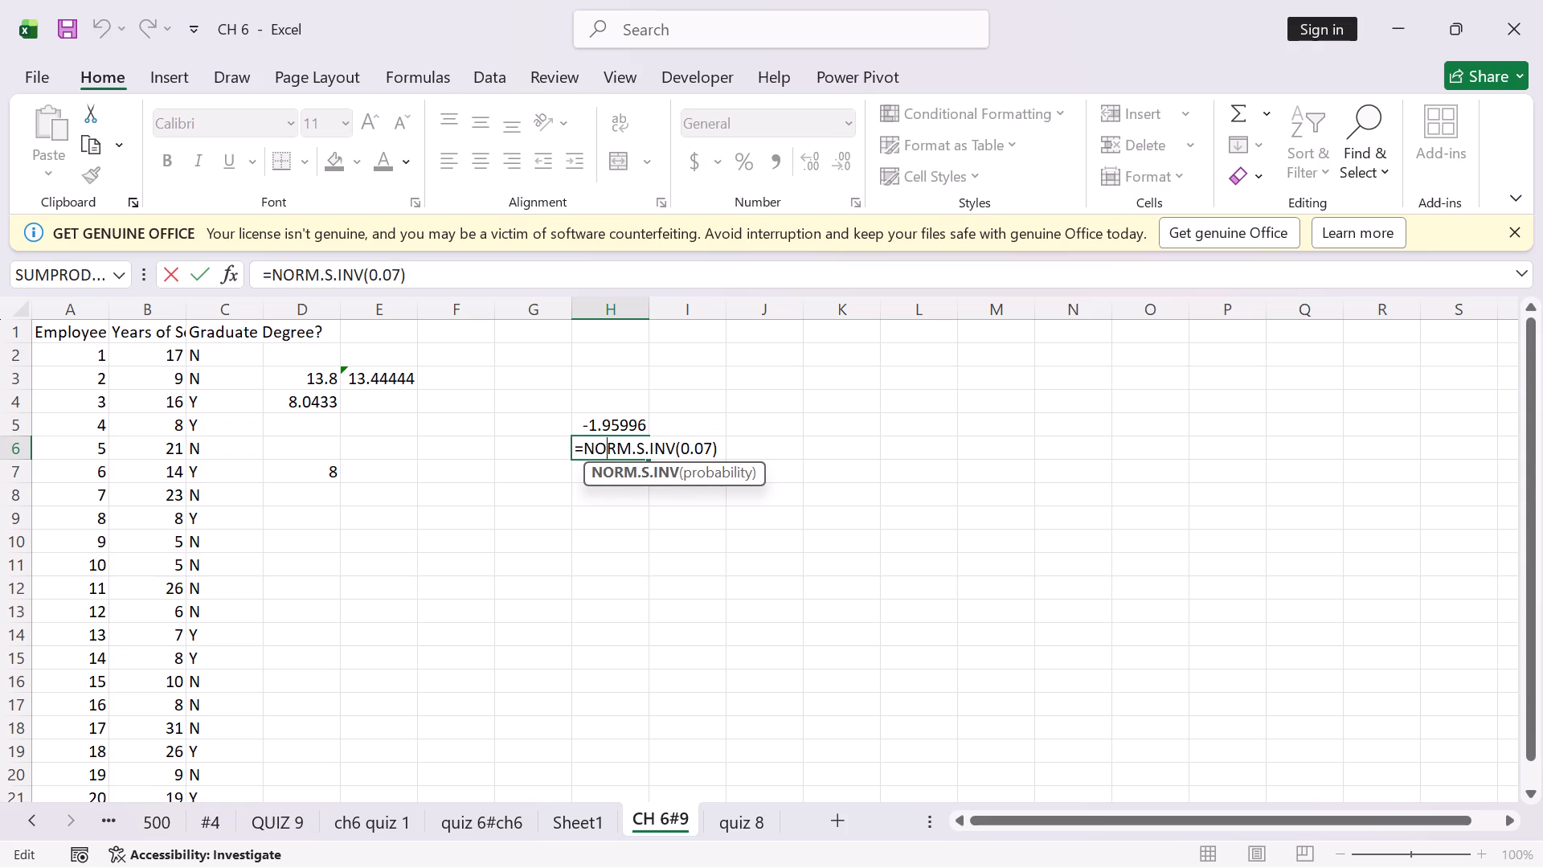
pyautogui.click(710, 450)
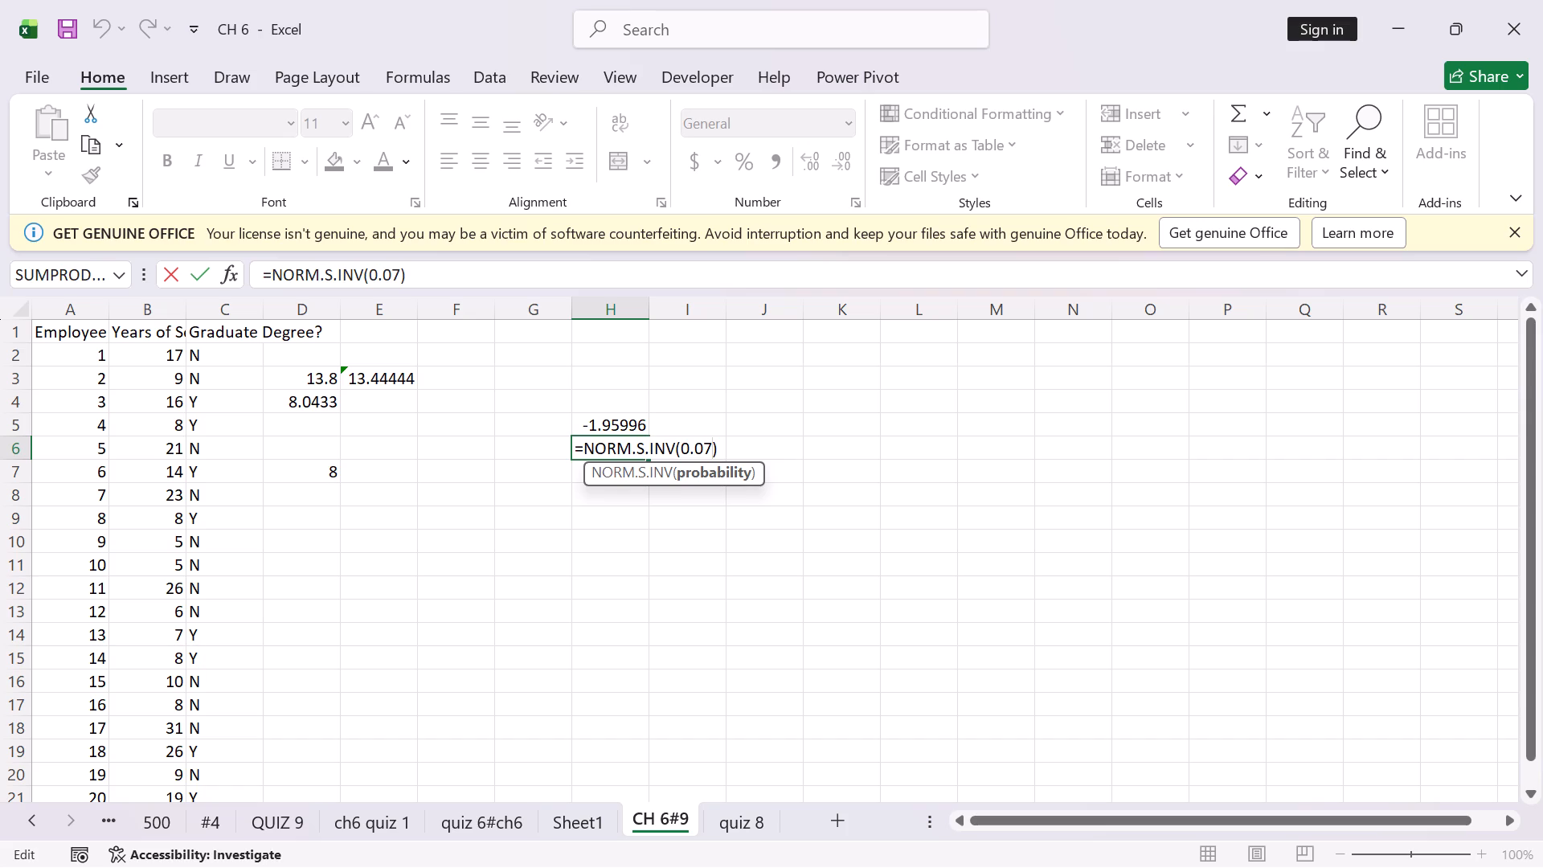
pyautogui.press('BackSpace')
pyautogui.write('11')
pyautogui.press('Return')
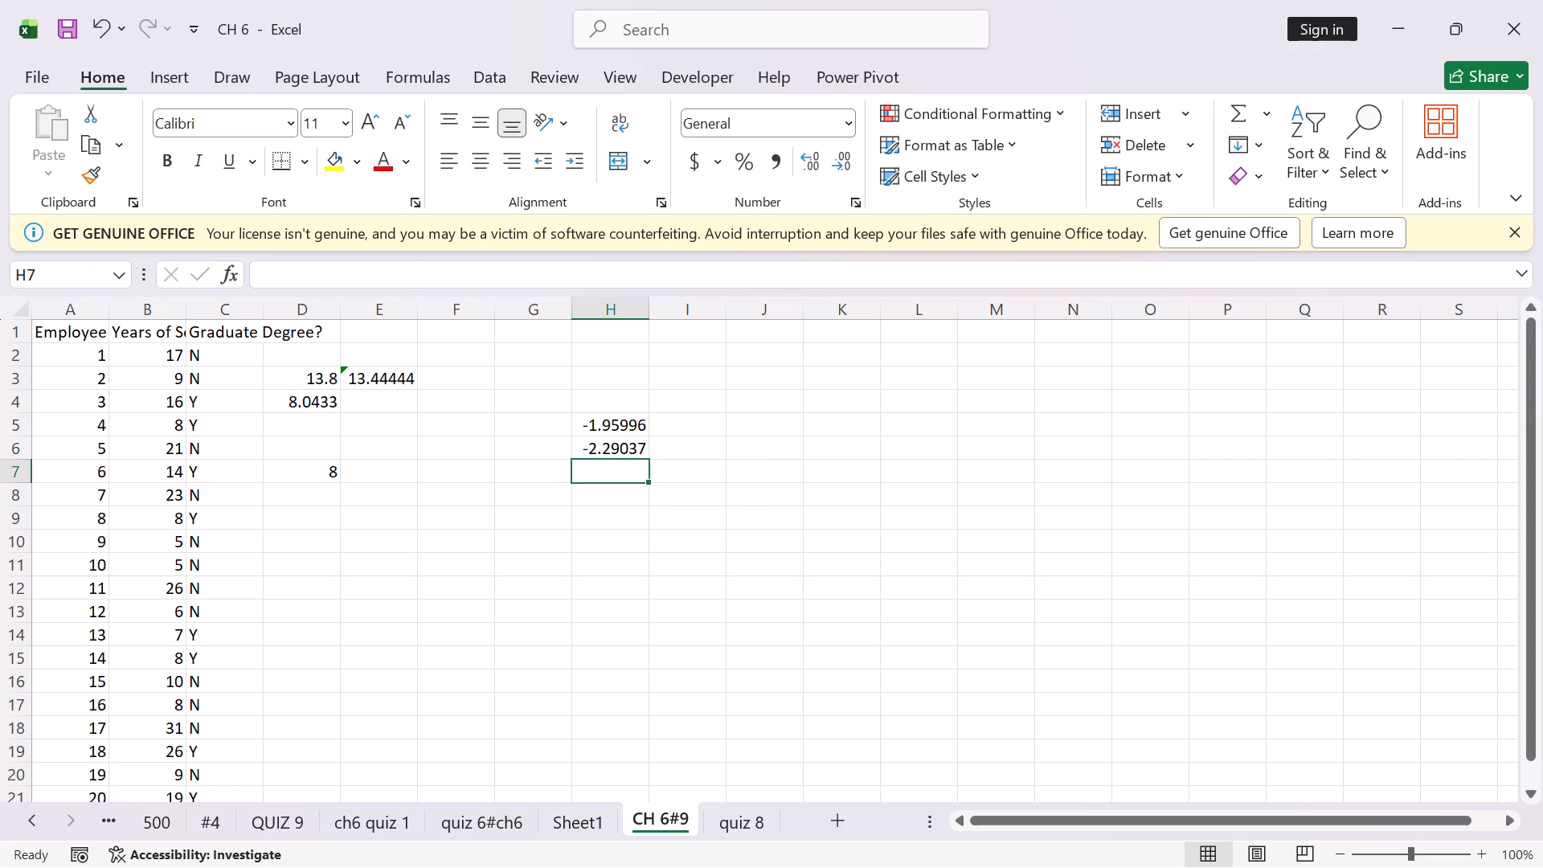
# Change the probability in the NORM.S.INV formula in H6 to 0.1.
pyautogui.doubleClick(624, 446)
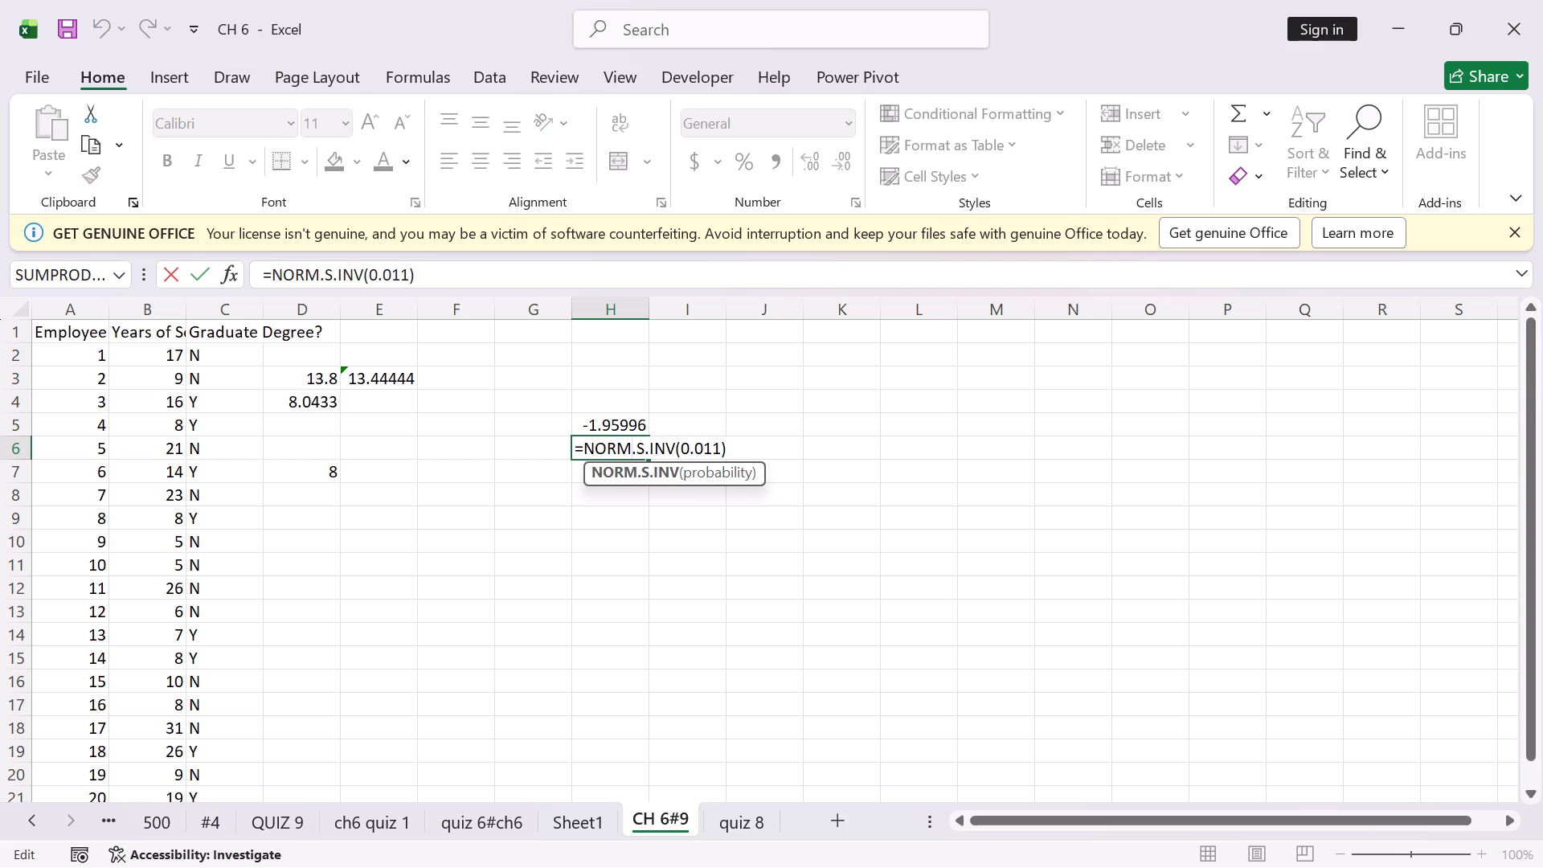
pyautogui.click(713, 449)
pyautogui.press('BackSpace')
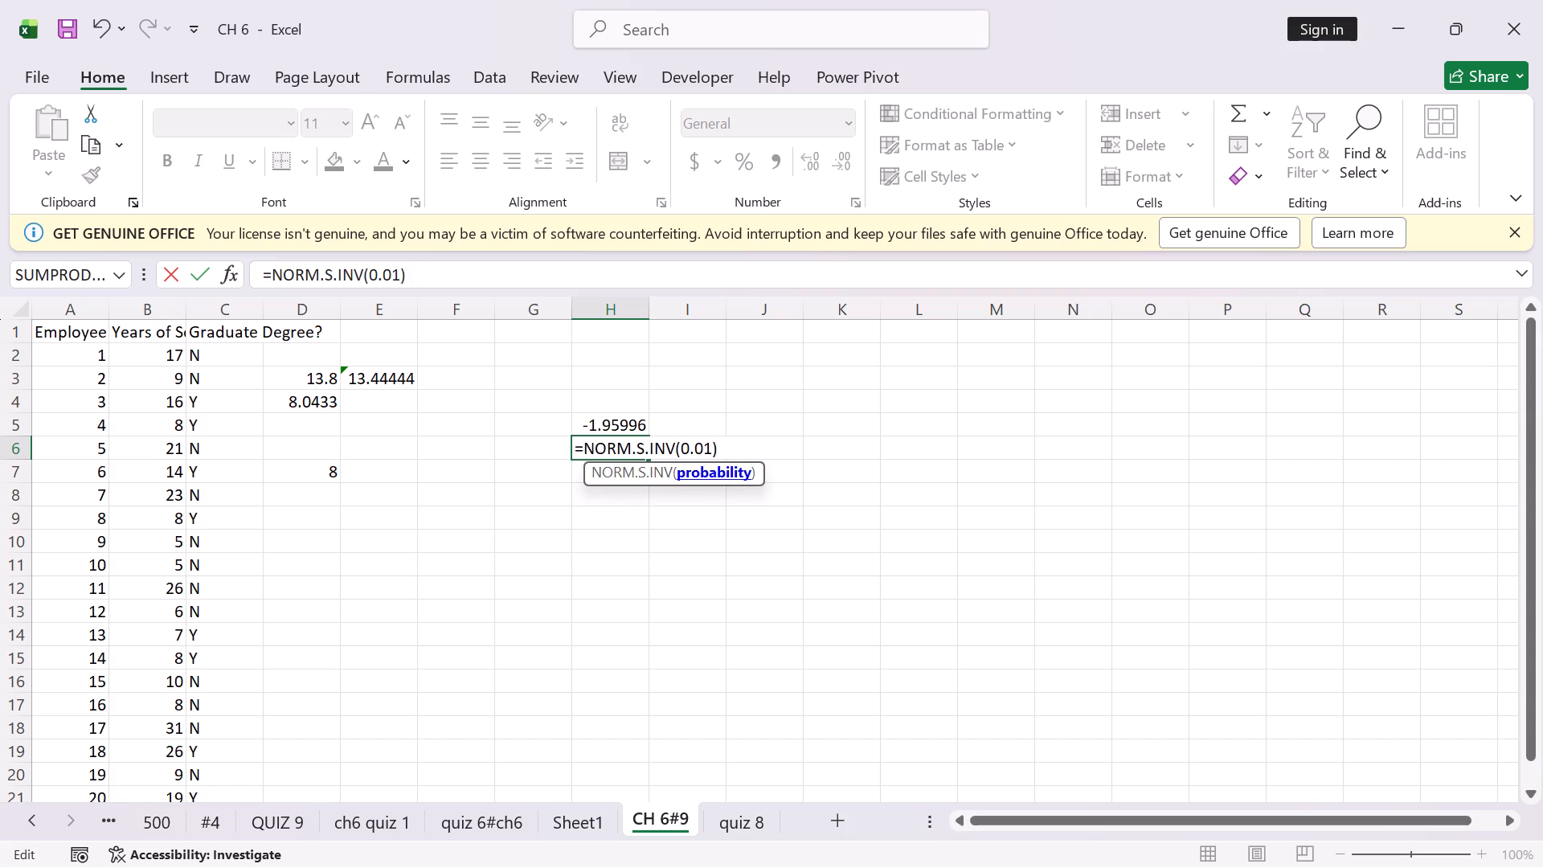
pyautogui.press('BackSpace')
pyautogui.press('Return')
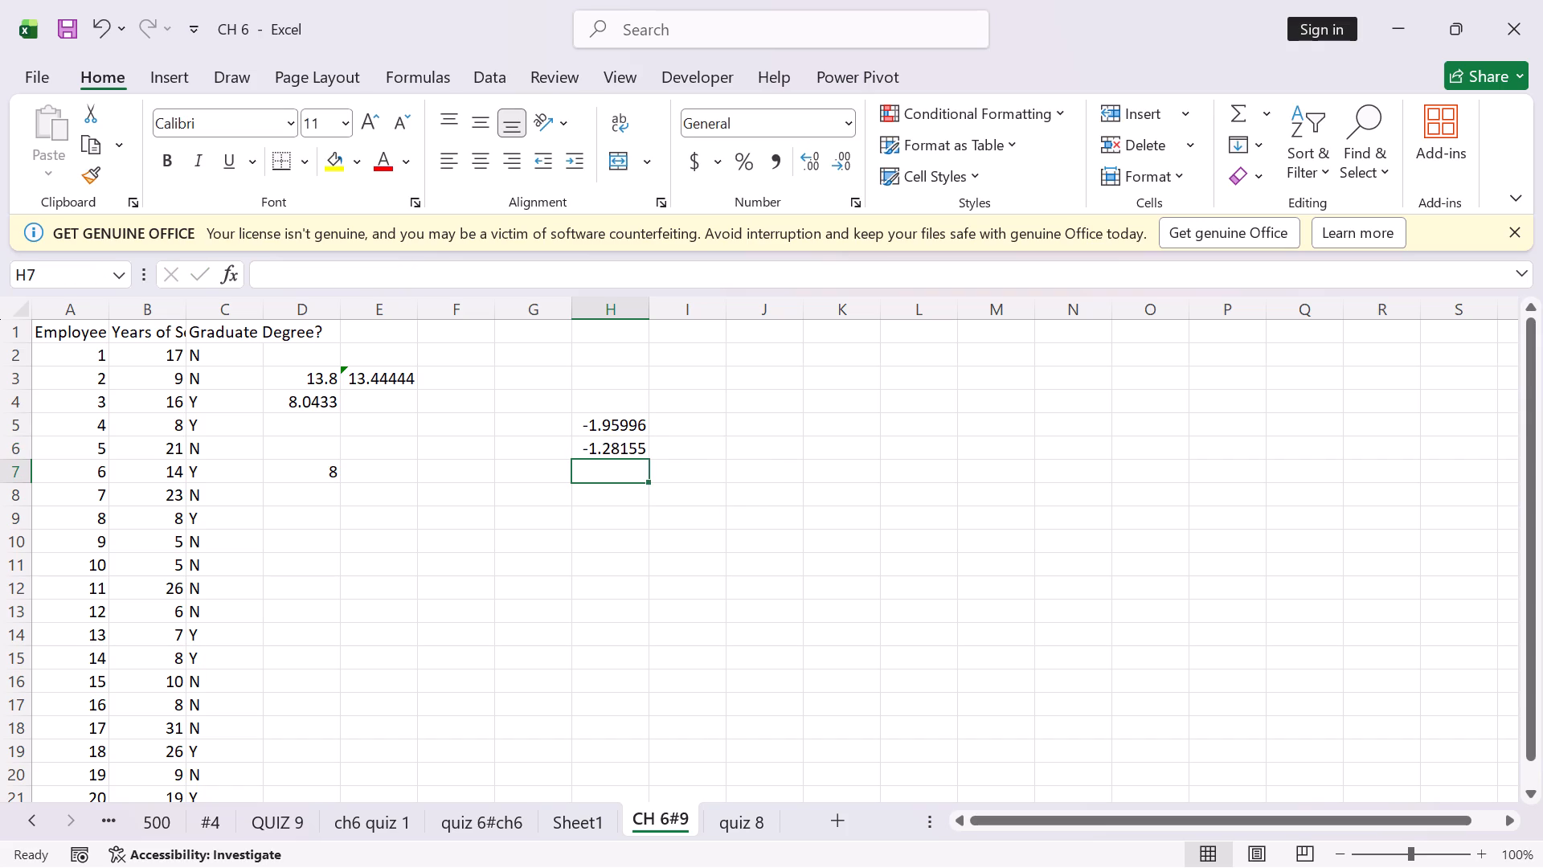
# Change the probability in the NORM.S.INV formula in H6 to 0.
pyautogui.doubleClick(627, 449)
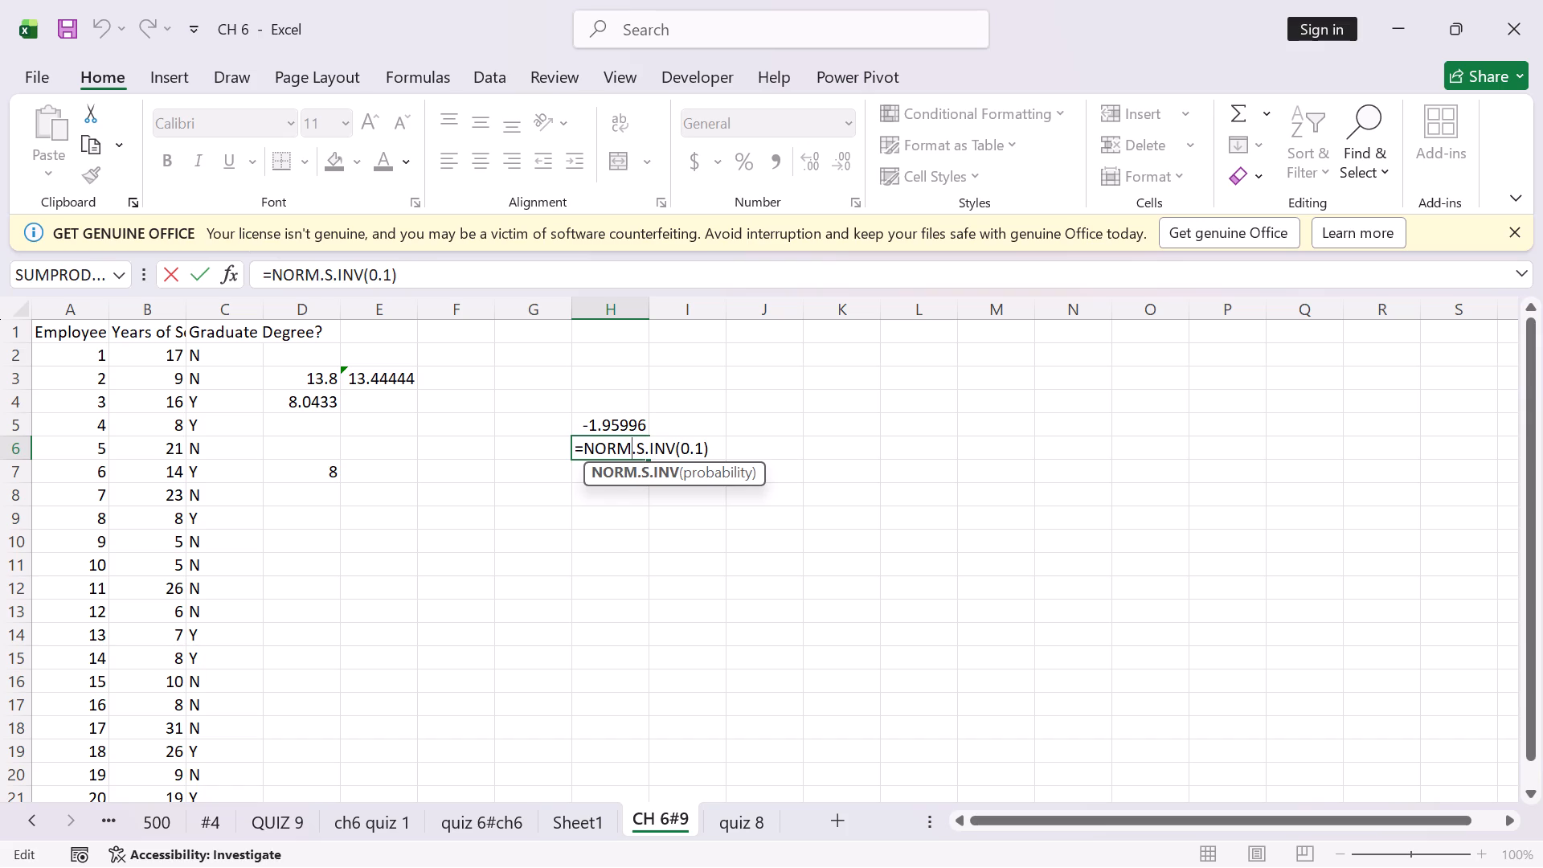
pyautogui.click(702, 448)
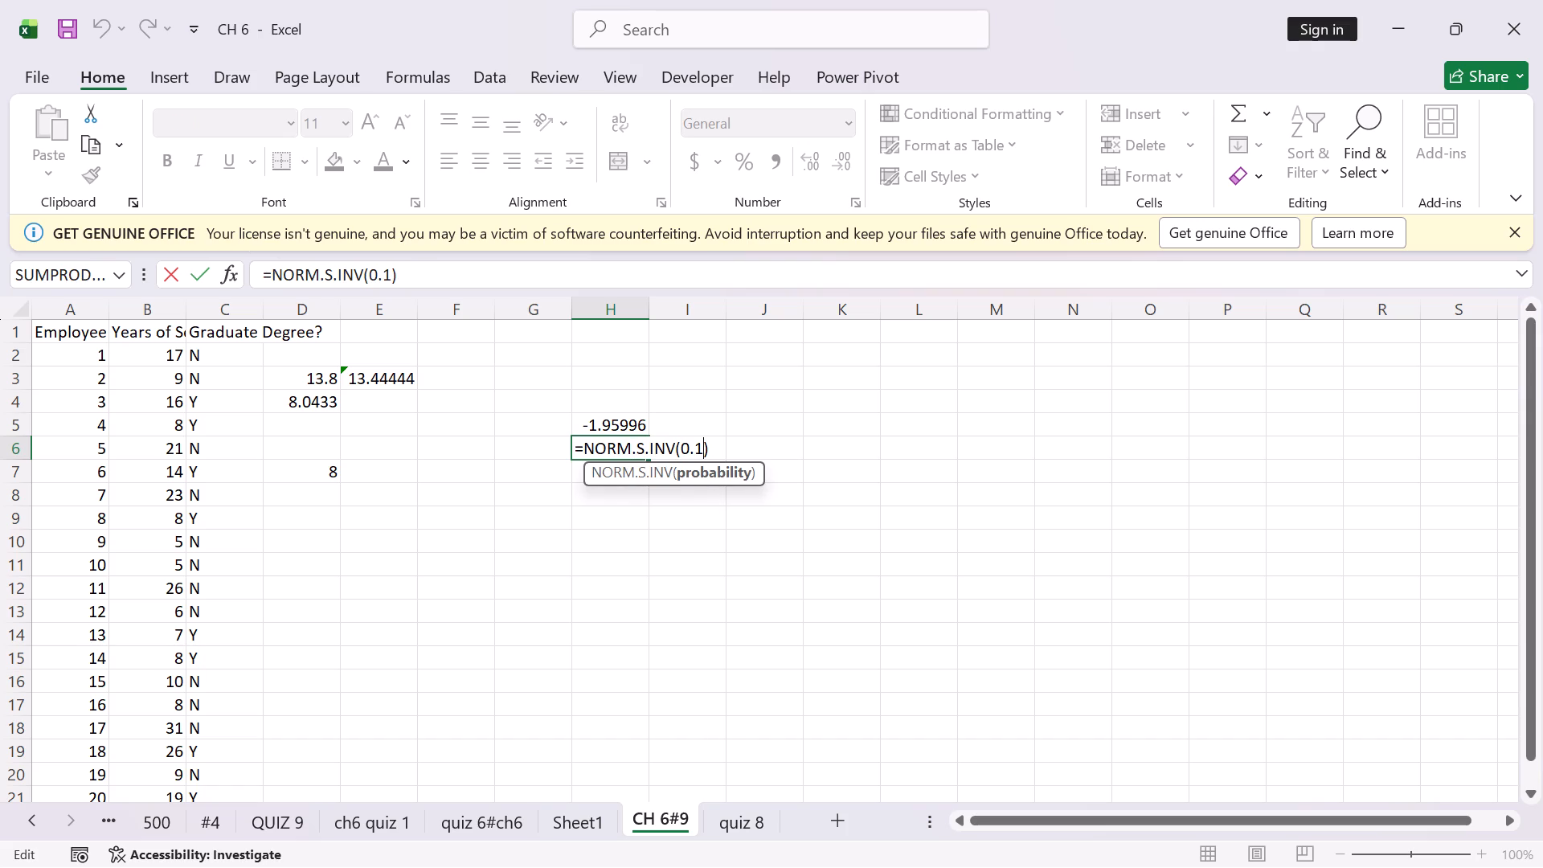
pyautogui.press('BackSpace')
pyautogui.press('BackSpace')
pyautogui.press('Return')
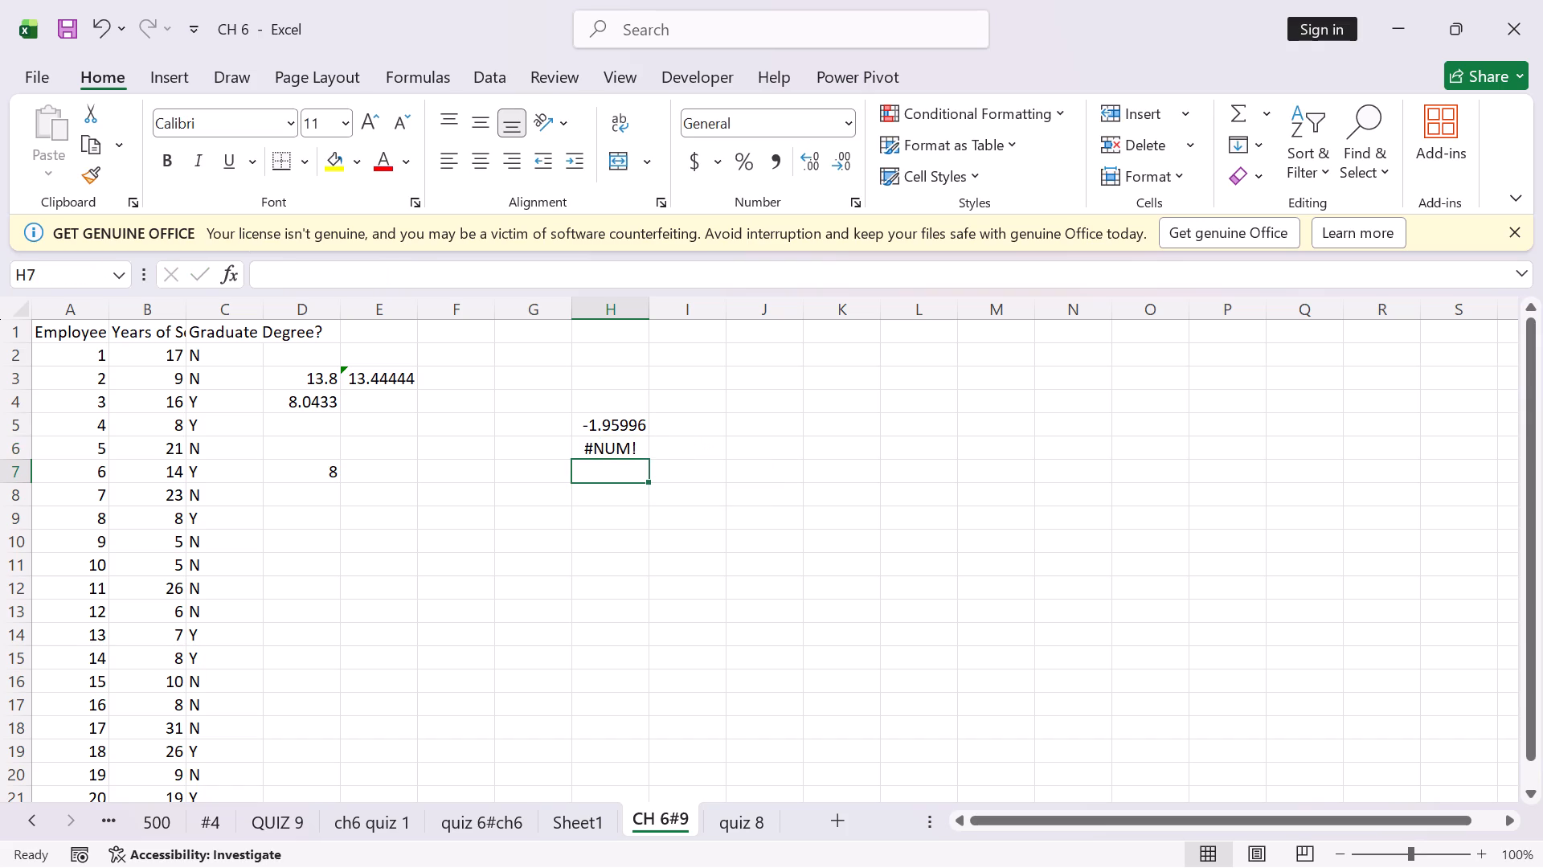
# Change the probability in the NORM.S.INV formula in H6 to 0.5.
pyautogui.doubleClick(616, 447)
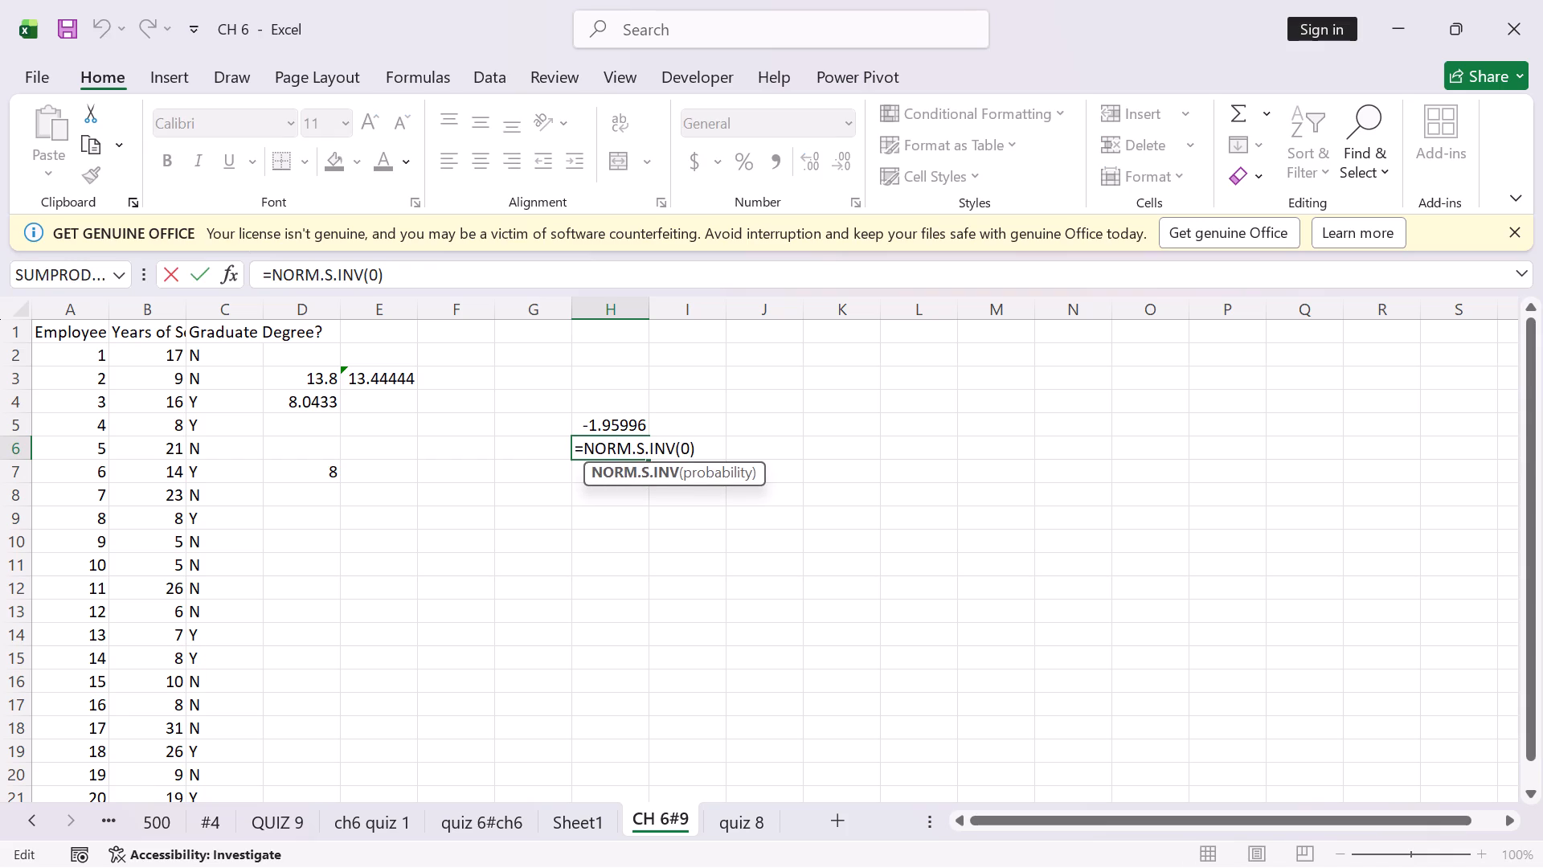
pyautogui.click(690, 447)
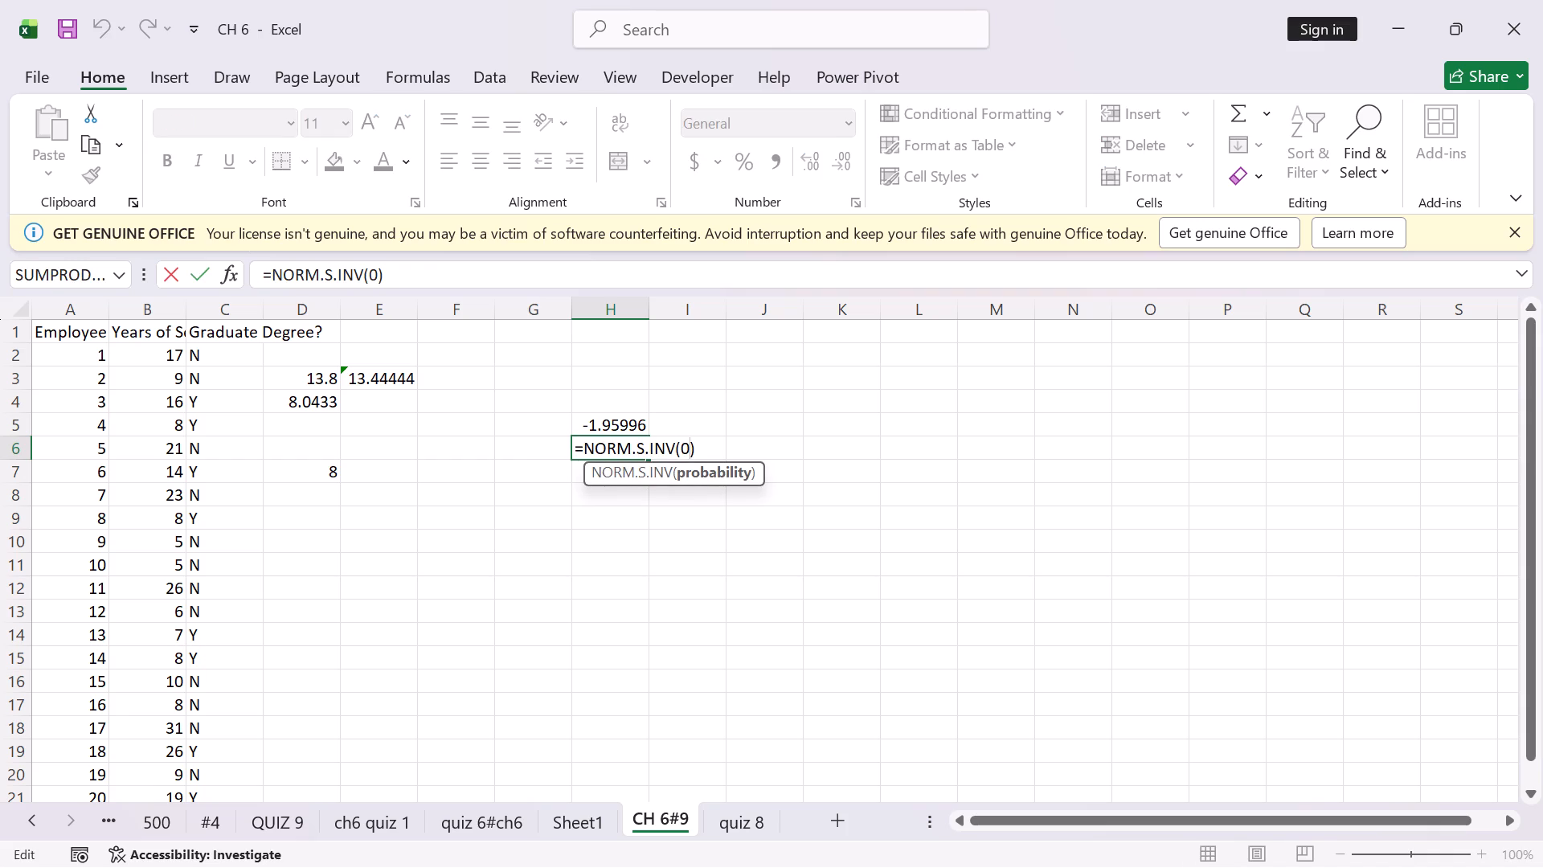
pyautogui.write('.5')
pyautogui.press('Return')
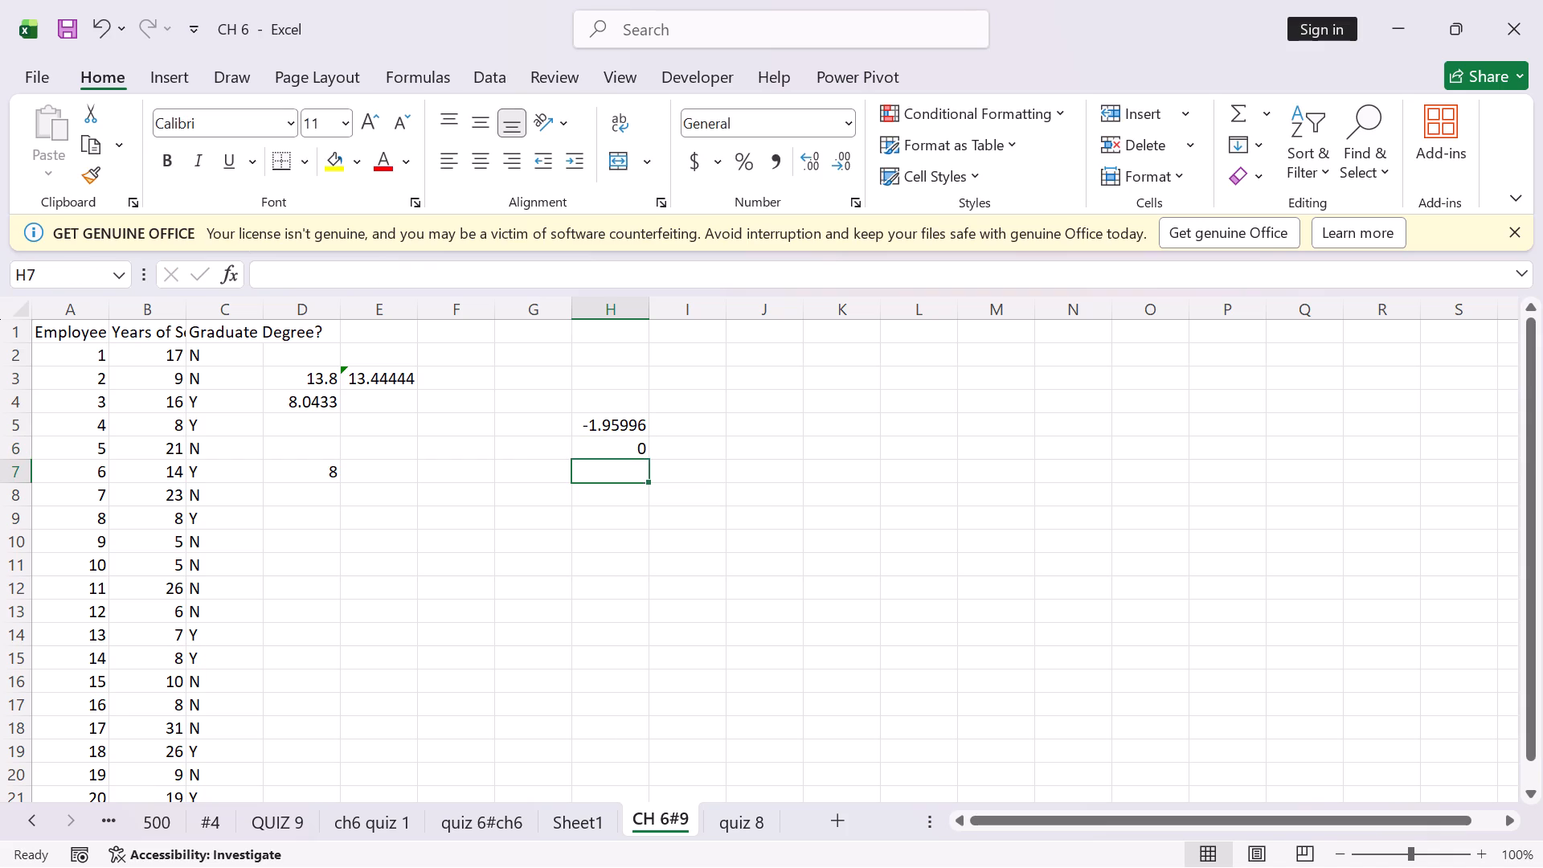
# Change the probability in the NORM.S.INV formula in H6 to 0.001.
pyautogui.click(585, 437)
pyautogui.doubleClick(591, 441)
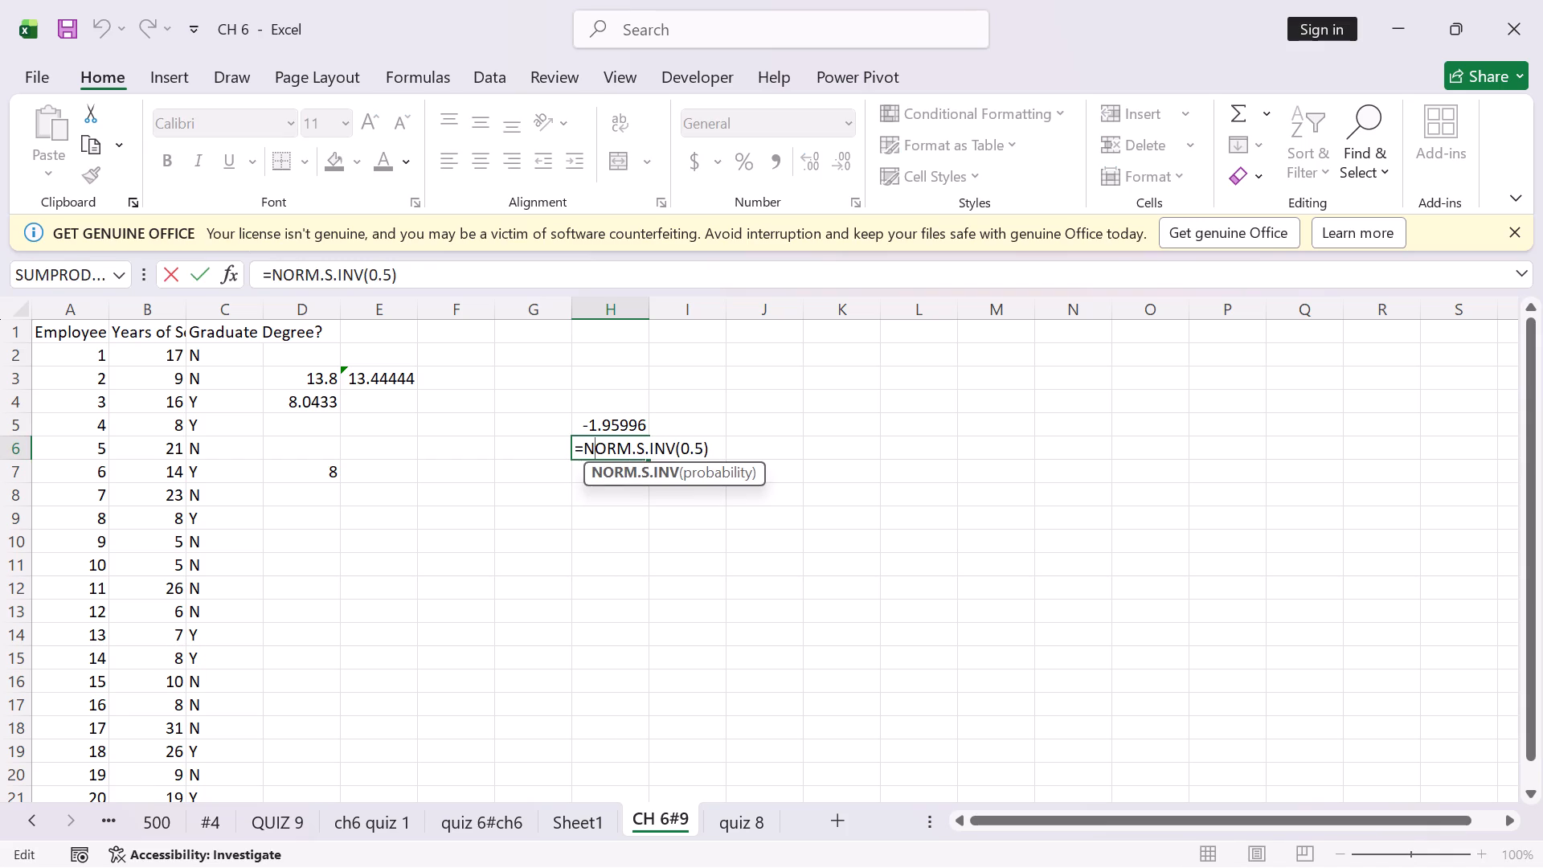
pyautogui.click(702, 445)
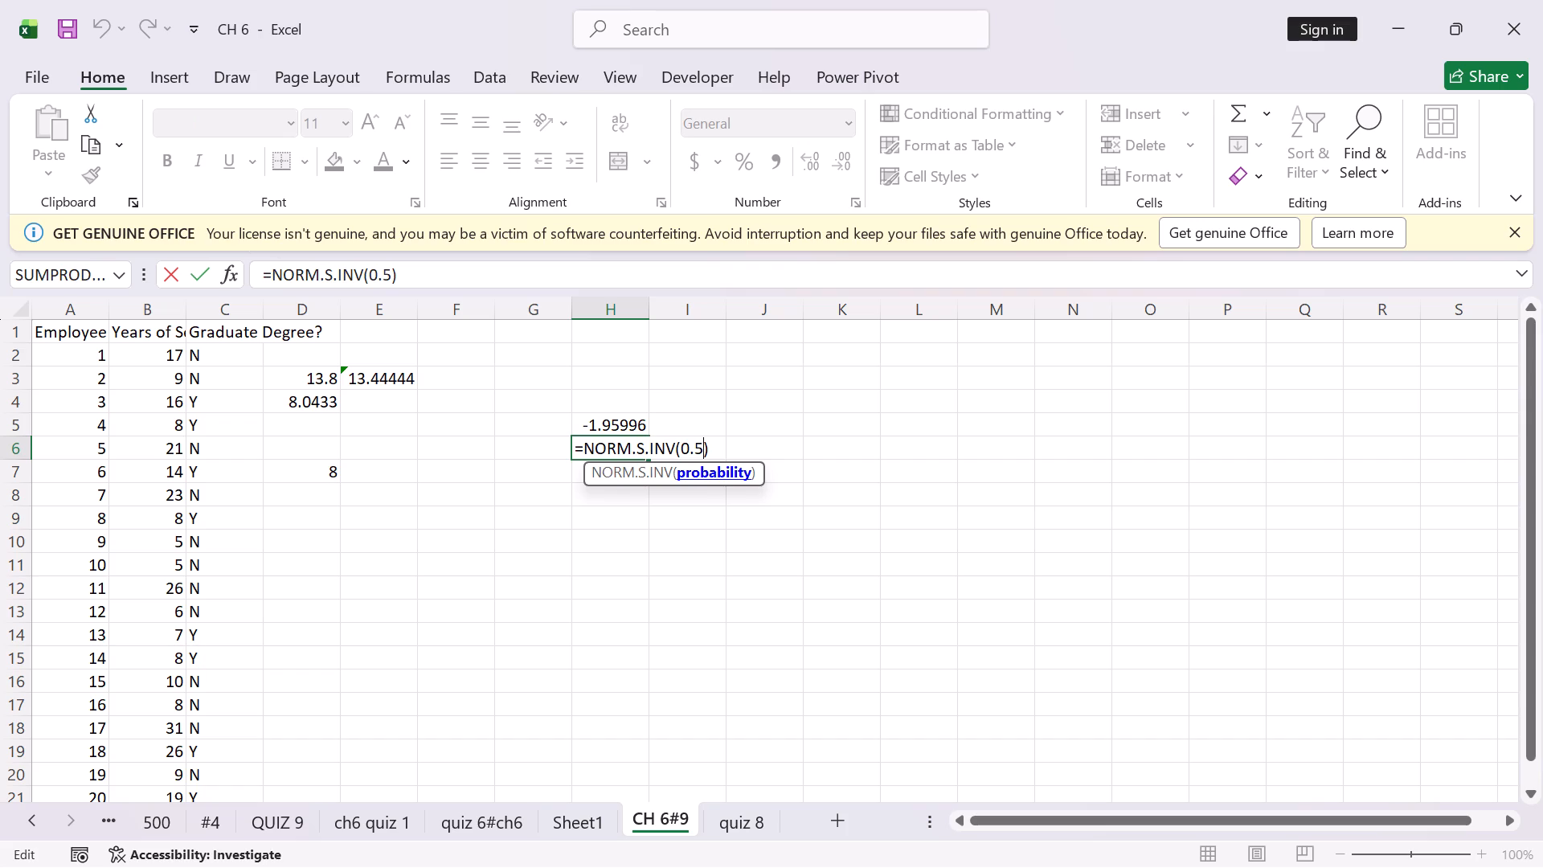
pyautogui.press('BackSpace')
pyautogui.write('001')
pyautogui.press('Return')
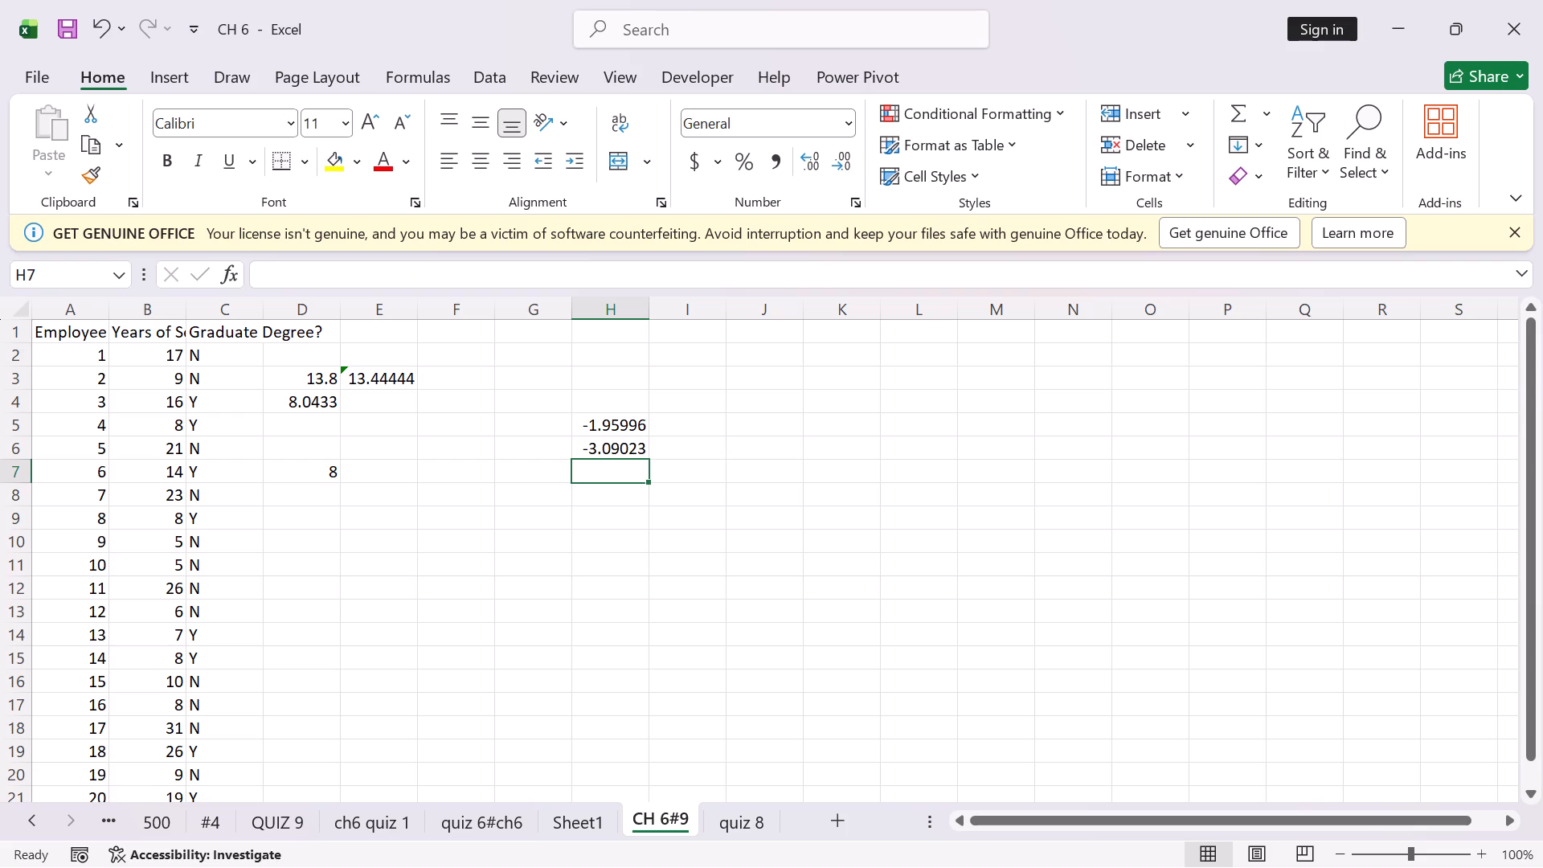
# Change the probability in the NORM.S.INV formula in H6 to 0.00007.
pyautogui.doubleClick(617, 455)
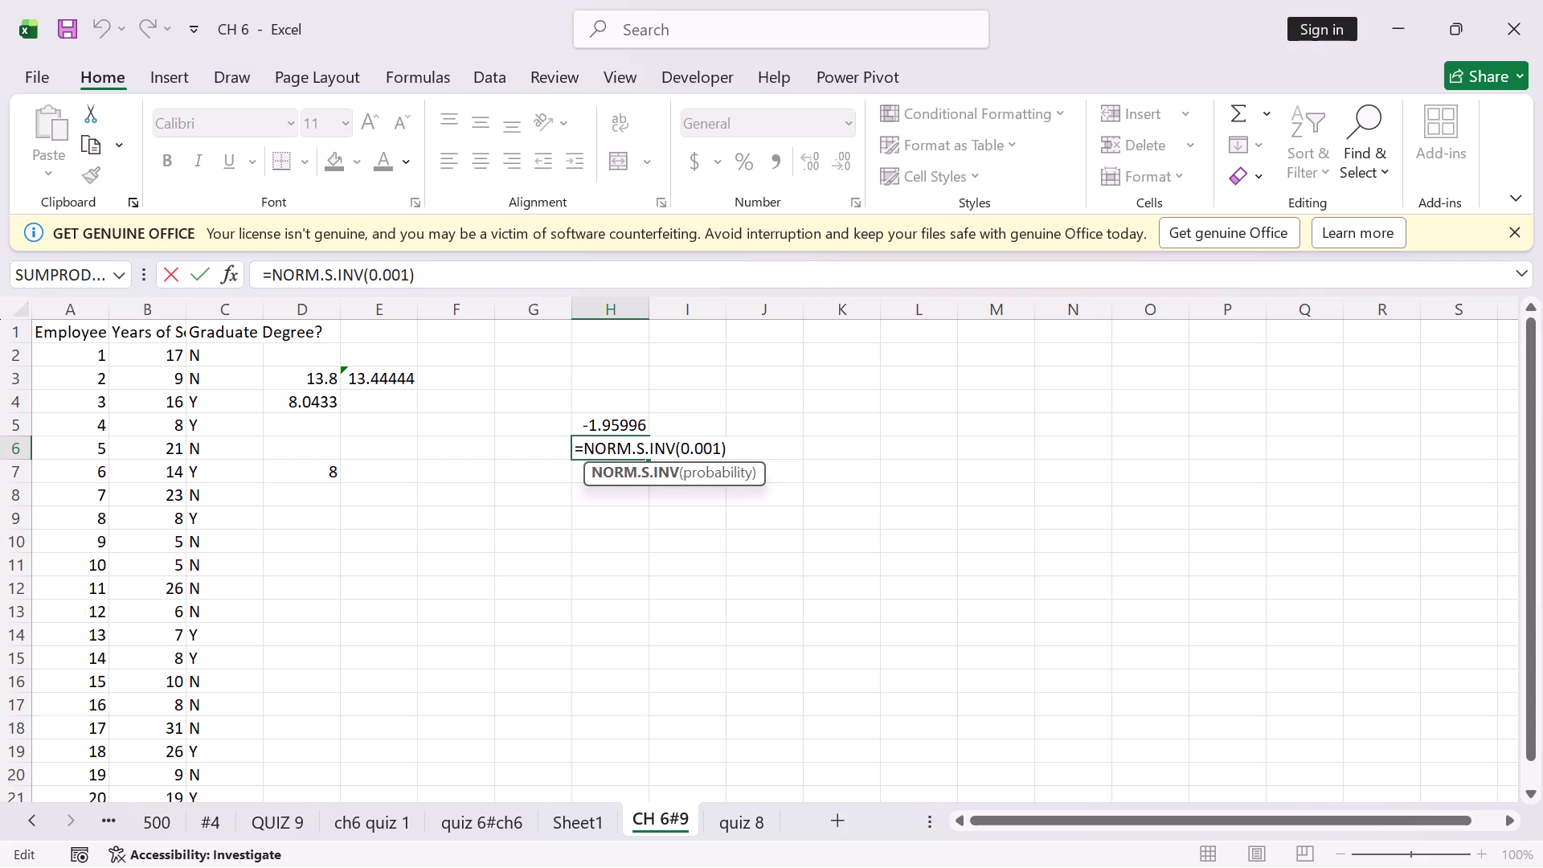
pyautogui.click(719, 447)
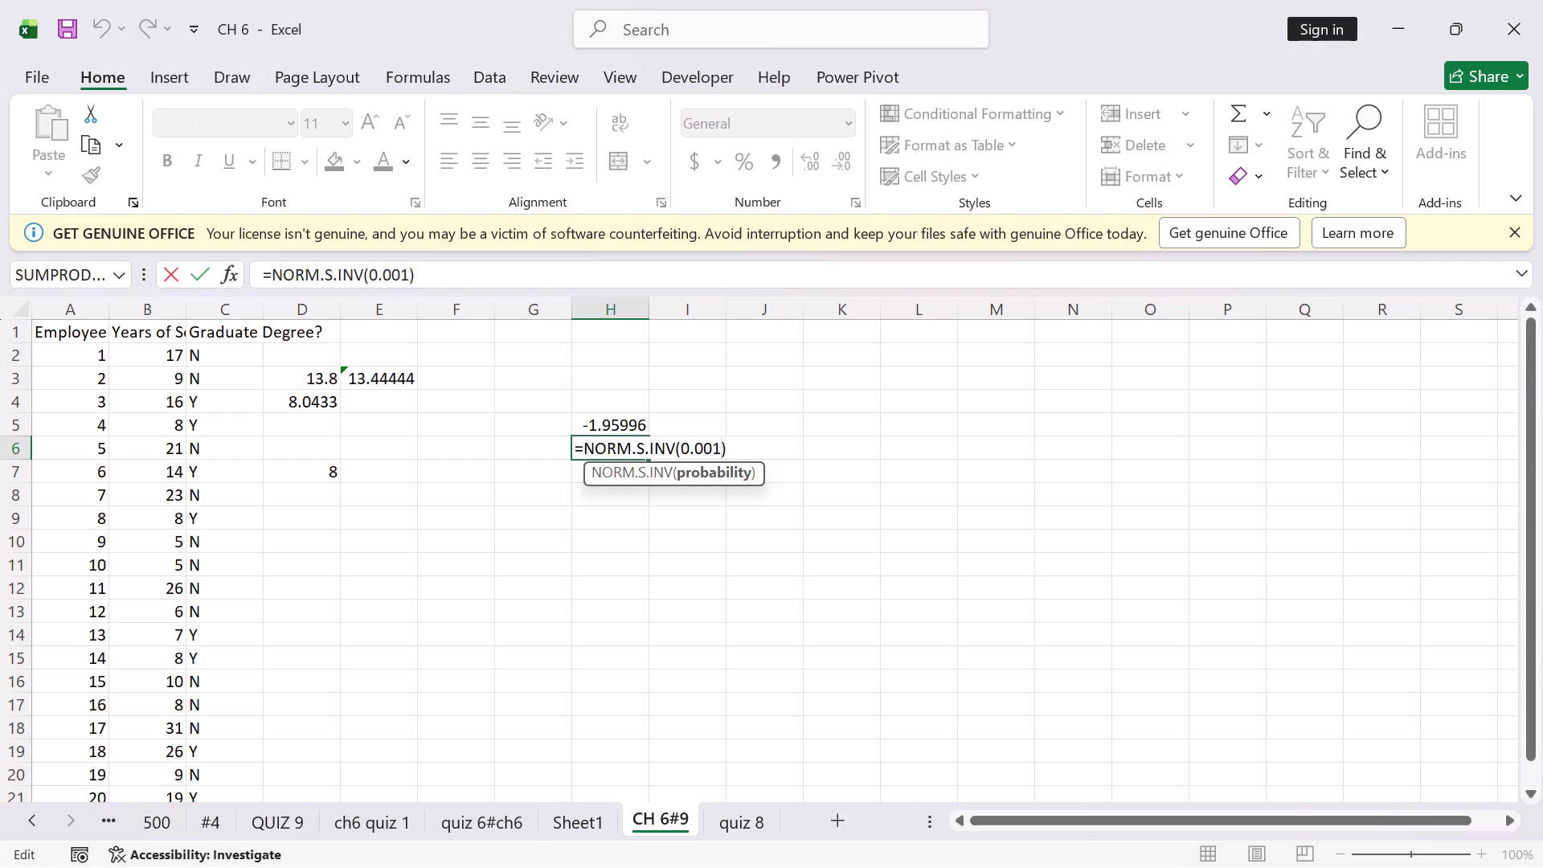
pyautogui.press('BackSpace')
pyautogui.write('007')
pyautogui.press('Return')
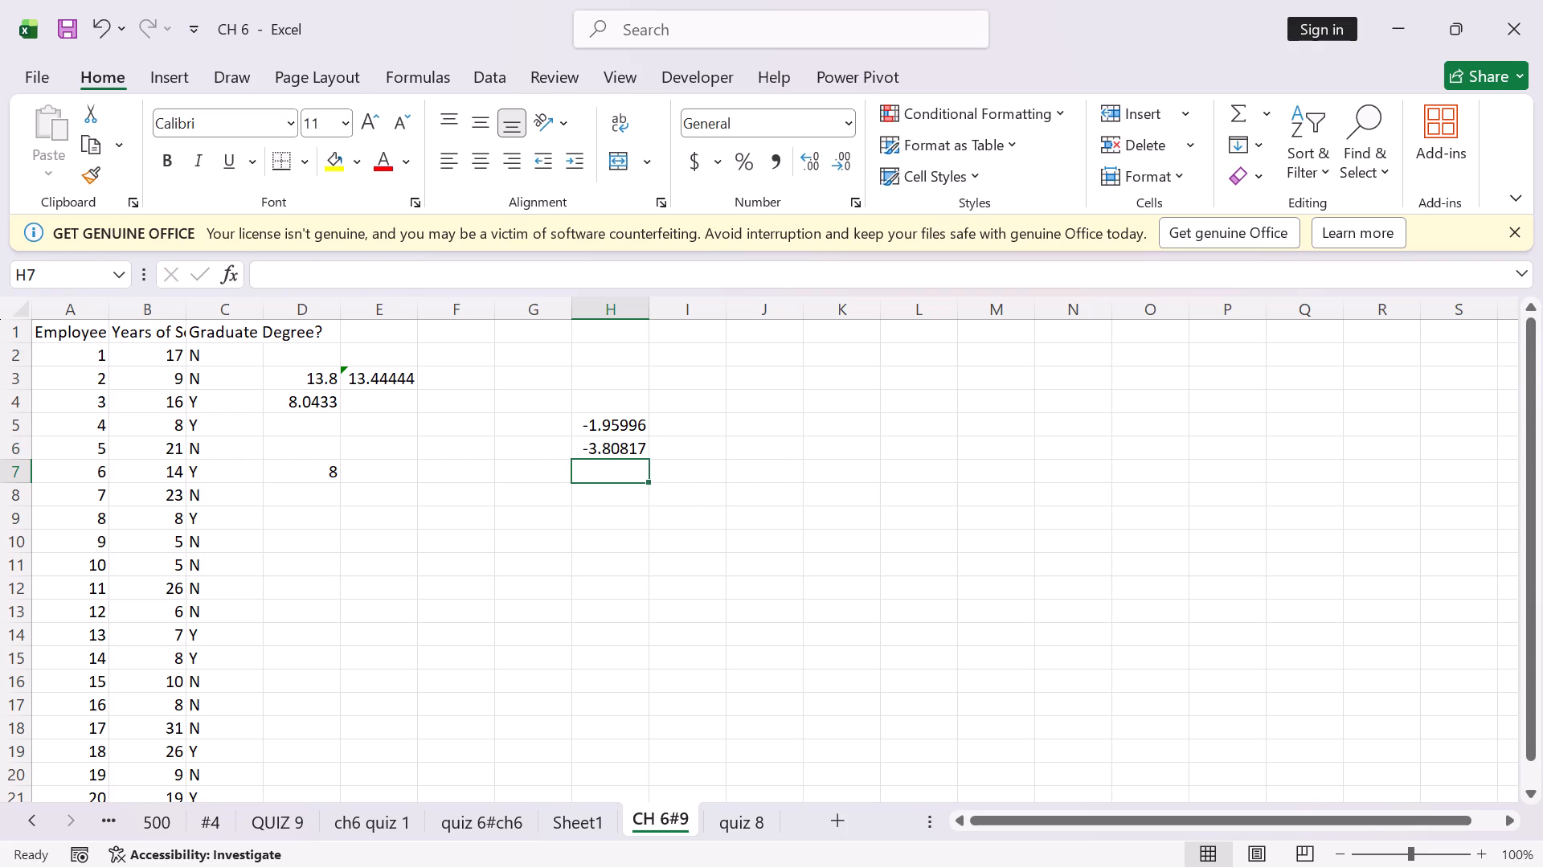
# Clear the NORM.S.INV formula from H6, leaving the cell empty.
pyautogui.doubleClick(604, 450)
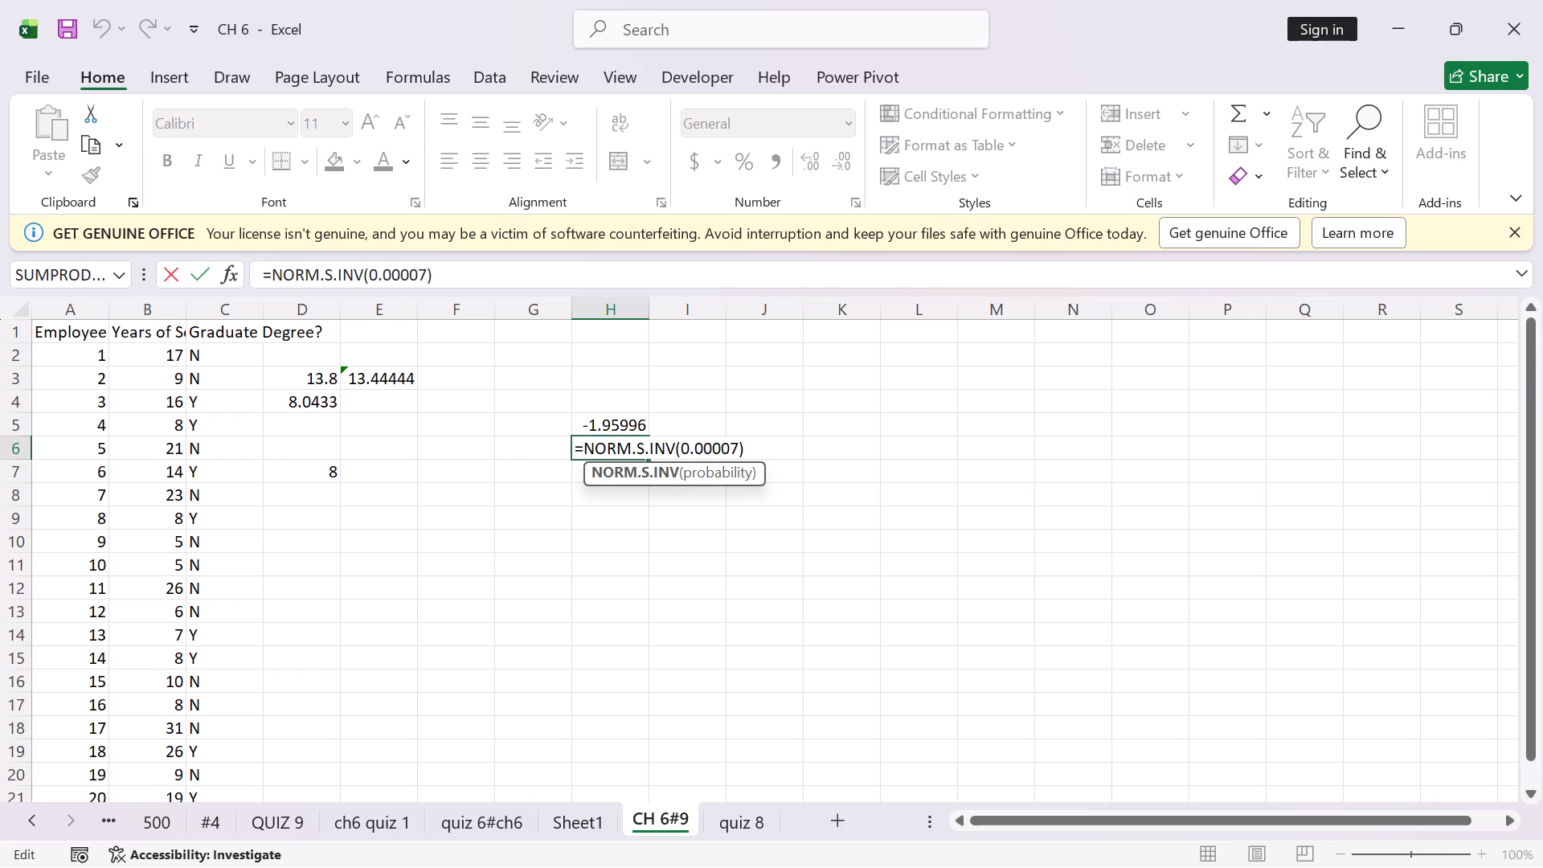
pyautogui.click(738, 448)
pyautogui.press('BackSpace')
pyautogui.press('BackSpace')
pyautogui.press('BackSpace')
pyautogui.press('BackSpace')
pyautogui.press('BackSpace')
pyautogui.press('BackSpace')
pyautogui.press('BackSpace')
pyautogui.press('BackSpace')
pyautogui.press('BackSpace')
pyautogui.press('BackSpace')
pyautogui.press('BackSpace')
pyautogui.press('BackSpace')
pyautogui.press('BackSpace')
pyautogui.press('BackSpace')
pyautogui.press('BackSpace')
pyautogui.press('BackSpace')
pyautogui.press('BackSpace')
pyautogui.press('BackSpace')
pyautogui.press('BackSpace')
pyautogui.press('BackSpace')
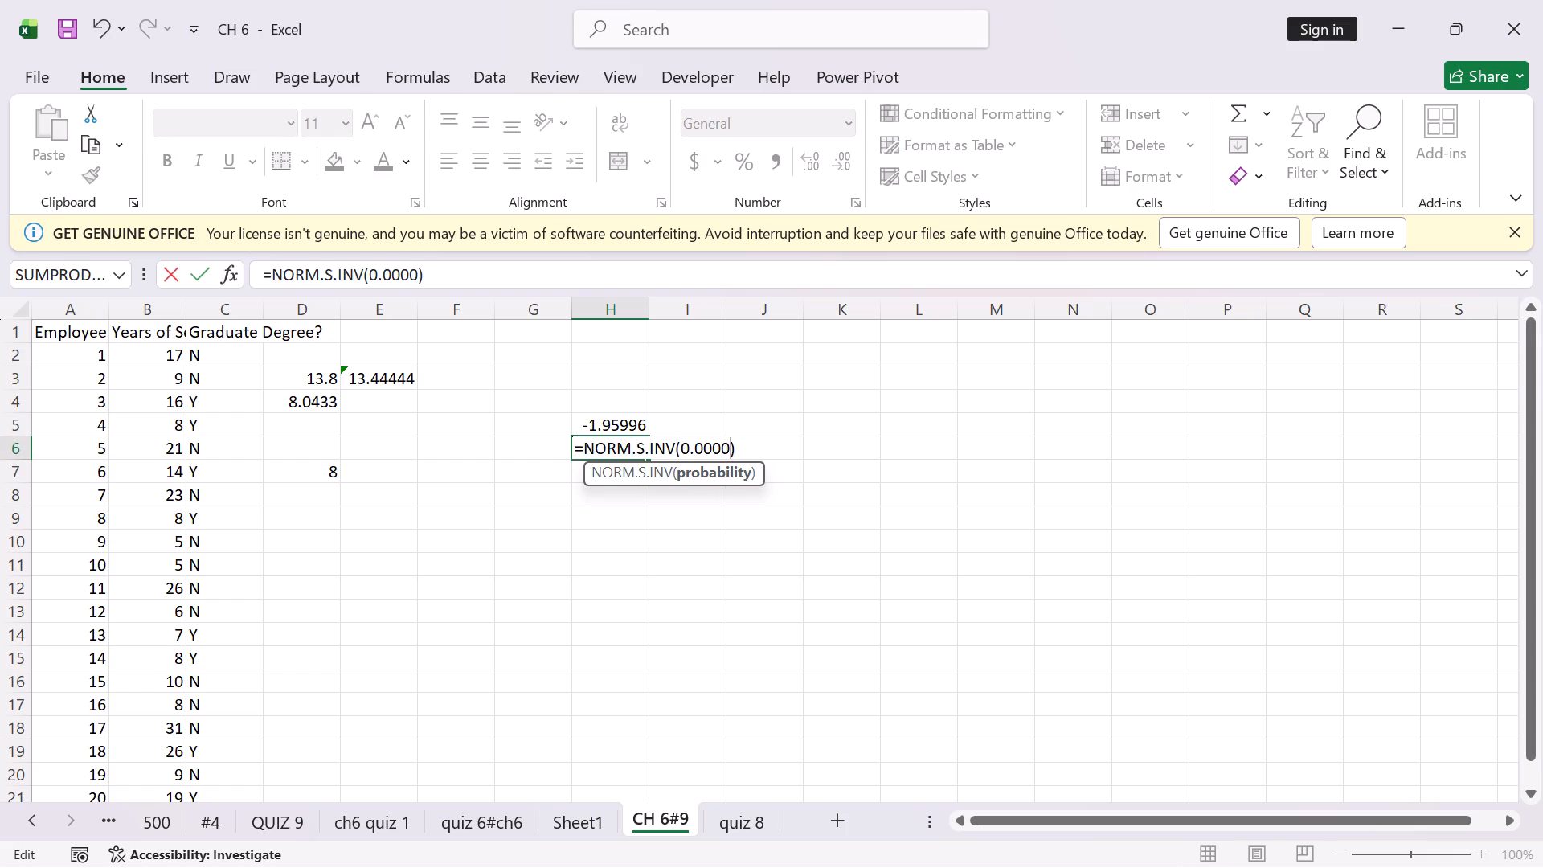
pyautogui.click(617, 448)
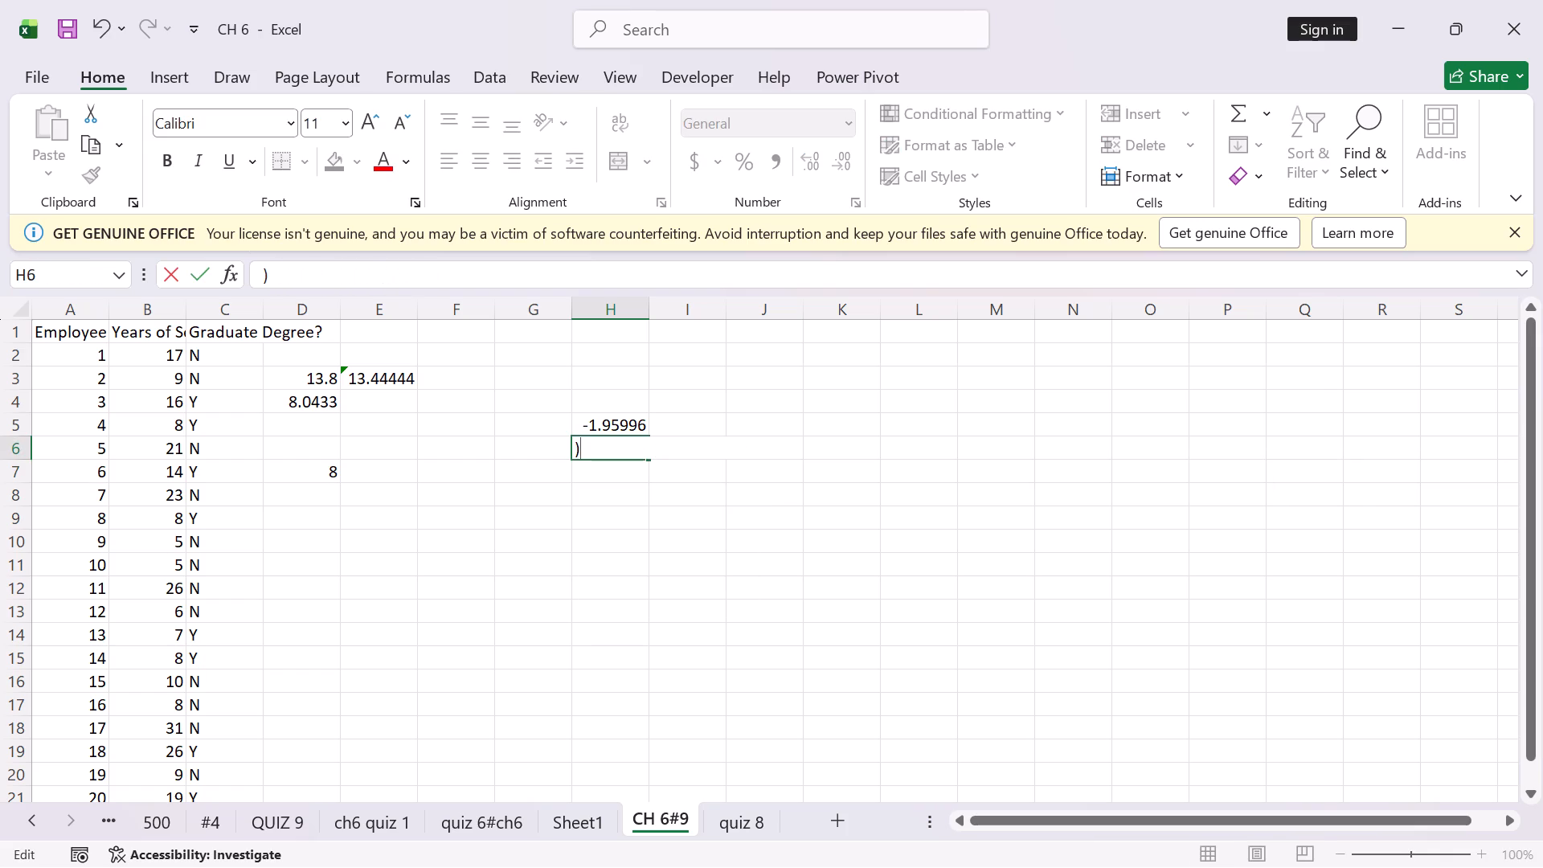
pyautogui.press('BackSpace')
pyautogui.click(612, 475)
# Inspect the NORM.S.INV formula in H5 without changing it.
pyautogui.doubleClick(611, 426)
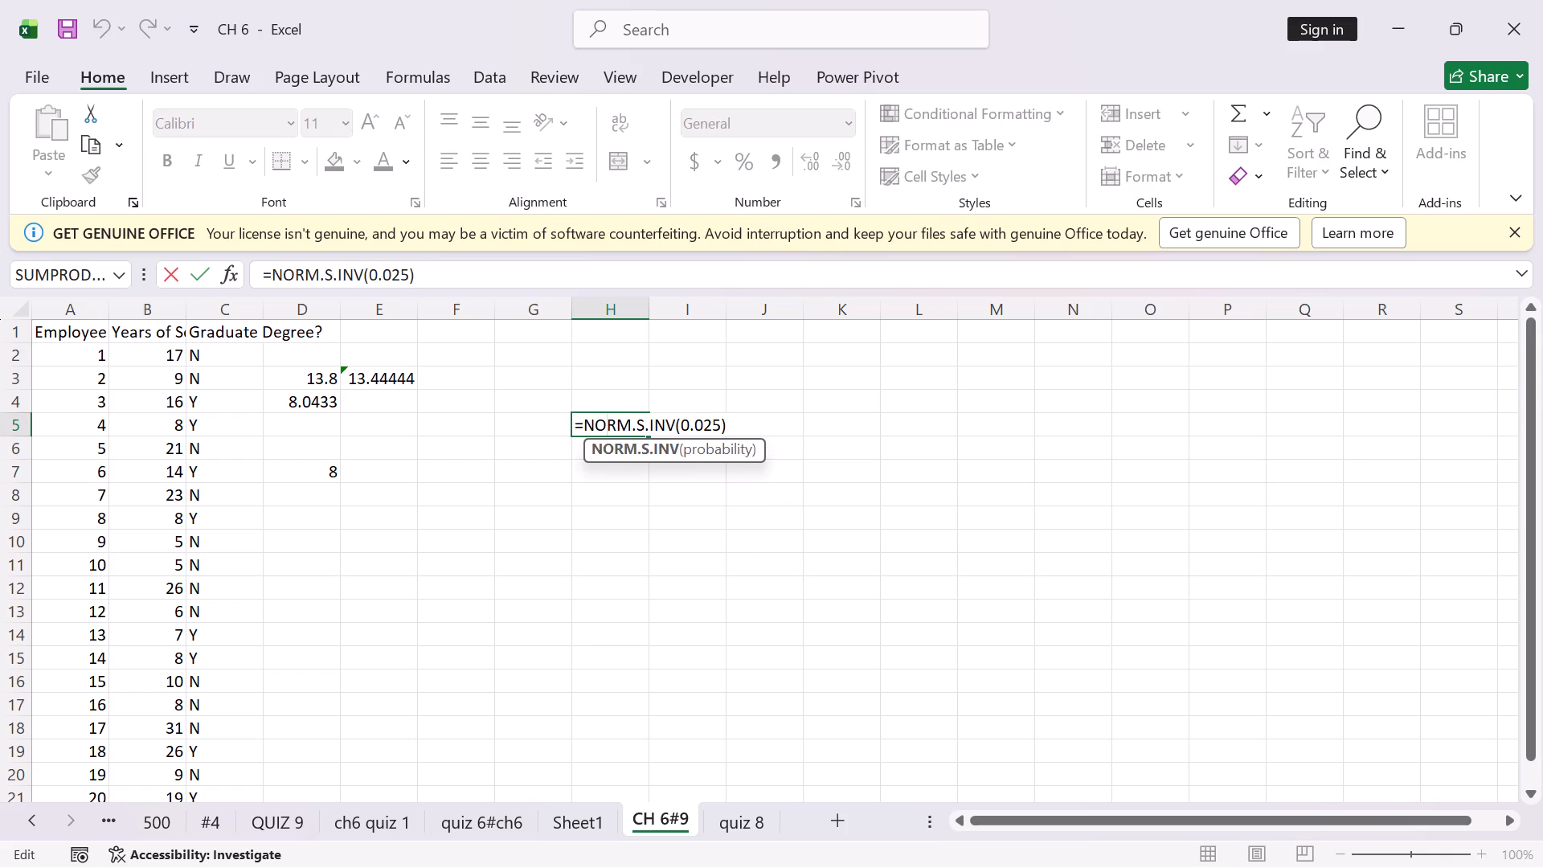
pyautogui.press('Return')
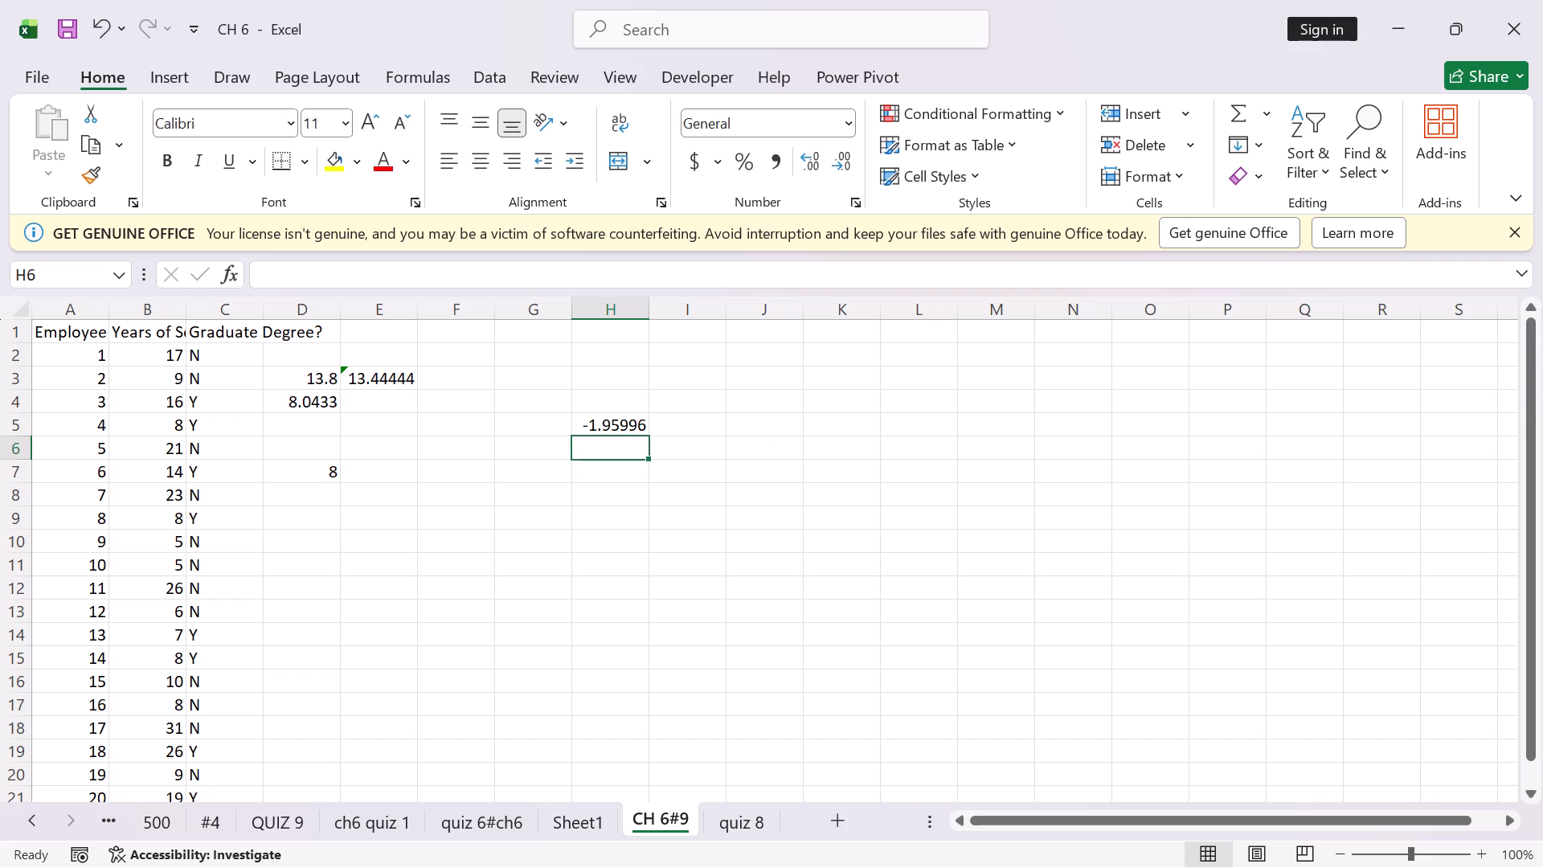
# On sheet #4, re-enter True as the cumulative argument of the NORM.DIST formula in L8.
pyautogui.click(501, 817)
pyautogui.scroll(-5, 357, 574)
pyautogui.scroll(4, 370, 563)
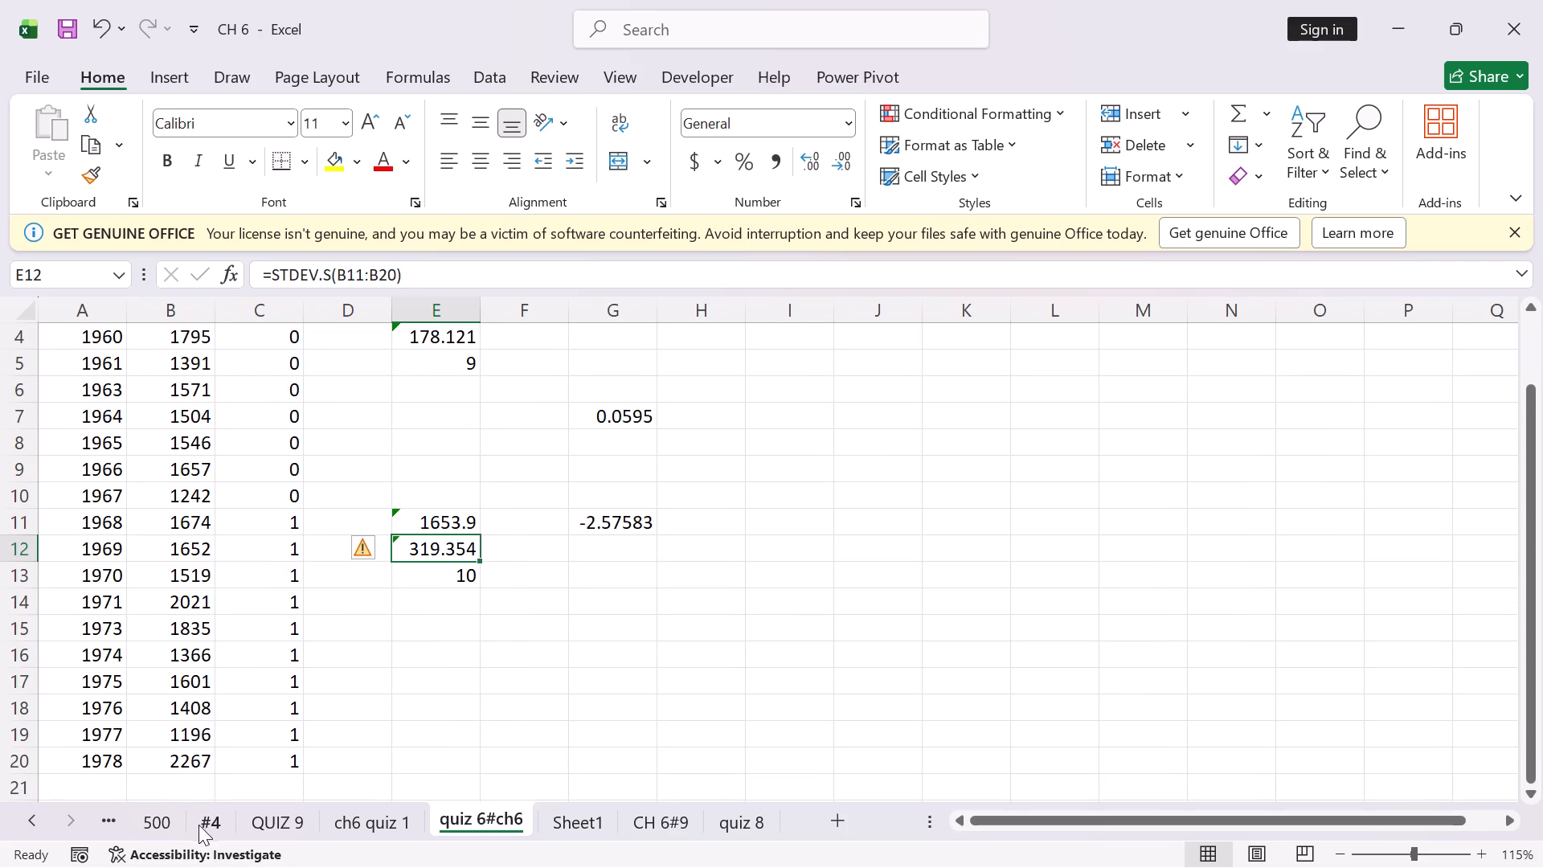
pyautogui.click(203, 823)
pyautogui.scroll(3, 739, 596)
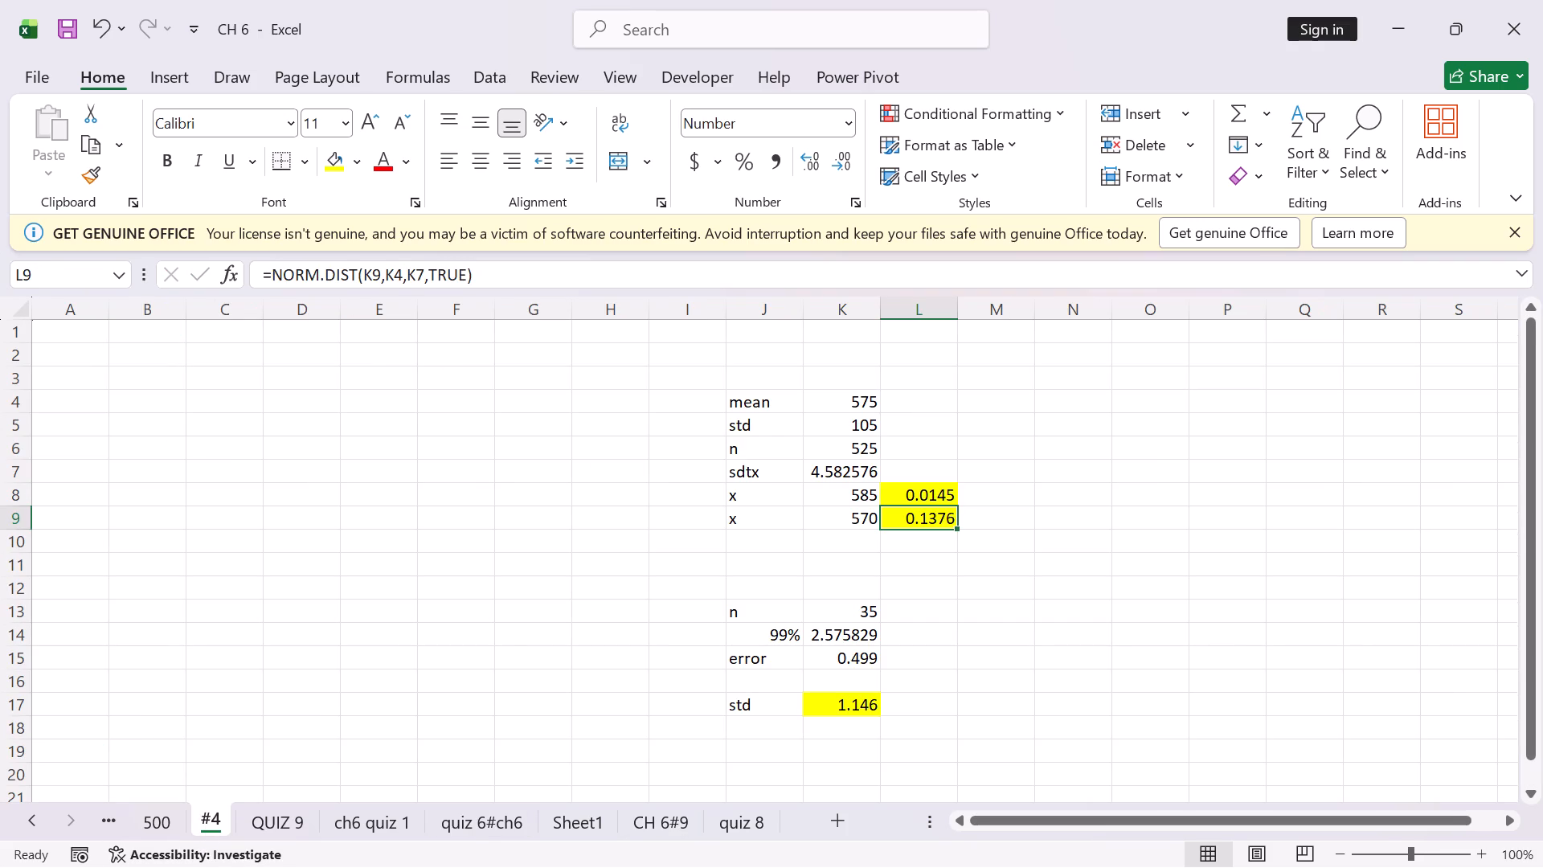
pyautogui.tripleClick(938, 495)
pyautogui.click(988, 484)
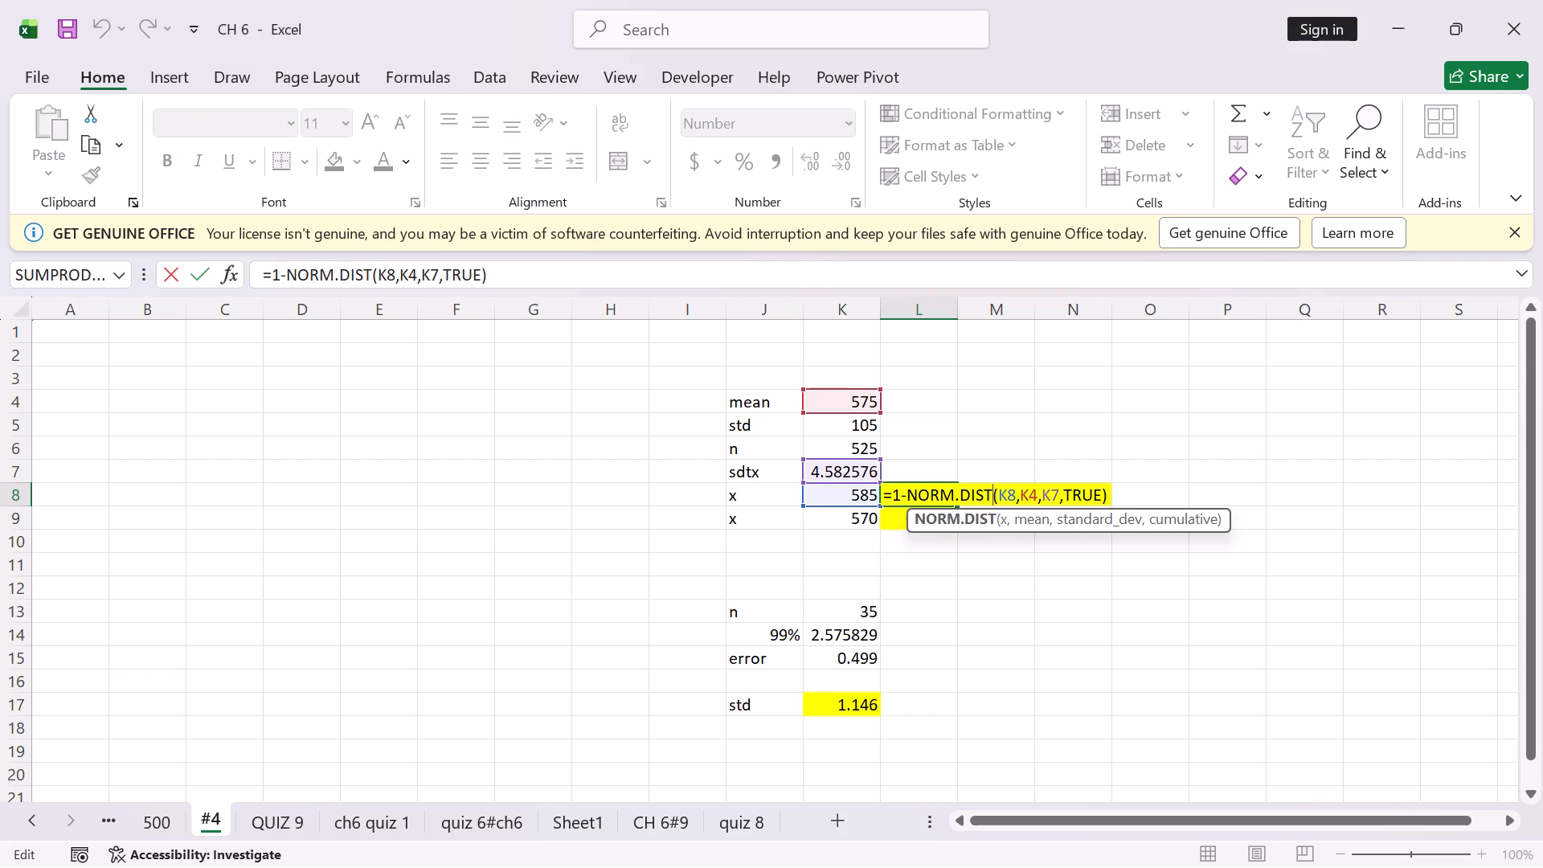
pyautogui.click(1097, 495)
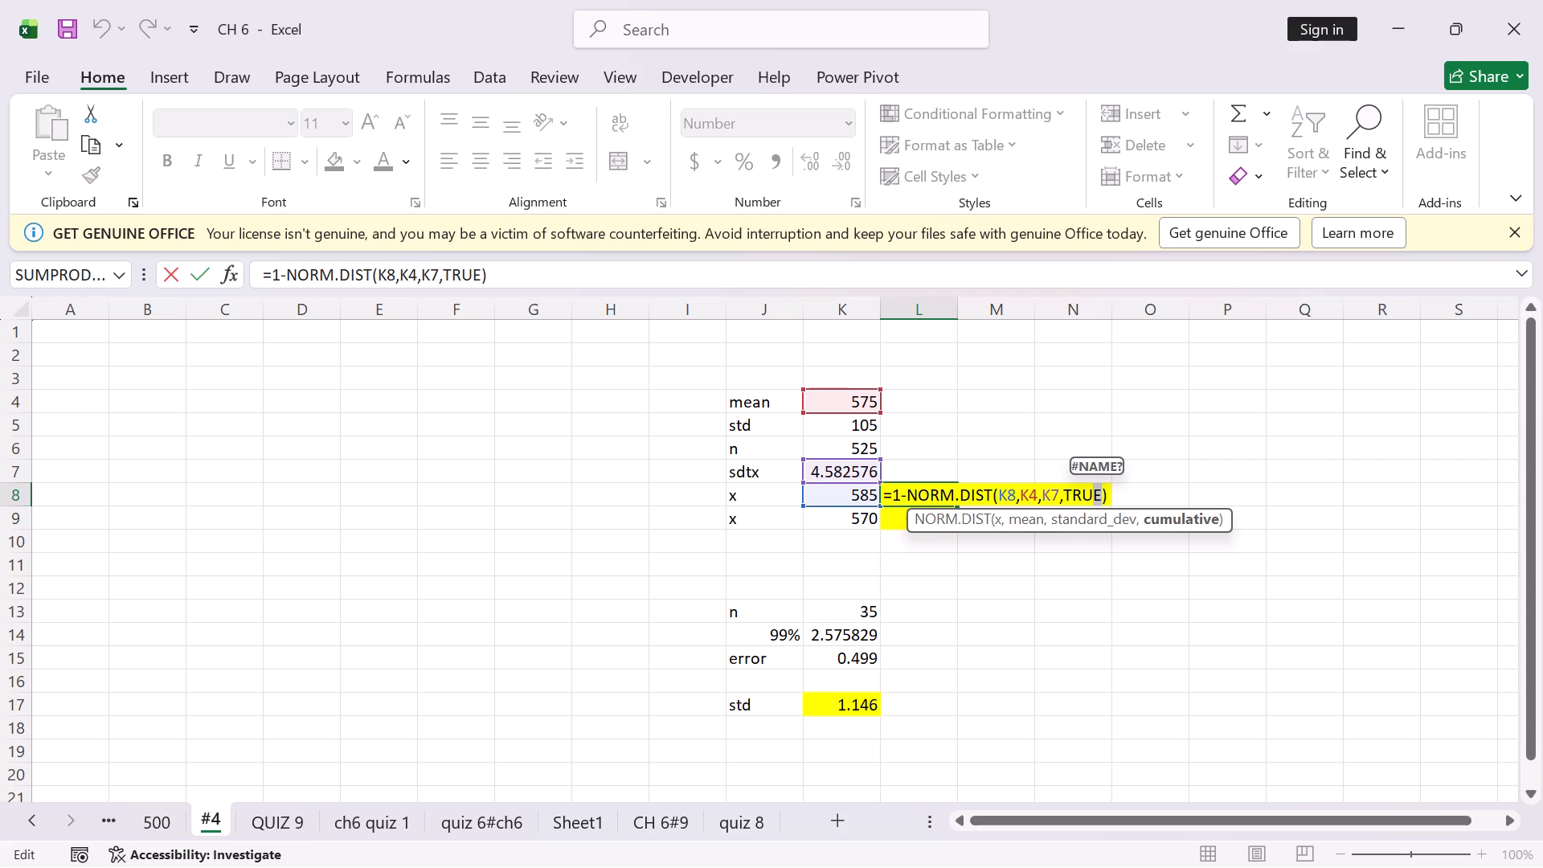
pyautogui.click(1098, 494)
pyautogui.press('BackSpace')
pyautogui.press('BackSpace')
pyautogui.press('BackSpace')
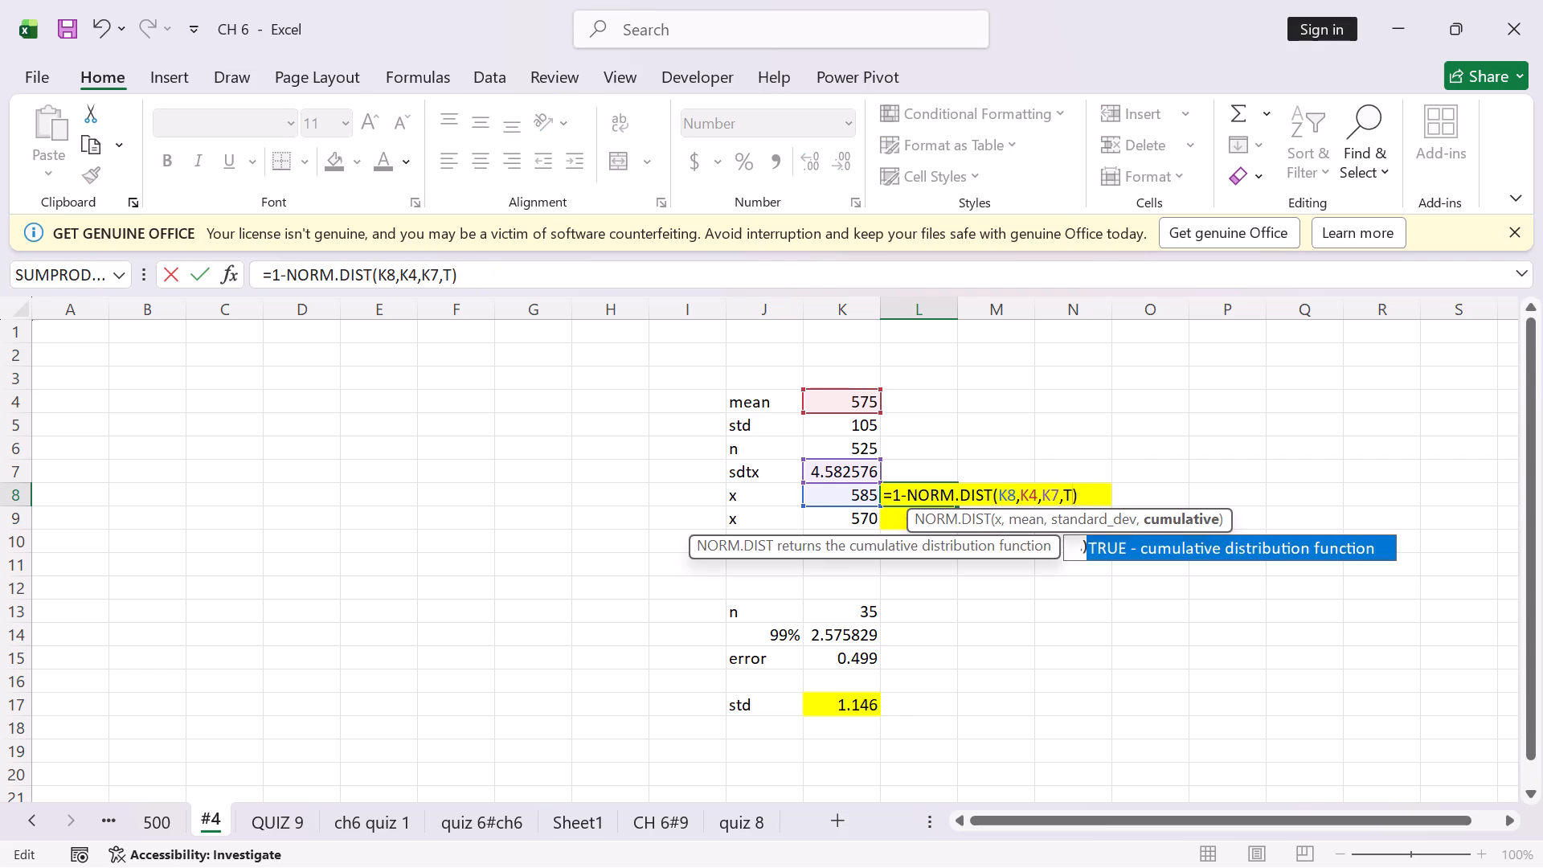
pyautogui.press('BackSpace')
pyautogui.press('t')
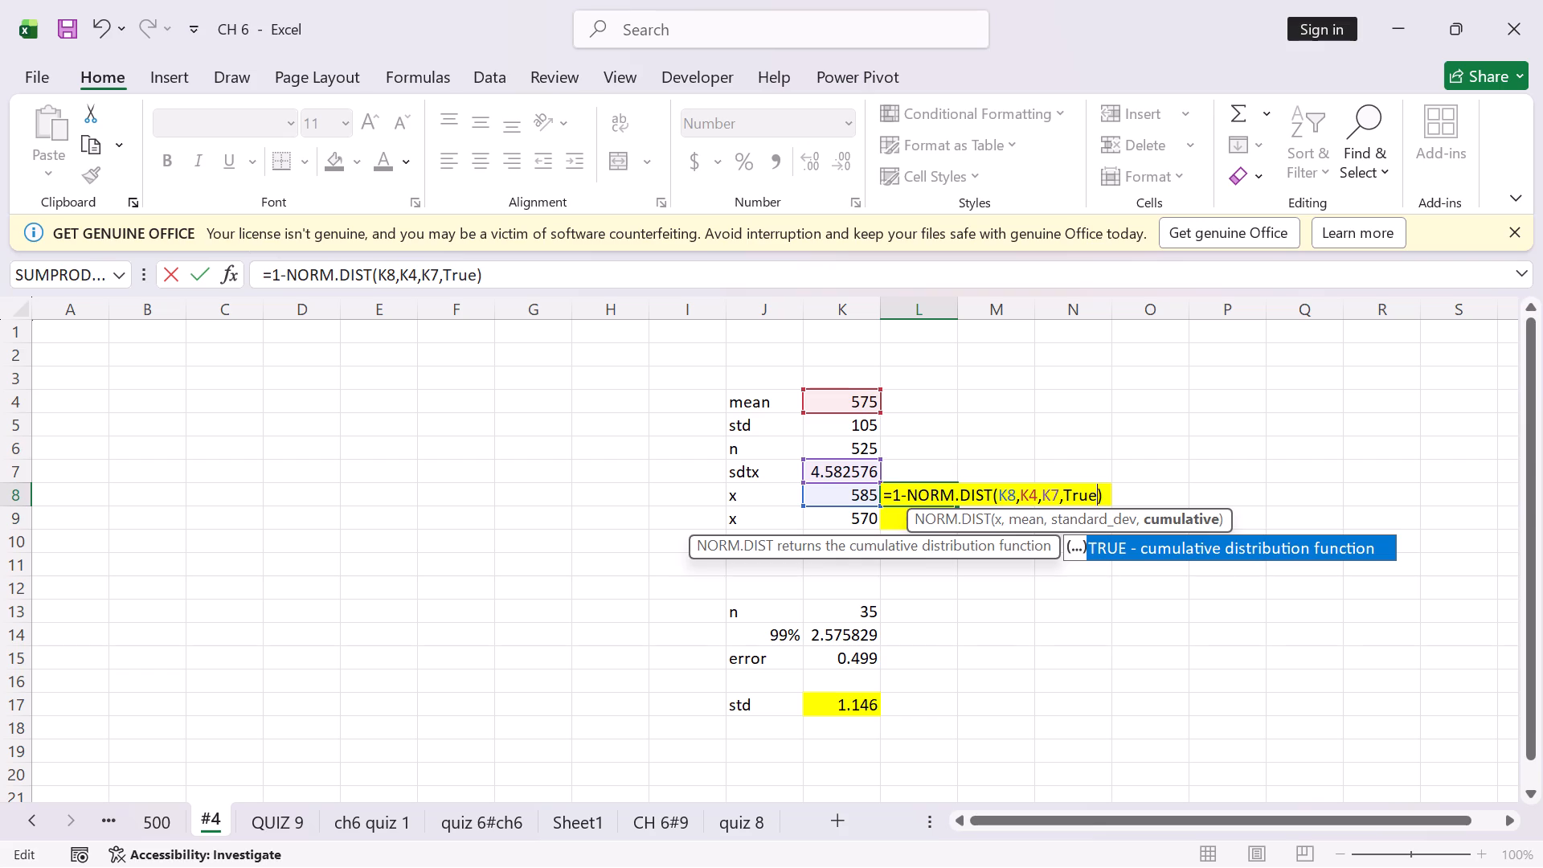
pyautogui.doubleClick(1111, 553)
pyautogui.click(1118, 485)
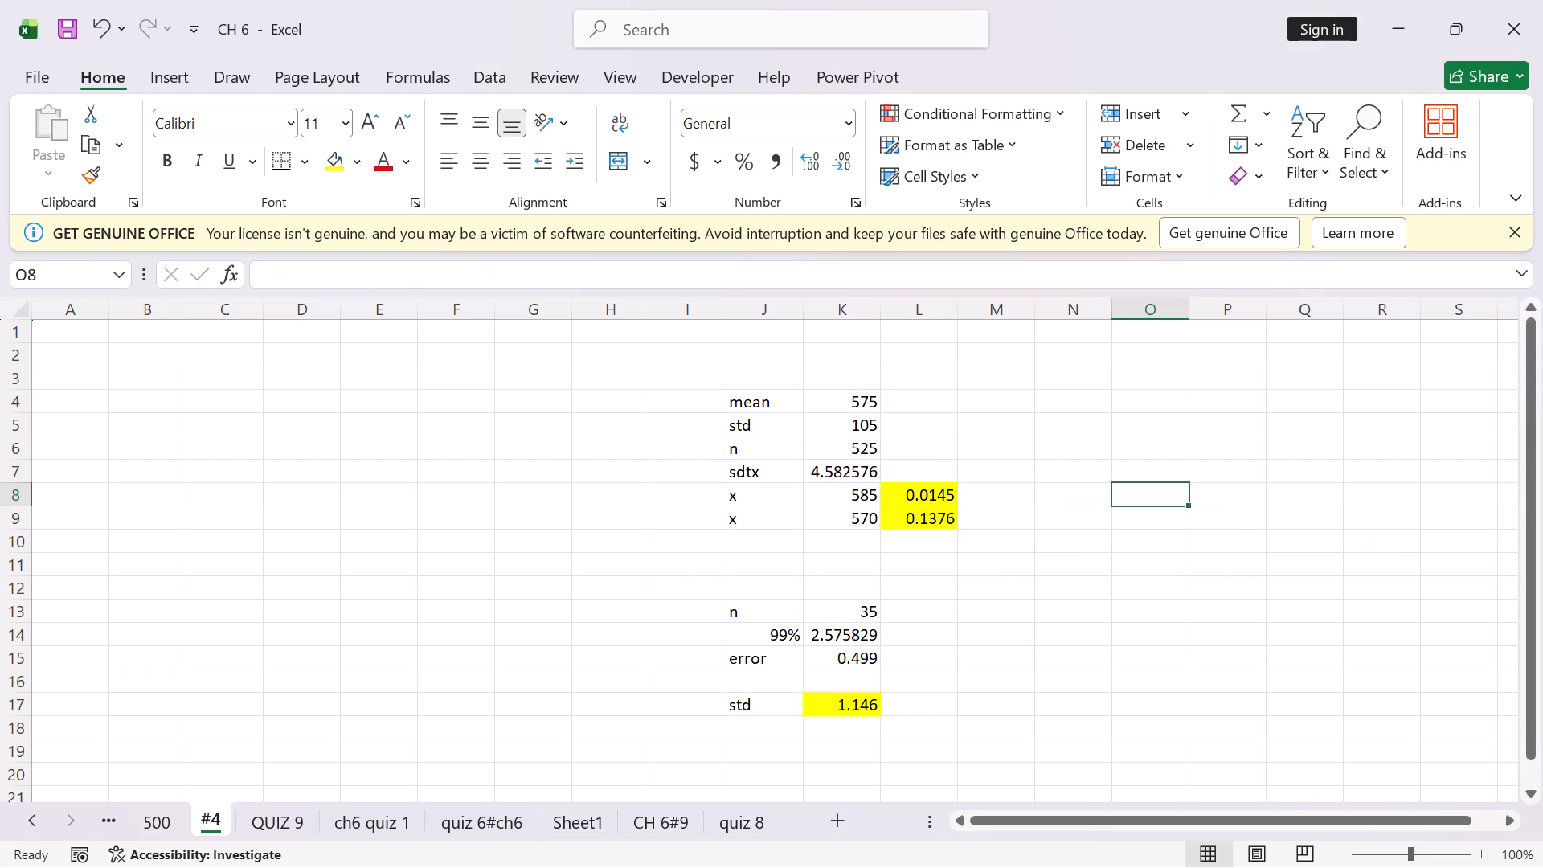
# Re-enter the K14 divisor in the std formula in K17, keeping it as =(K15*SQRT(K13))/K14.
pyautogui.doubleClick(849, 699)
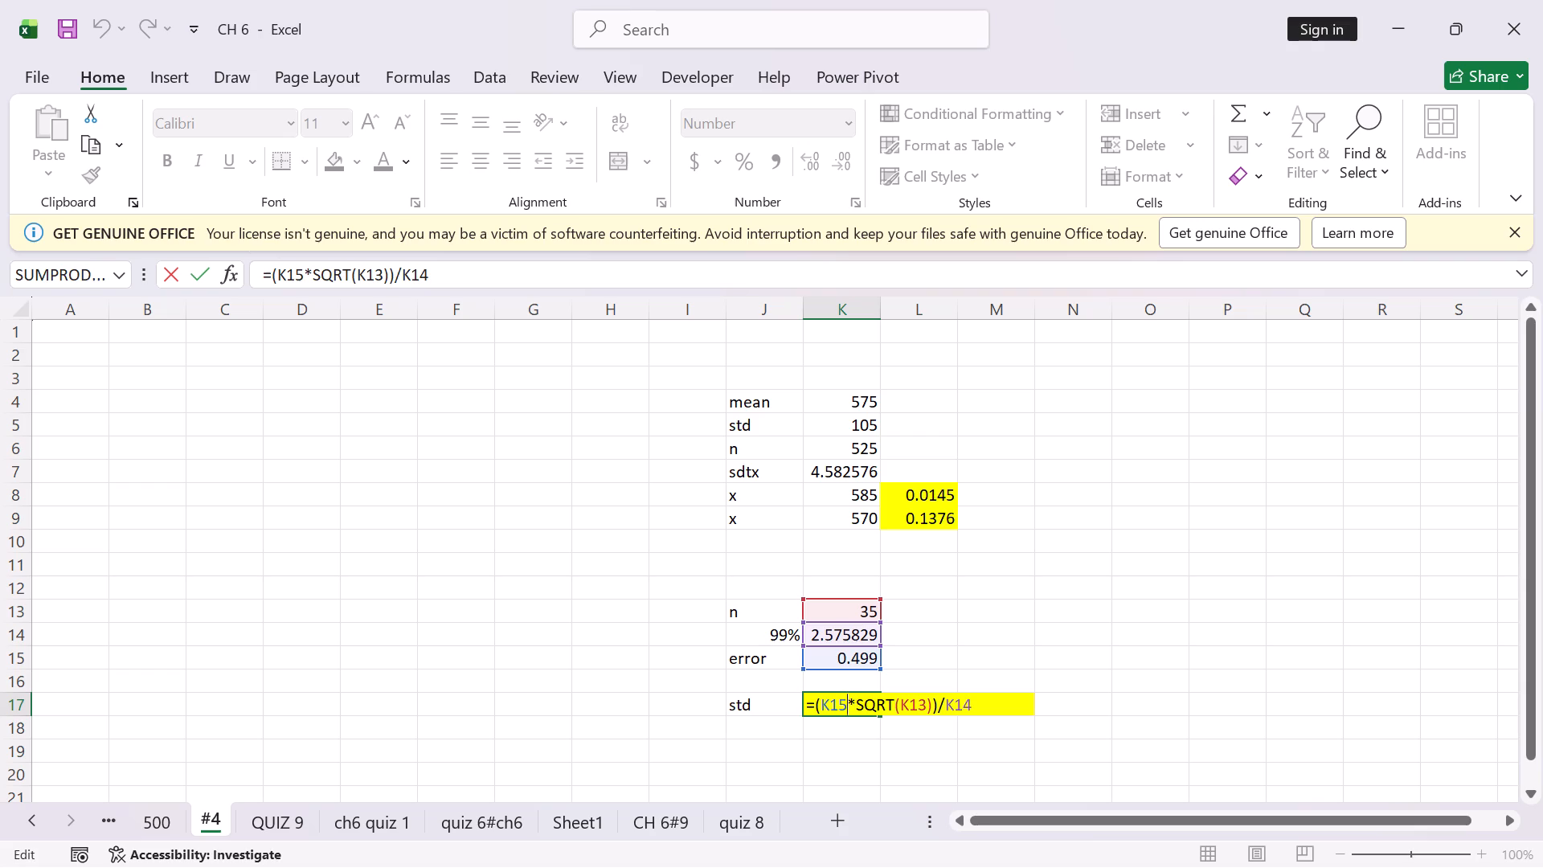
pyautogui.click(971, 704)
pyautogui.press('BackSpace')
pyautogui.press('BackSpace')
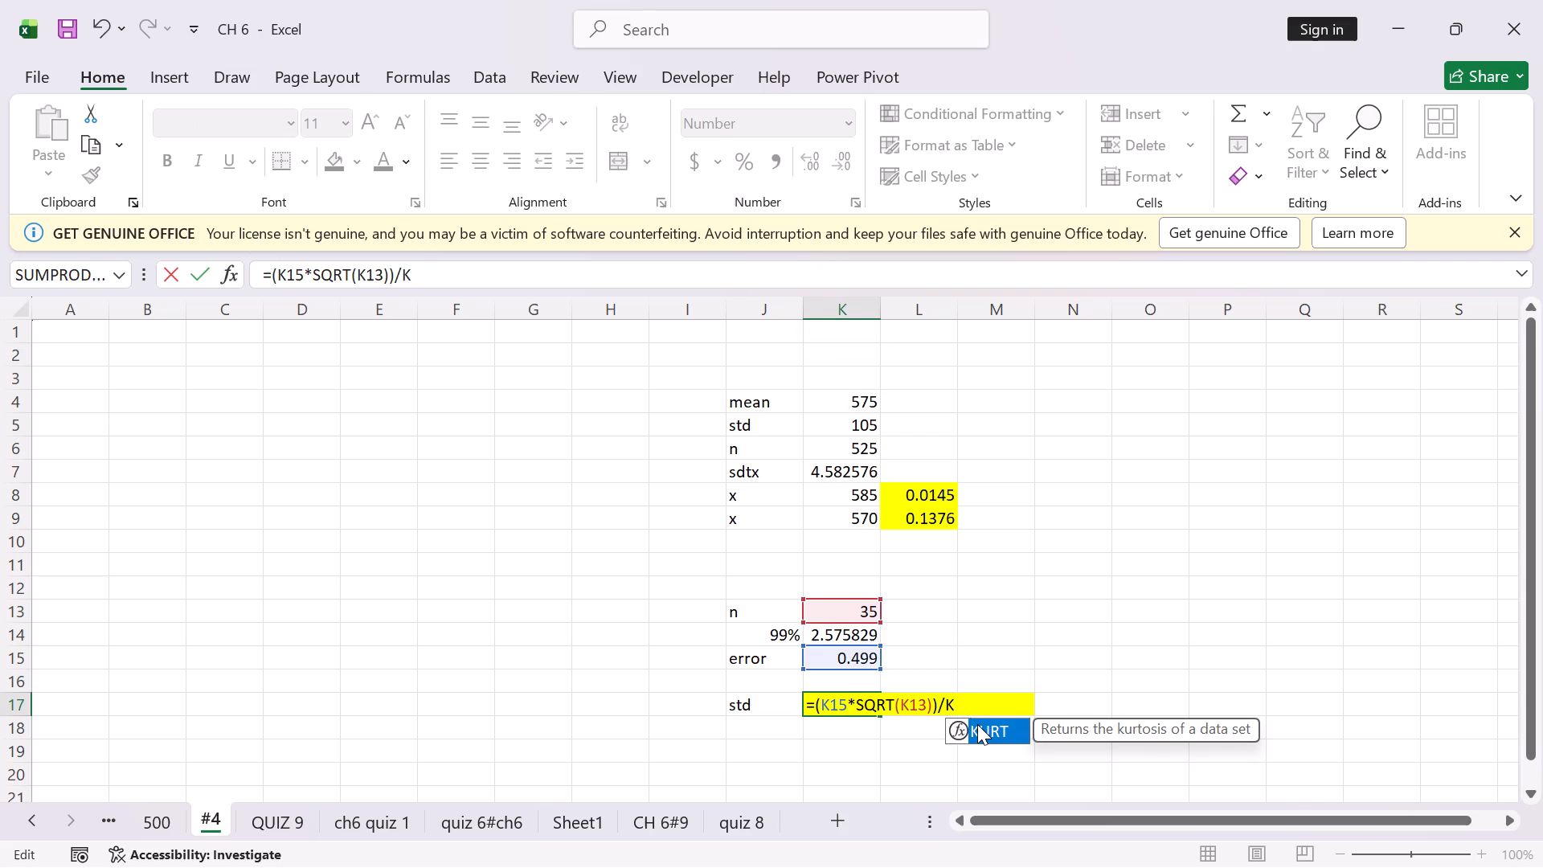
pyautogui.write('14')
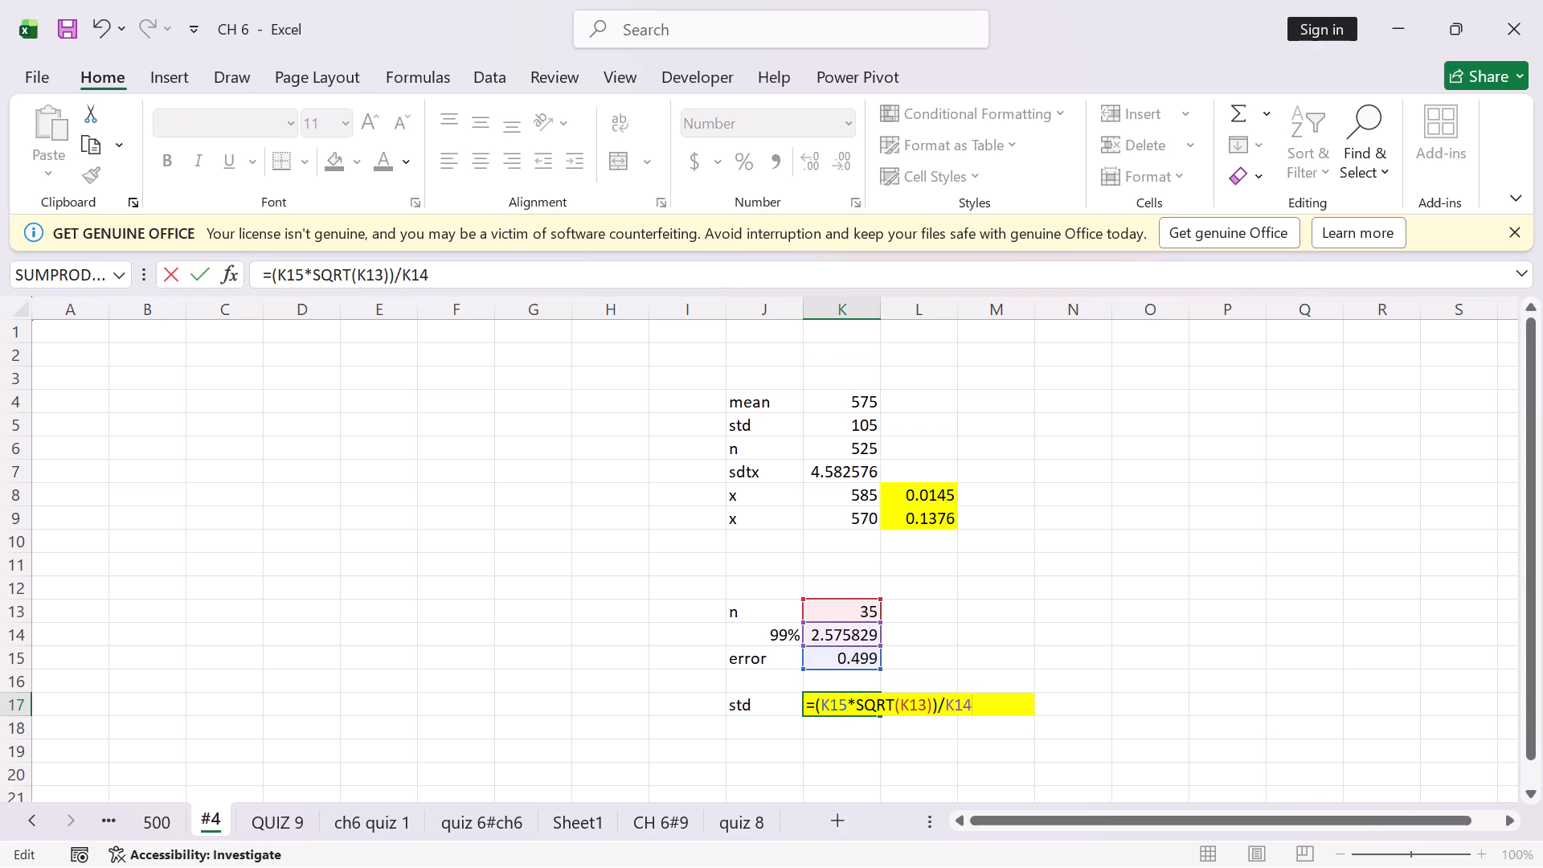
pyautogui.press('Return')
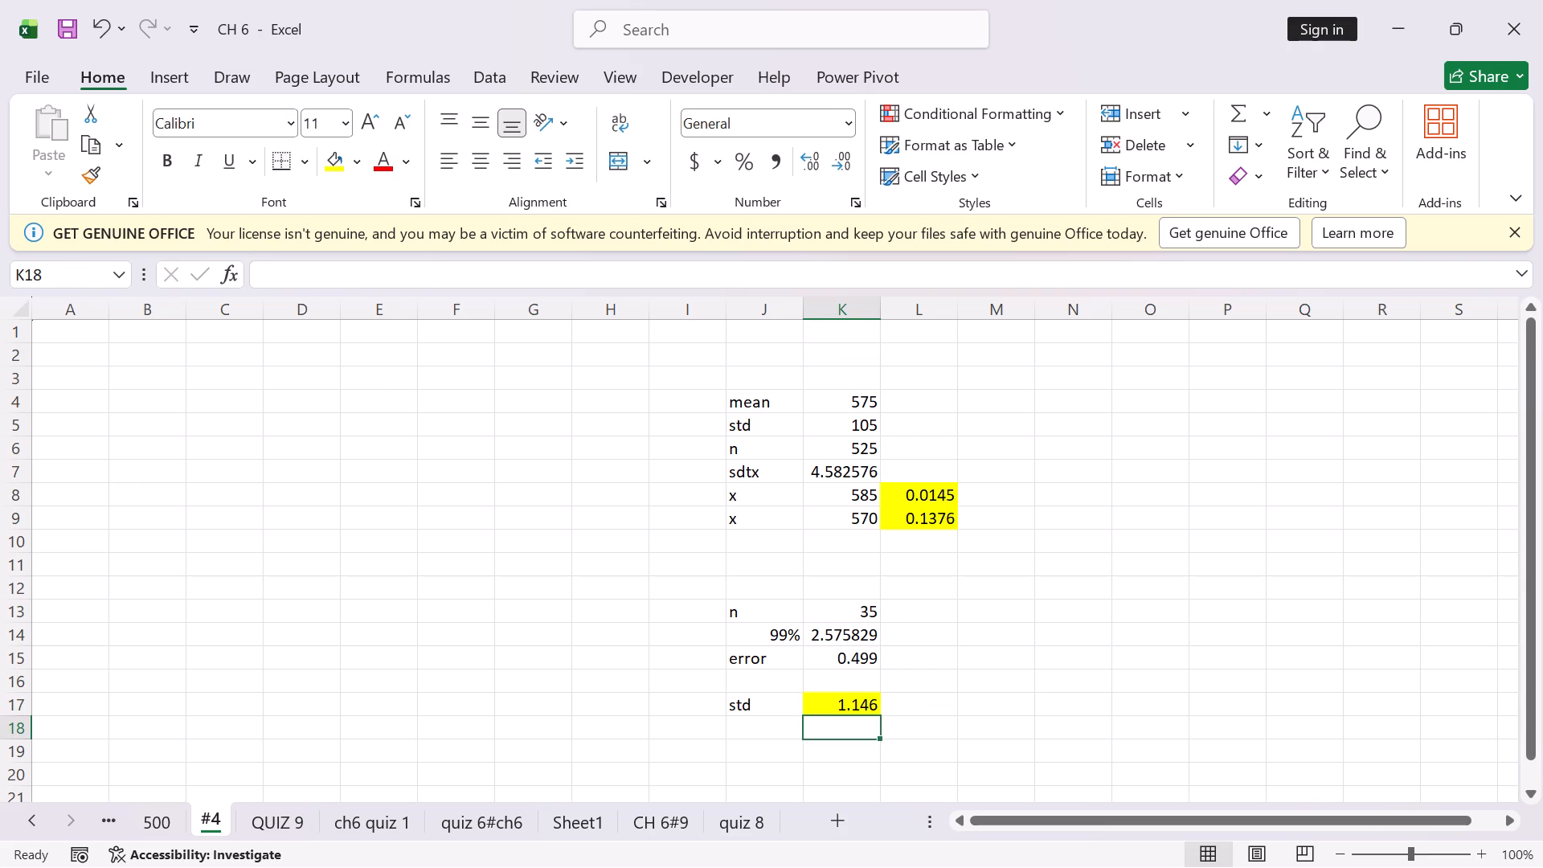
# Review the inputs on sheet #4, including the confidence level in J14 and the sample size in K13.
pyautogui.scroll(2, 761, 633)
pyautogui.doubleClick(760, 635)
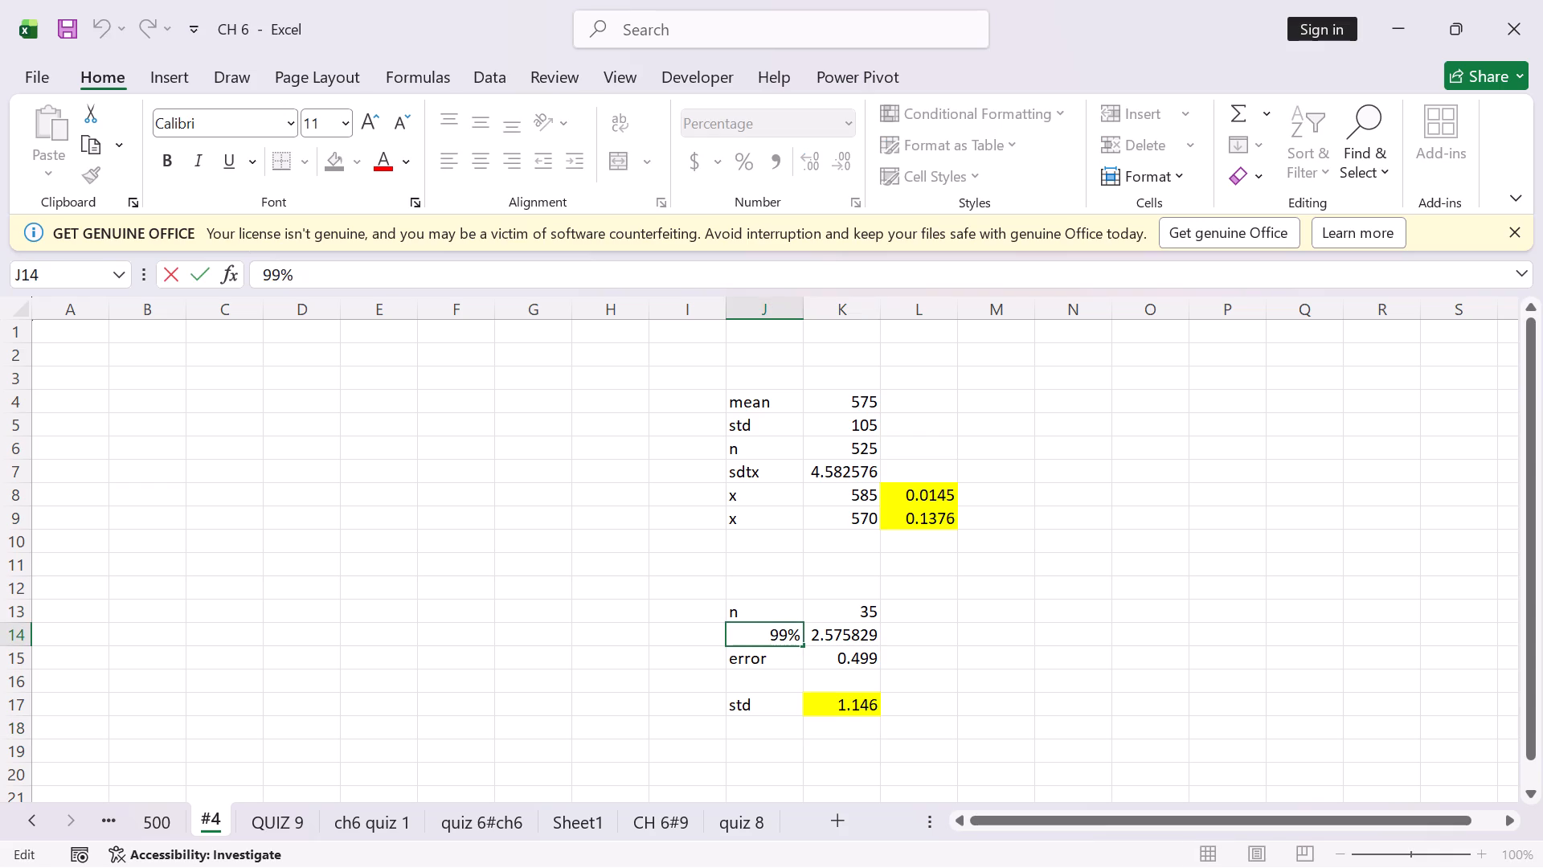
pyautogui.press('Return')
pyautogui.scroll(12, 691, 648)
pyautogui.scroll(-1, 628, 559)
pyautogui.scroll(3, 760, 468)
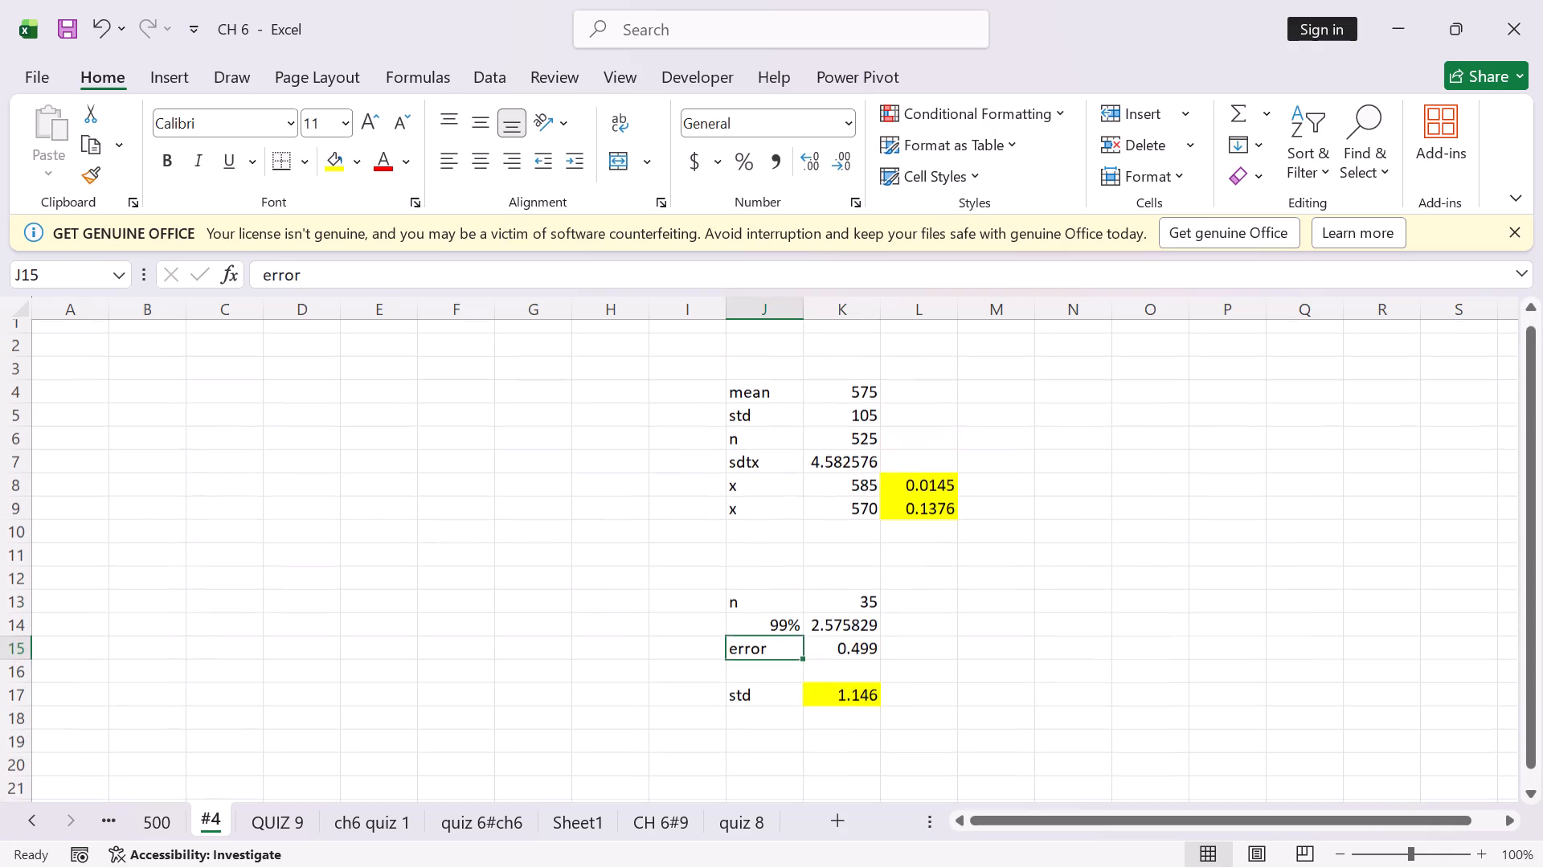
pyautogui.click(875, 407)
pyautogui.click(813, 604)
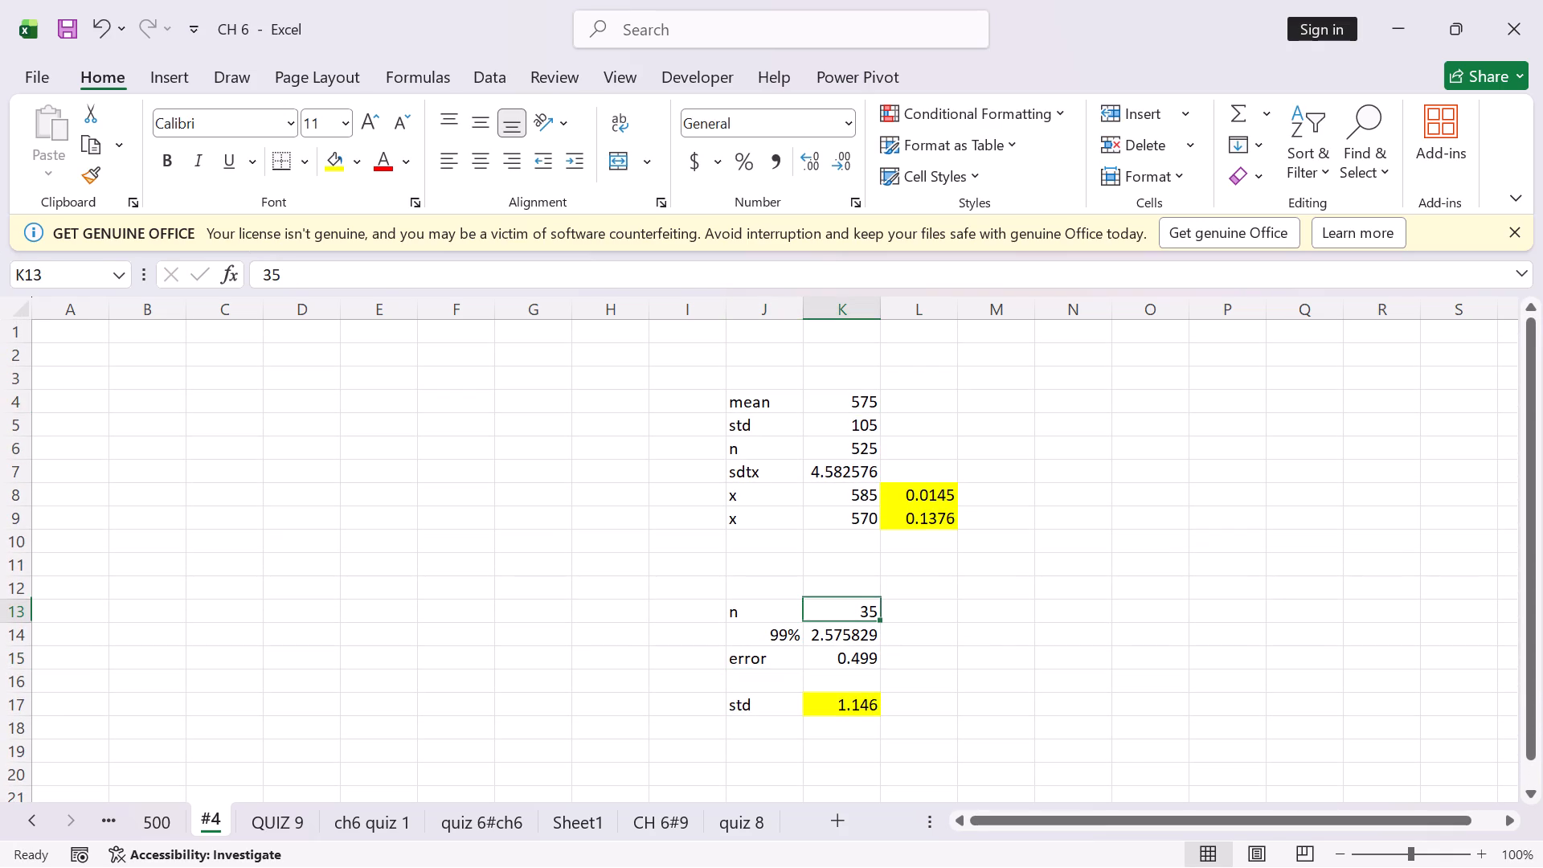
# On the quiz 8 sheet, re-enter the end of the range in C4's formula as =AVERAGE(A1:A424).
pyautogui.click(671, 823)
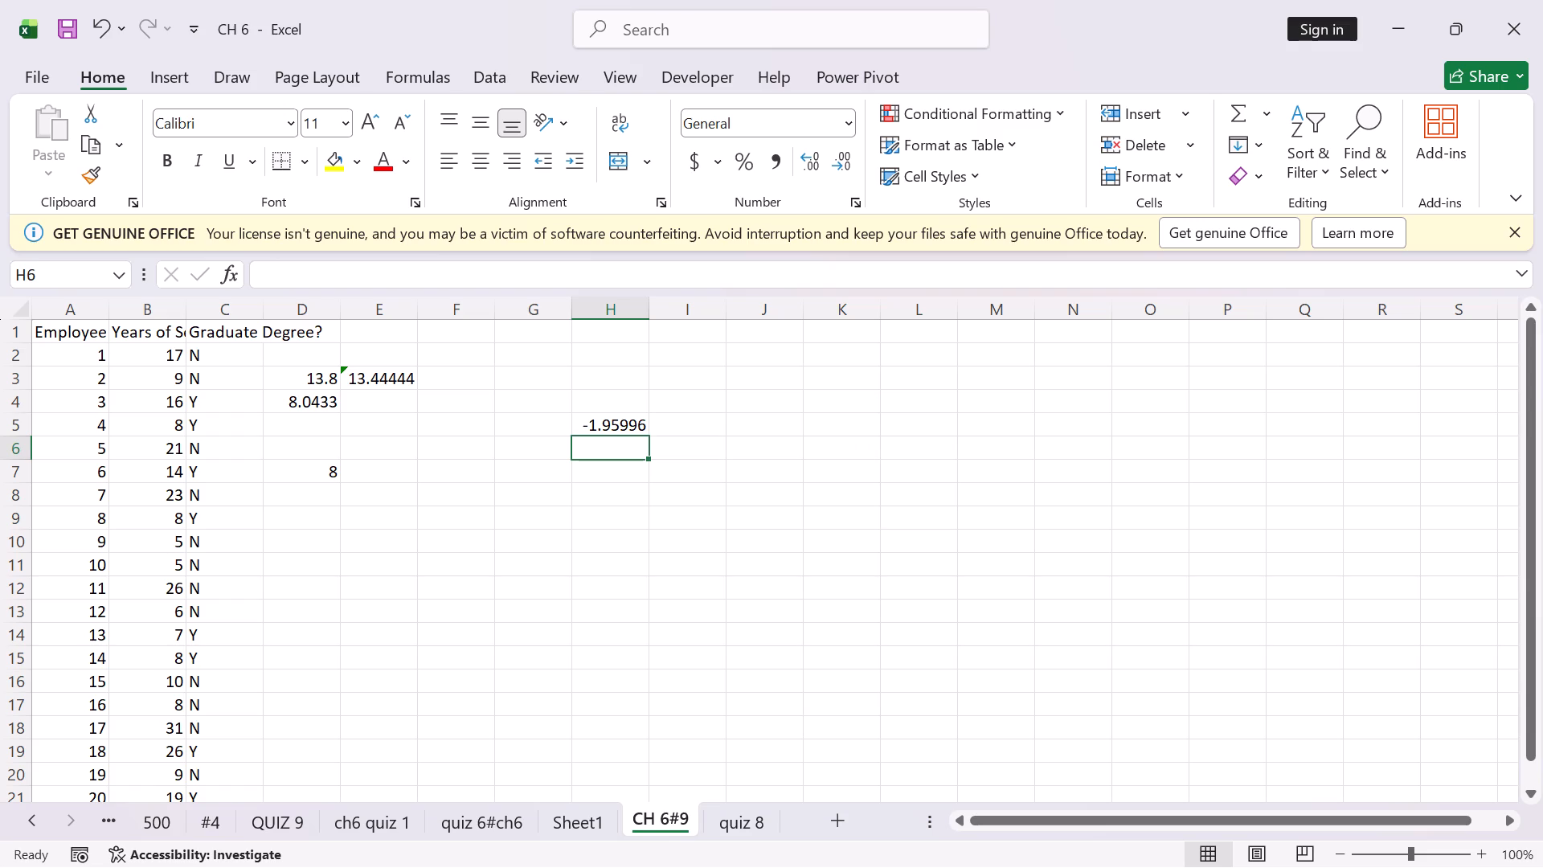
pyautogui.click(749, 818)
pyautogui.scroll(9, 780, 638)
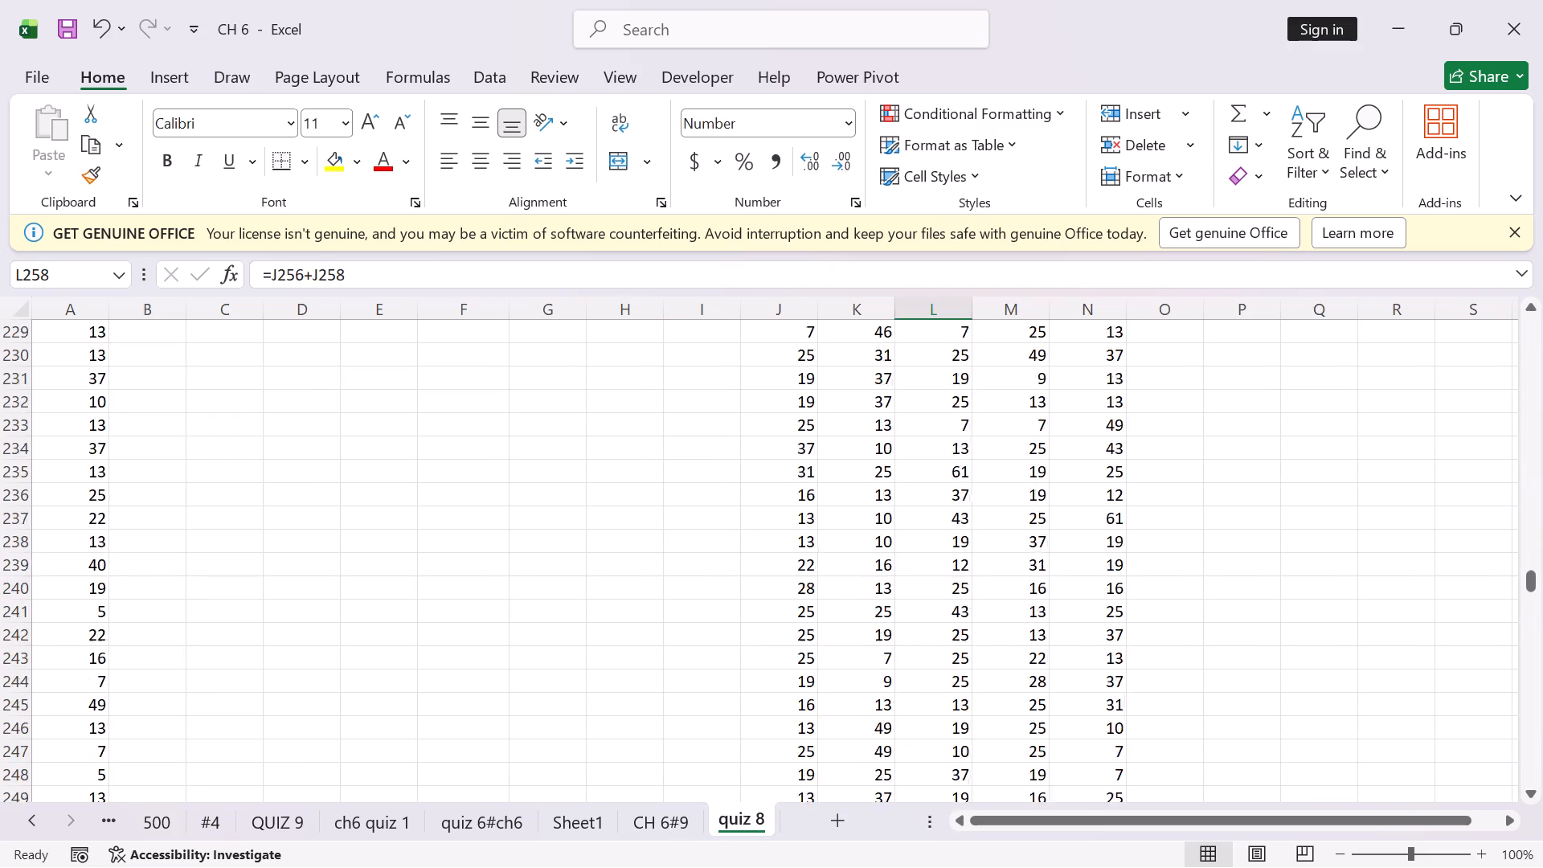
pyautogui.scroll(20, 808, 615)
pyautogui.scroll(20, 808, 615)
pyautogui.scroll(1, 808, 615)
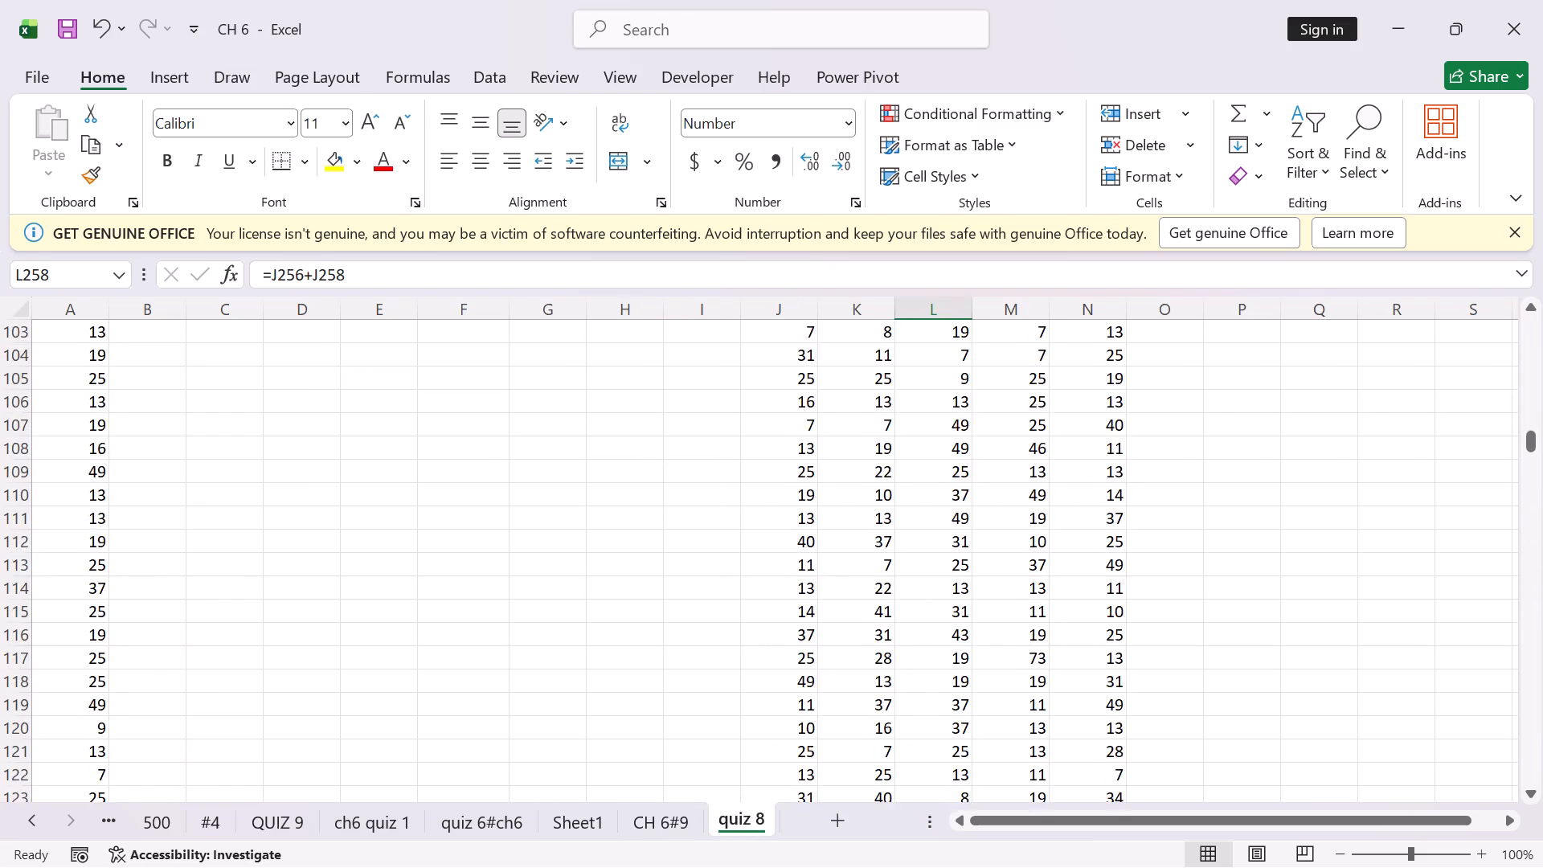
pyautogui.scroll(20, 819, 605)
pyautogui.scroll(20, 819, 605)
pyautogui.scroll(1, 819, 605)
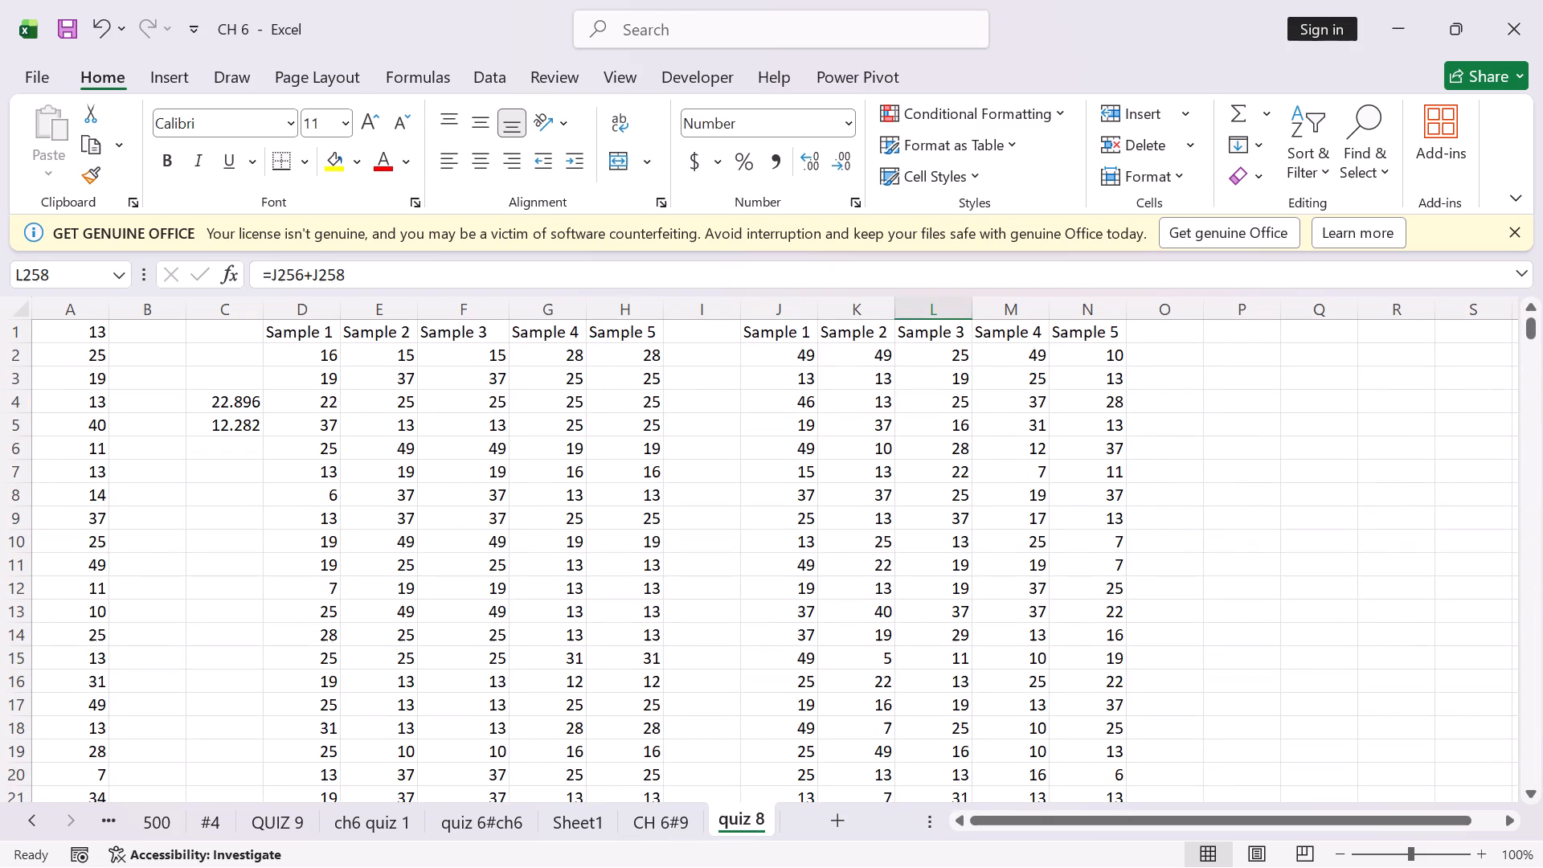
pyautogui.scroll(14, 817, 607)
pyautogui.tripleClick(230, 402)
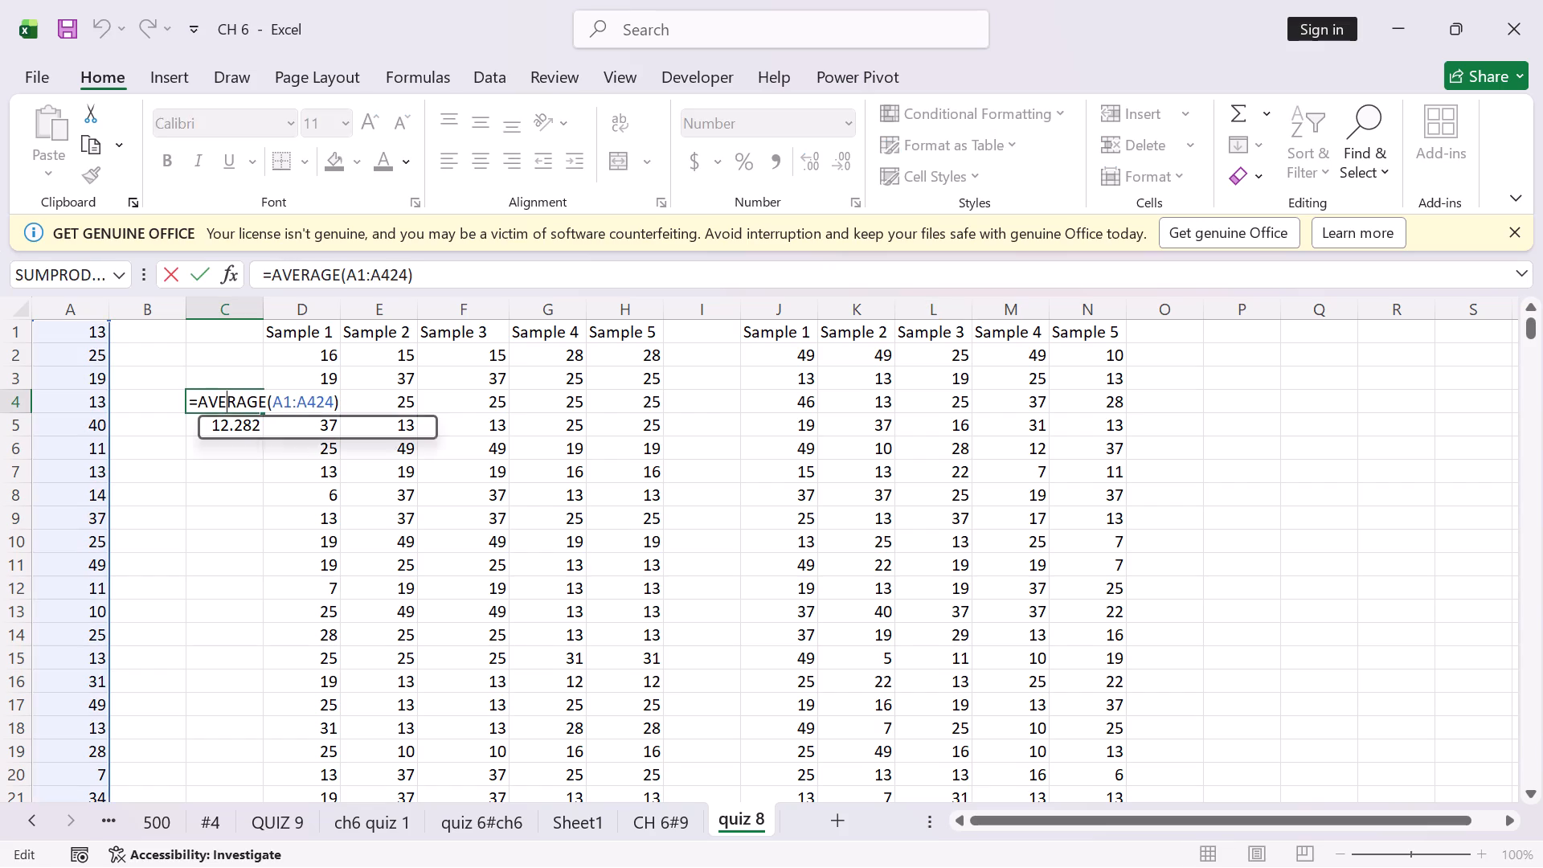
pyautogui.click(334, 403)
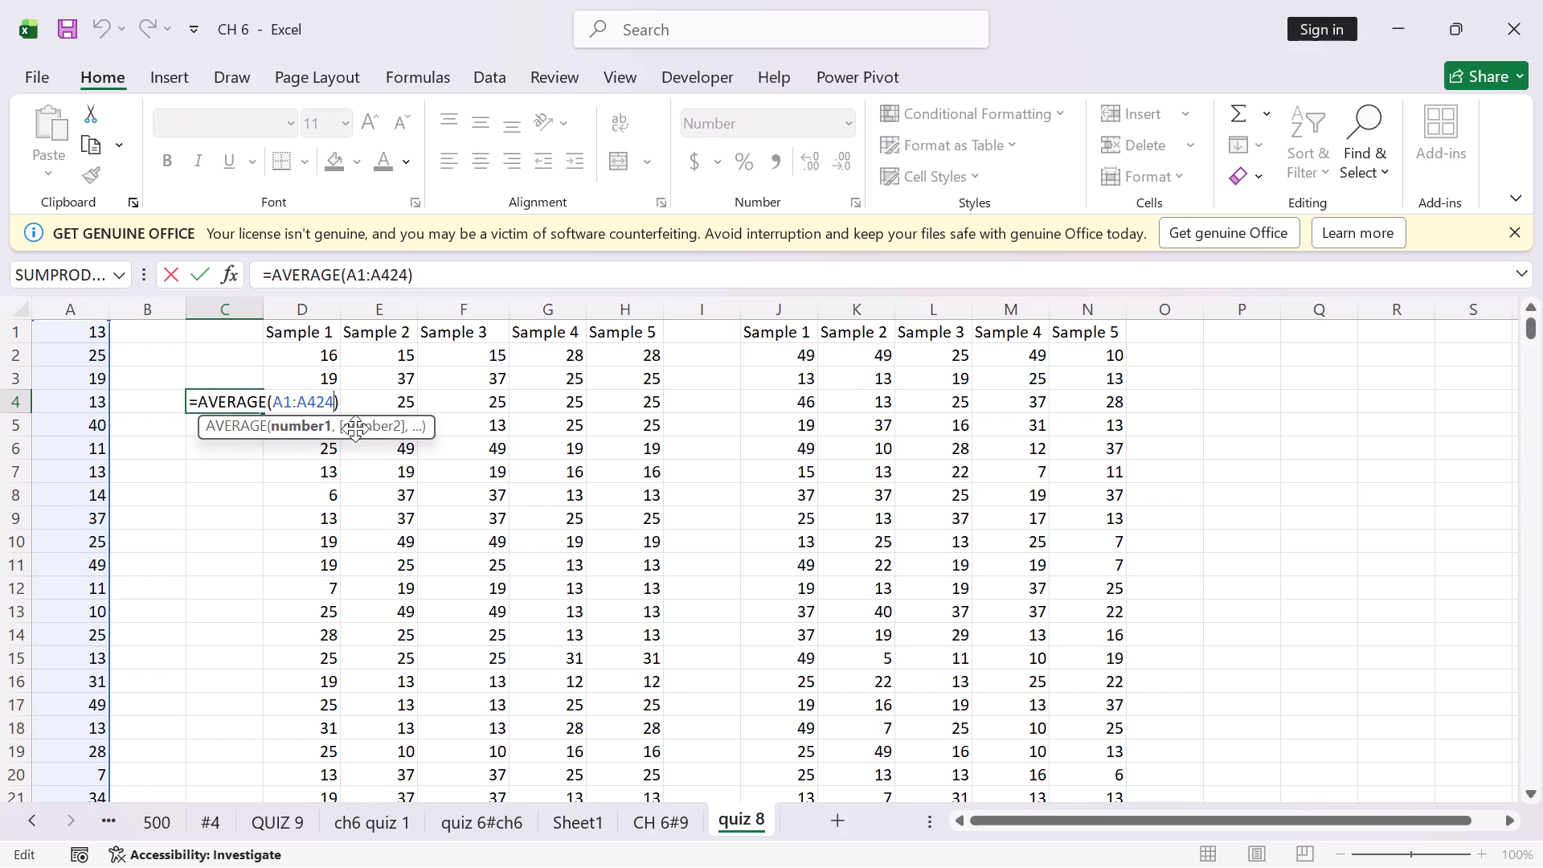
pyautogui.press('BackSpace')
pyautogui.press('BackSpace')
pyautogui.press('BackSpace')
pyautogui.press('BackSpace')
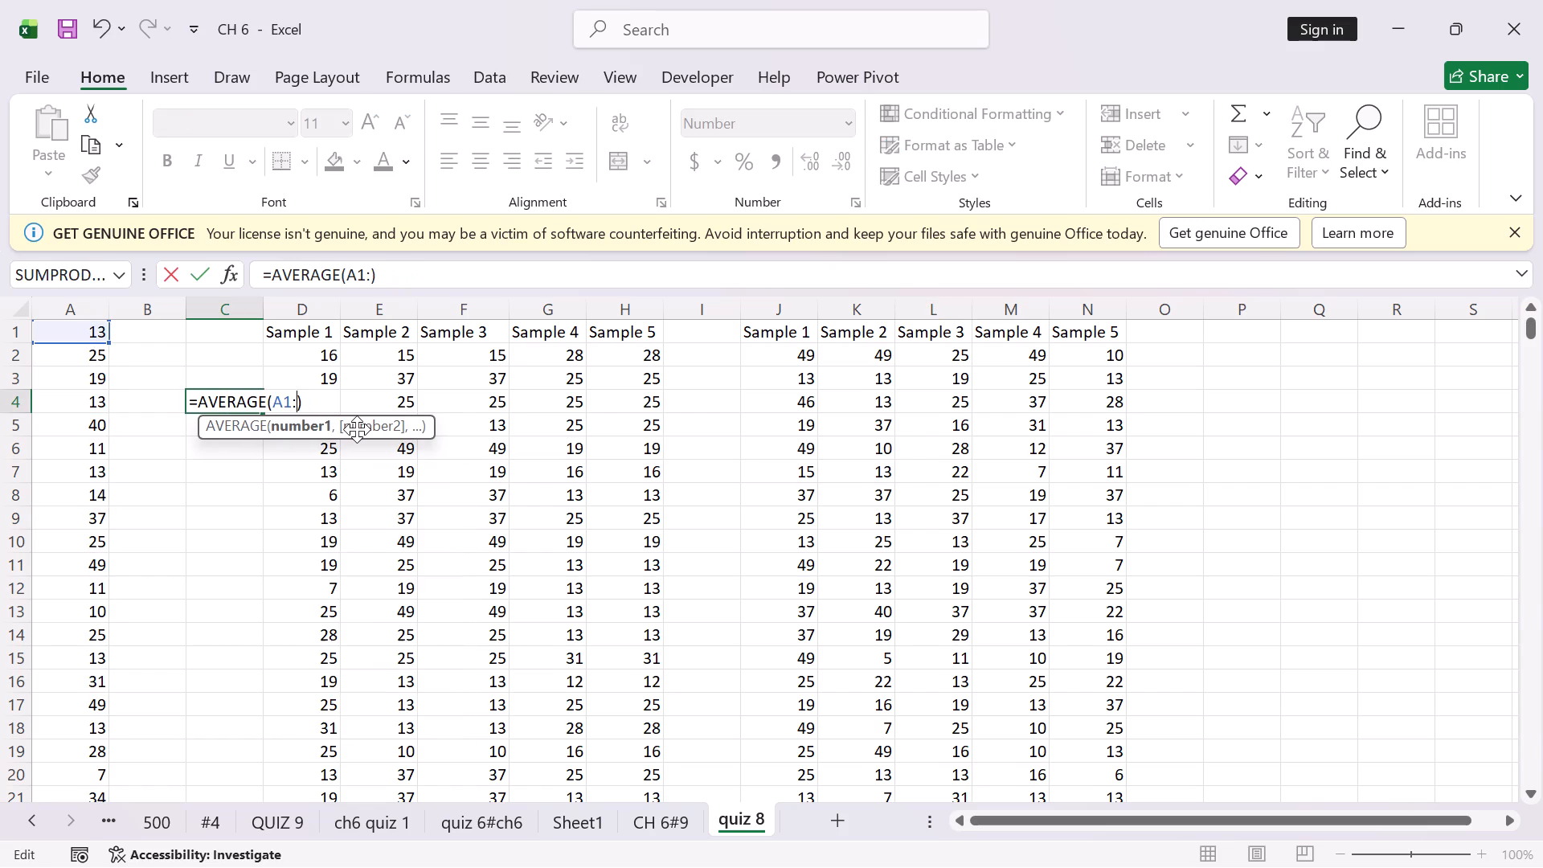
pyautogui.press('4')
pyautogui.write('24')
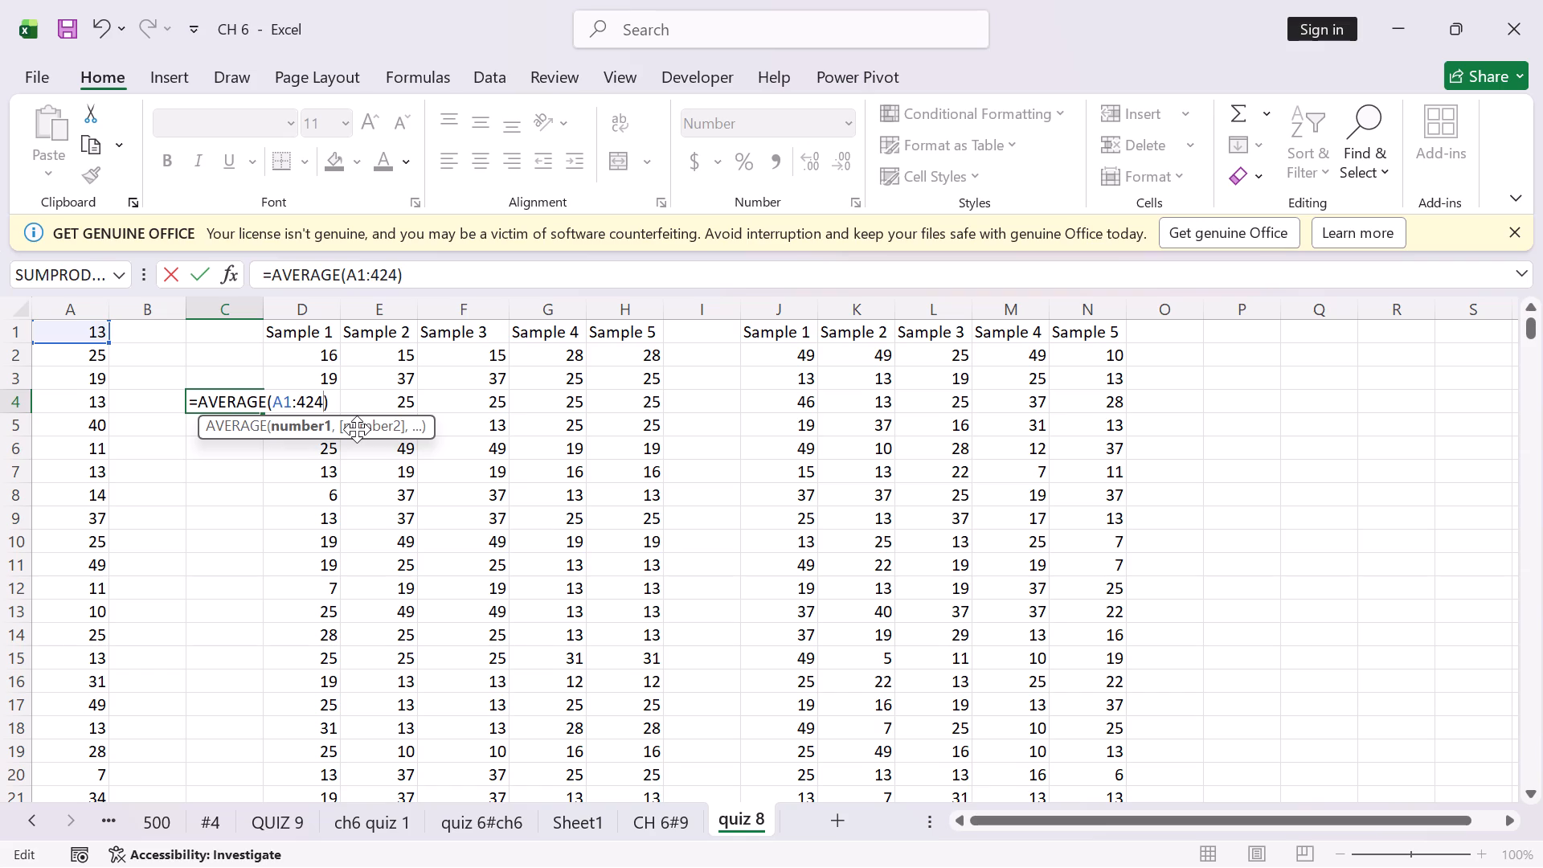
pyautogui.press('Return')
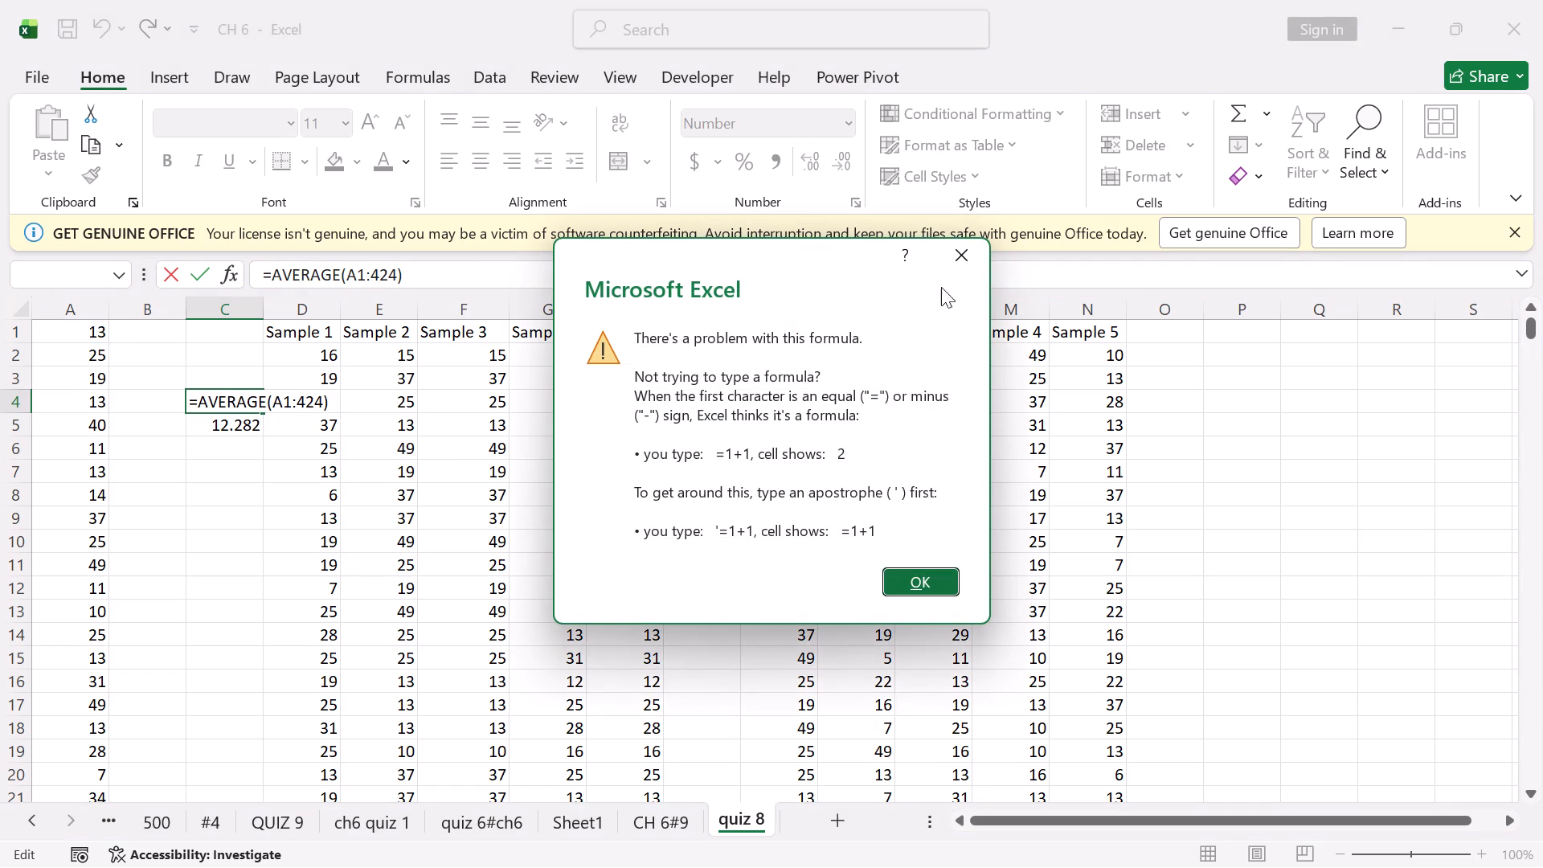
pyautogui.click(963, 261)
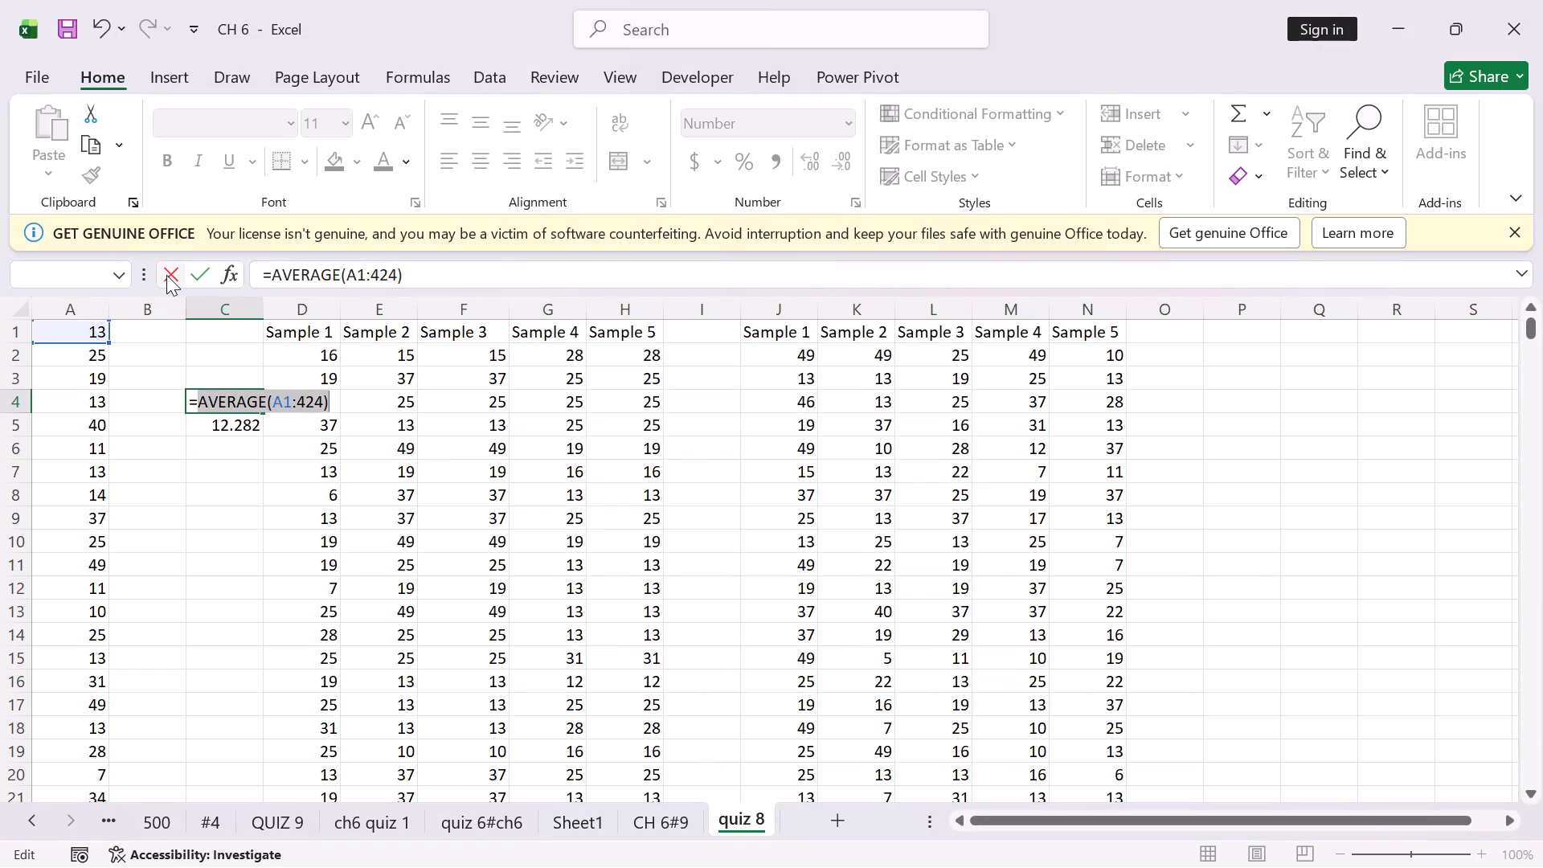
pyautogui.click(298, 402)
pyautogui.press('a')
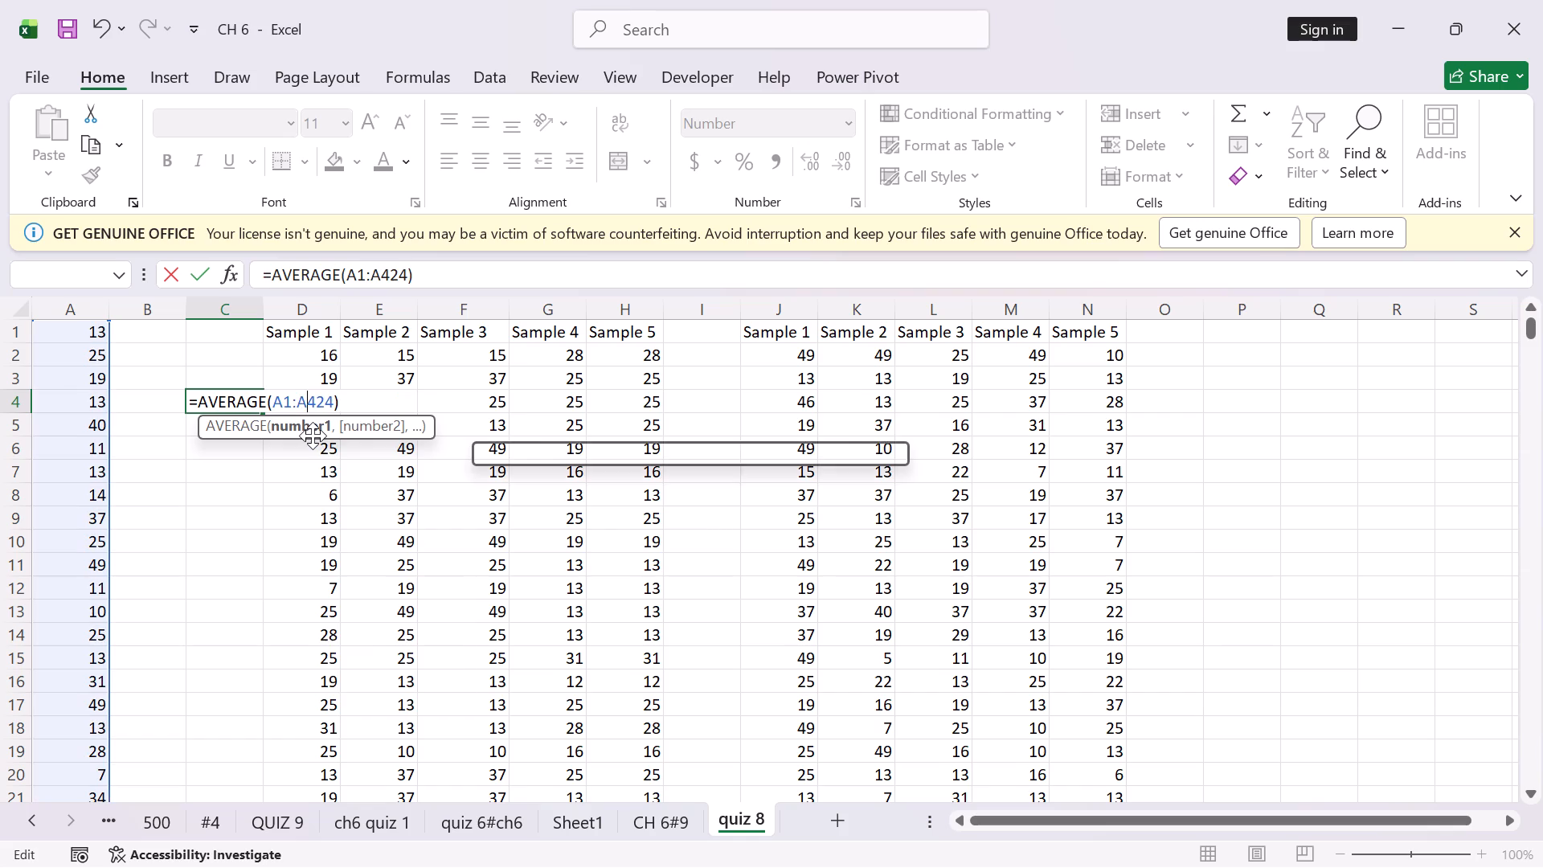
pyautogui.press('Return')
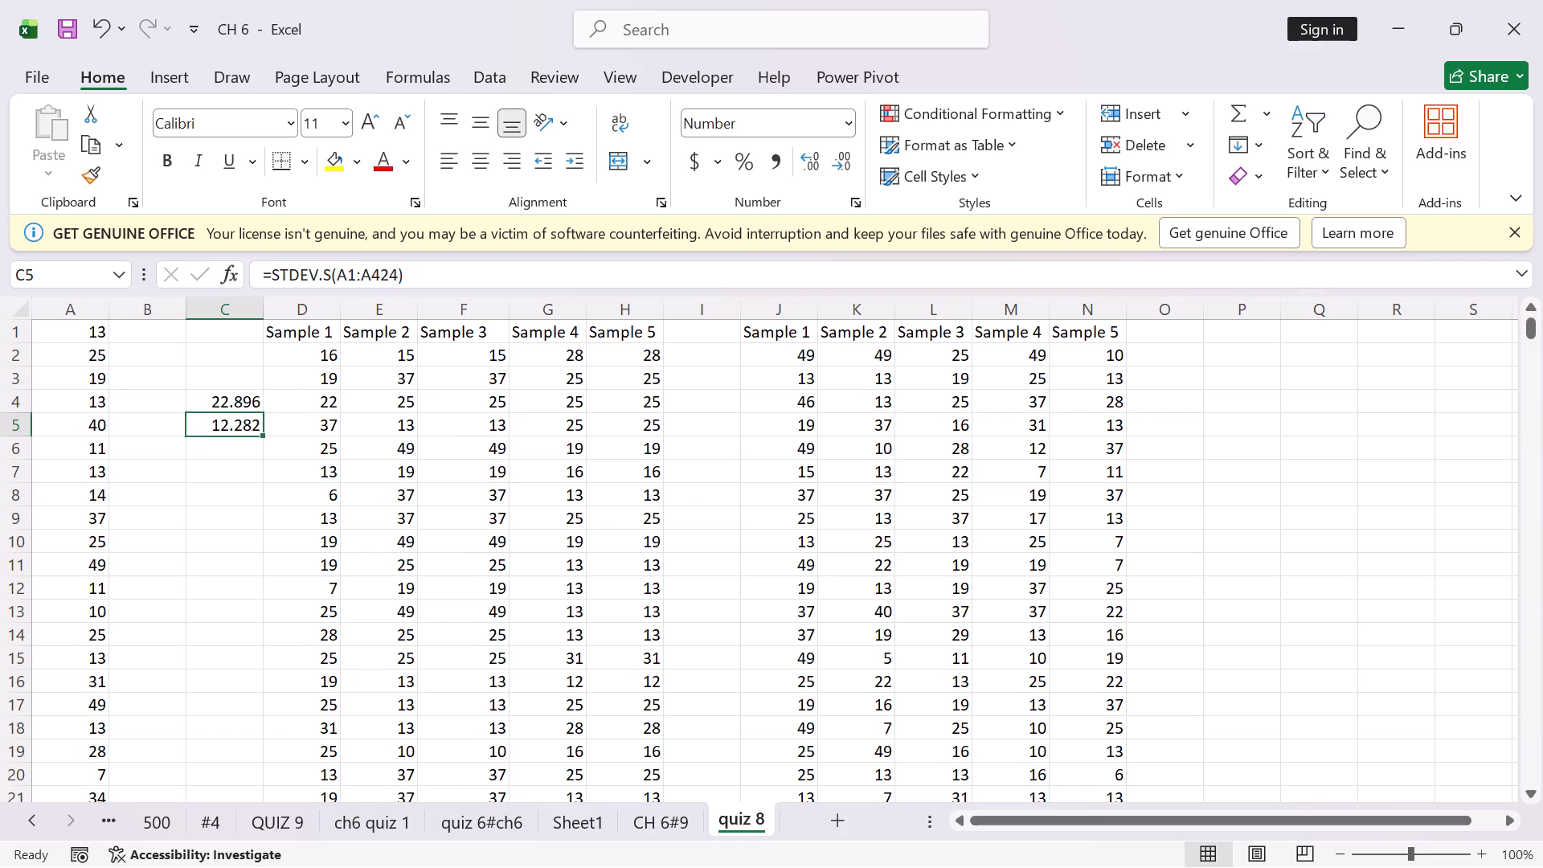
# Examine the average formula in C4 and the standard deviation formula in C5 on the quiz 8 sheet.
pyautogui.doubleClick(220, 404)
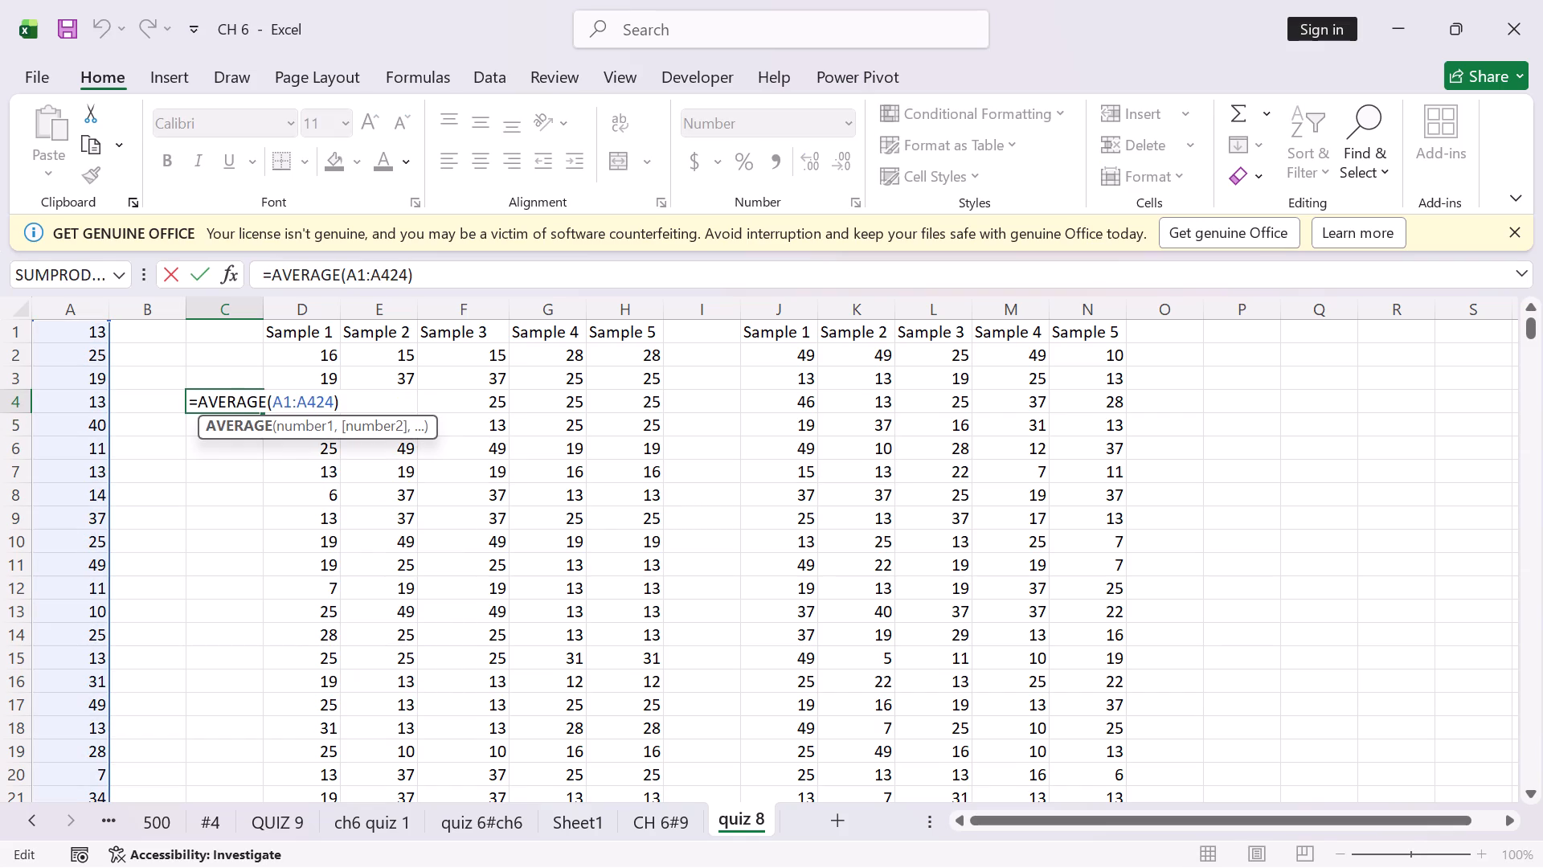
pyautogui.press('Return')
pyautogui.doubleClick(239, 429)
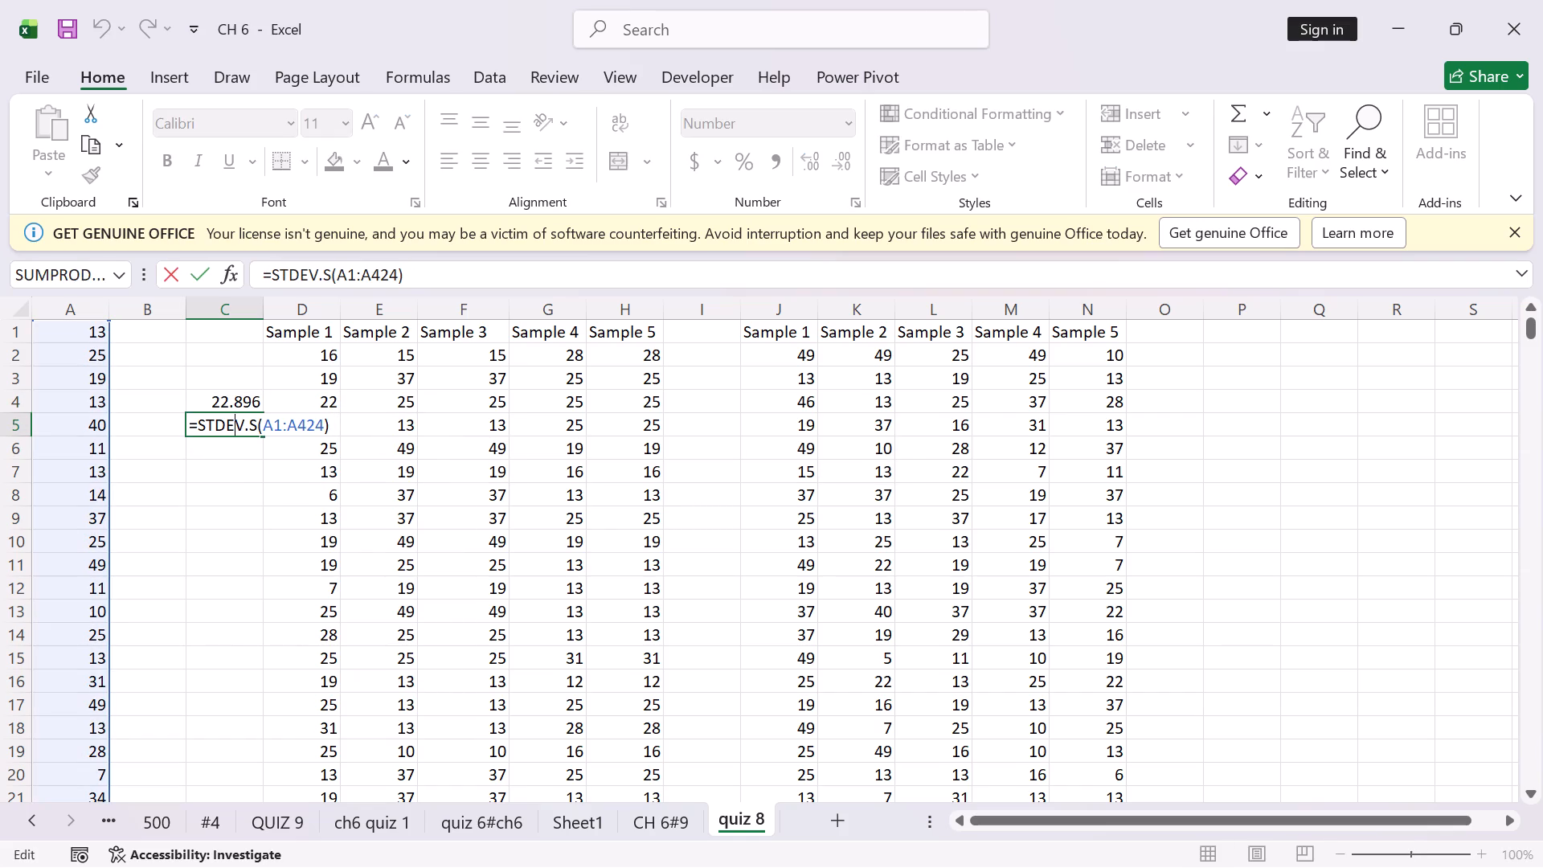
pyautogui.press('Return')
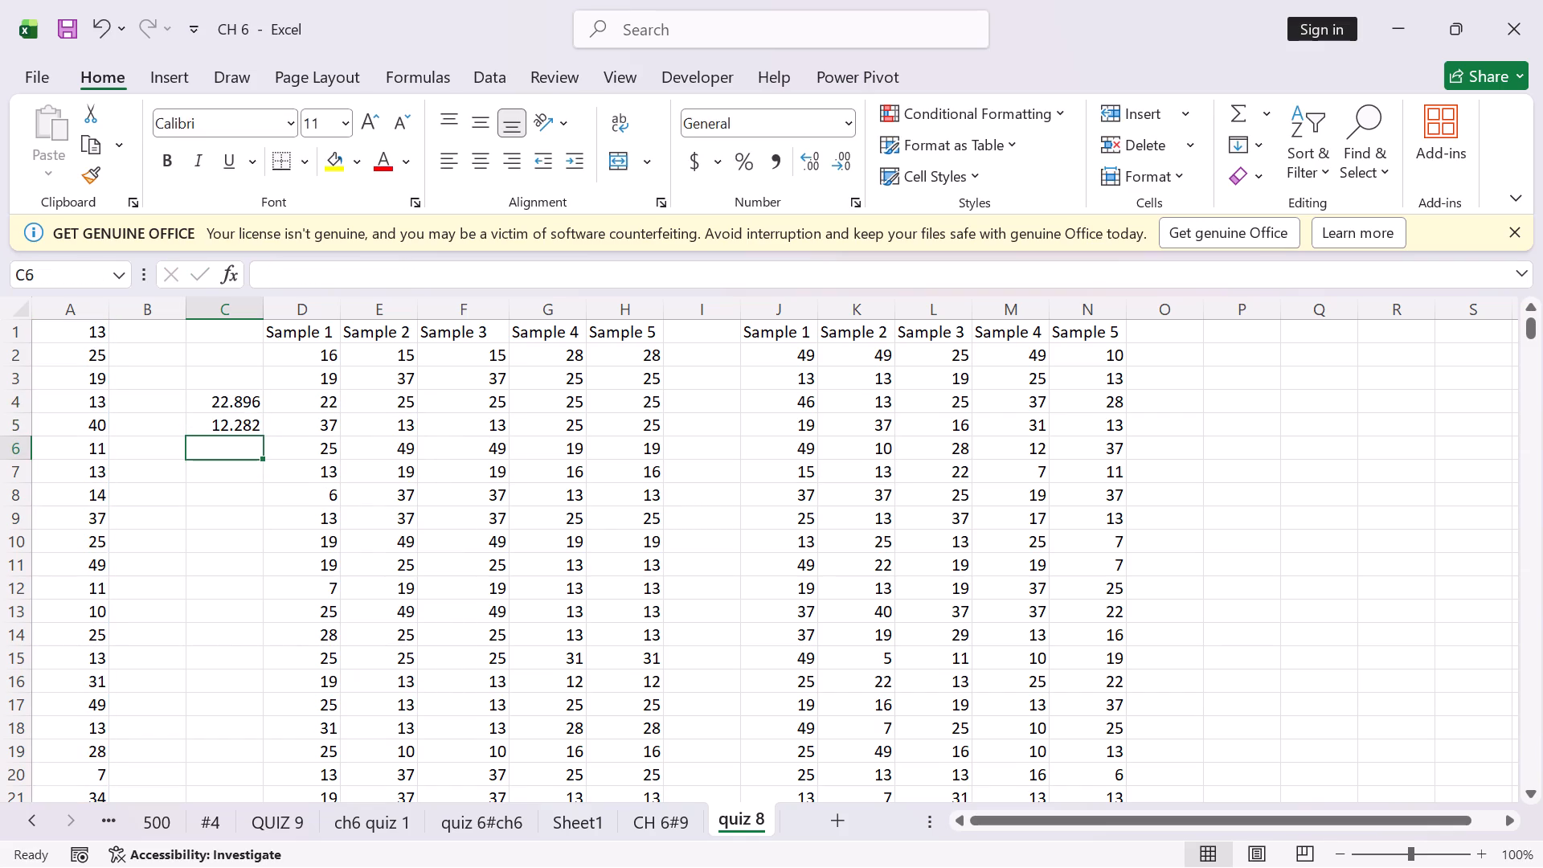
pyautogui.click(239, 399)
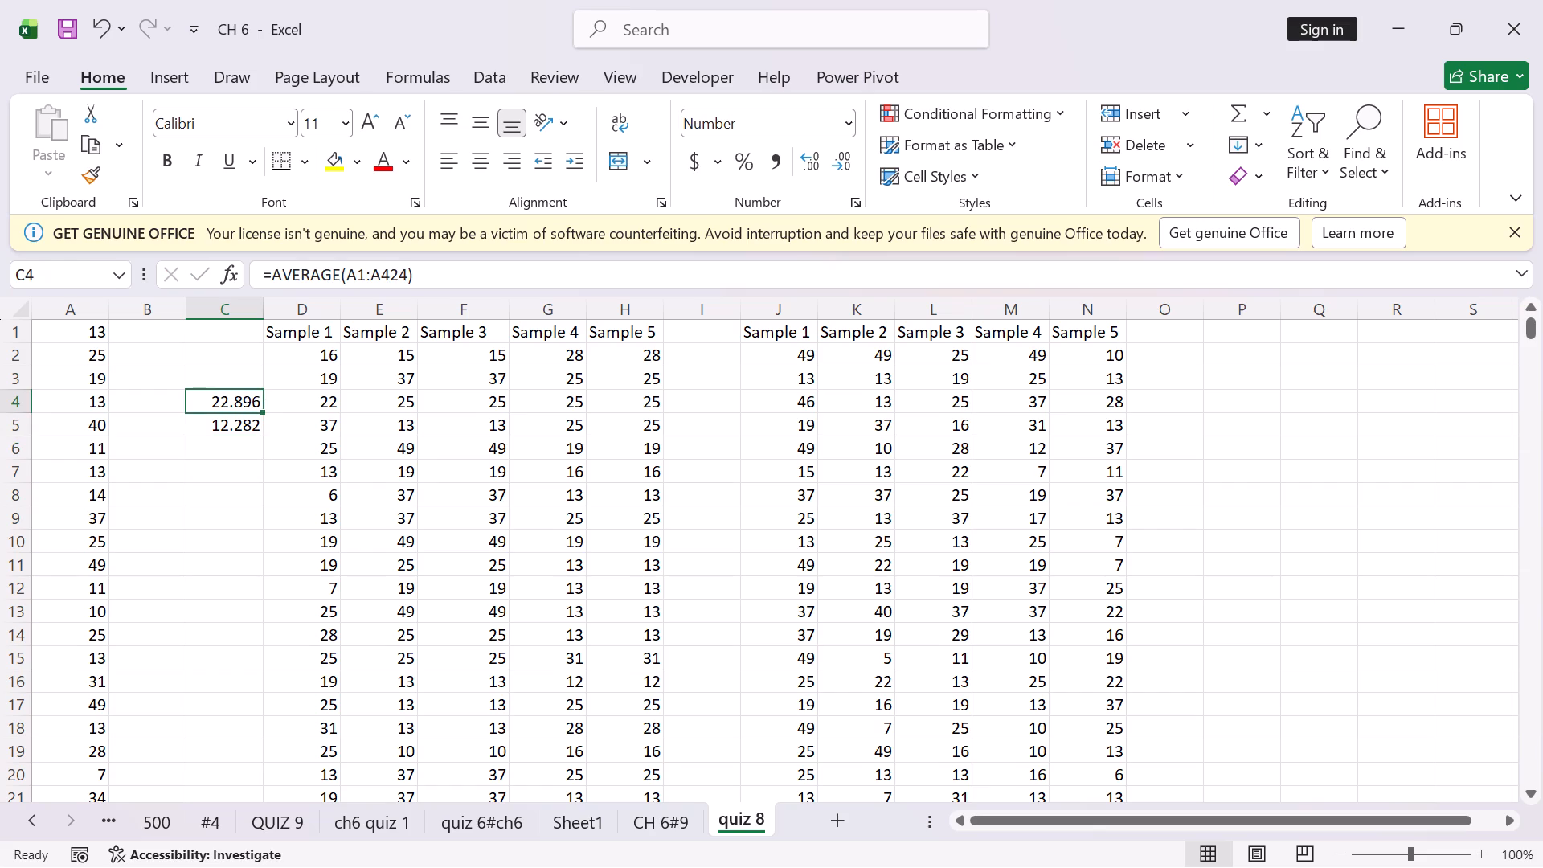
pyautogui.click(242, 424)
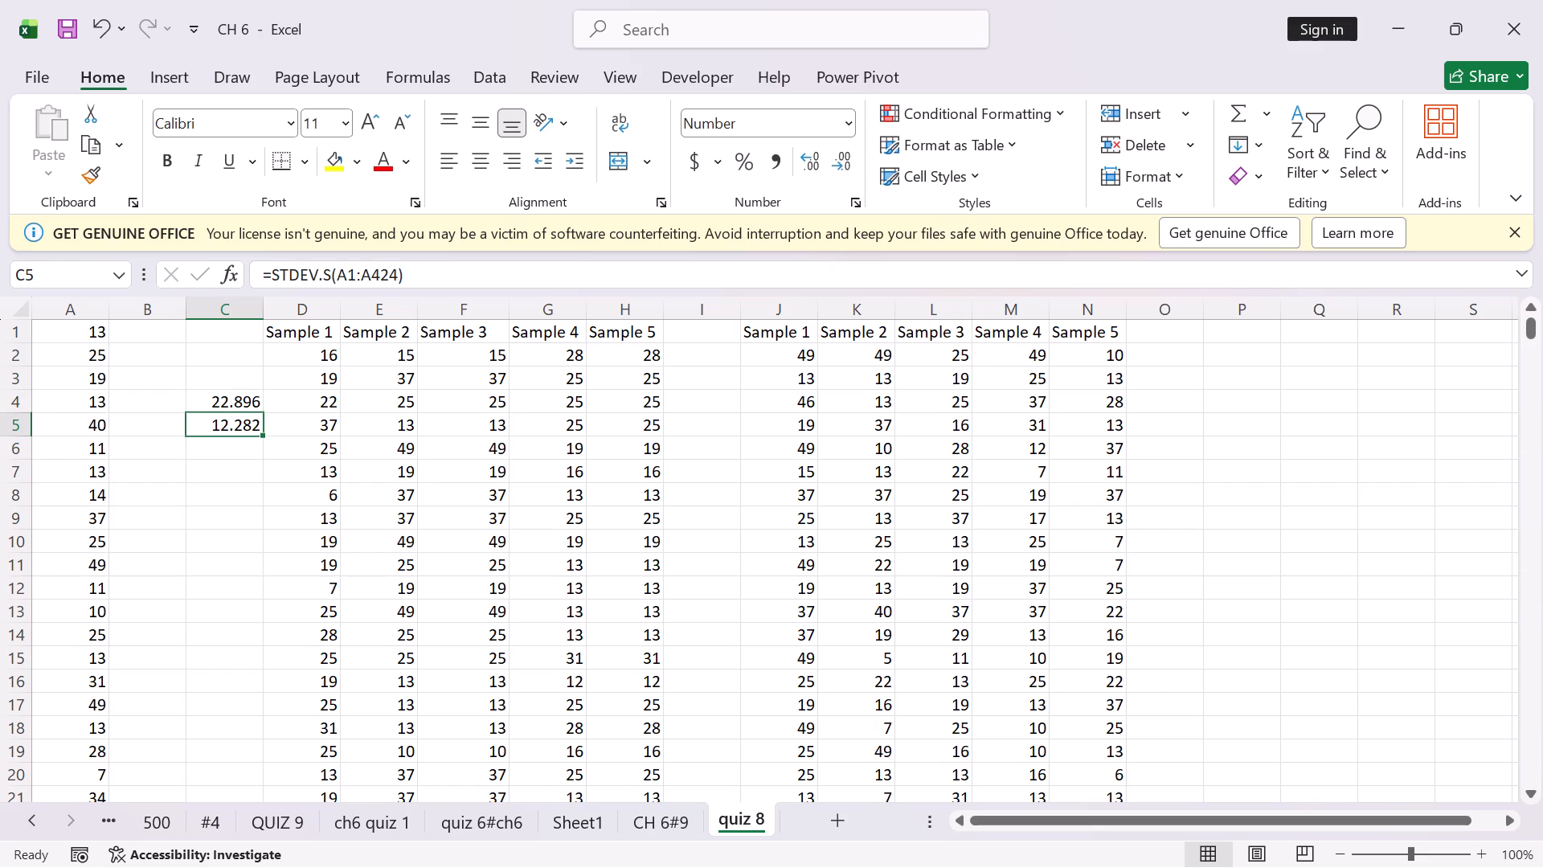
pyautogui.click(246, 401)
pyautogui.click(242, 416)
# Re-enter the end of the range in D53's formula below the Sample 1 data as =AVERAGE(D2:D51).
pyautogui.scroll(-8, 1165, 481)
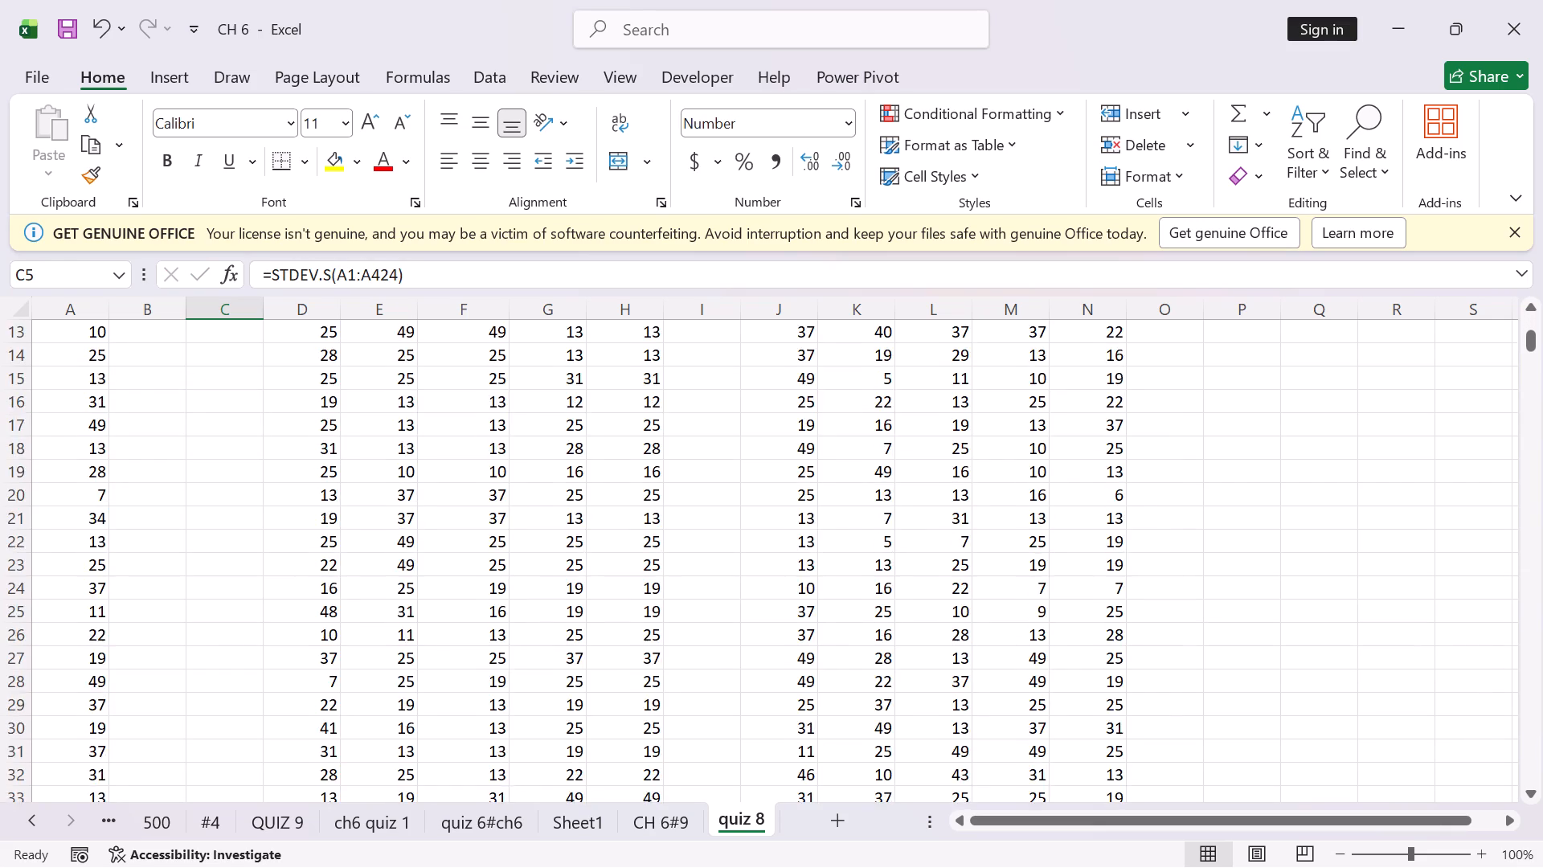
pyautogui.scroll(-9, 1075, 506)
pyautogui.scroll(2, 721, 499)
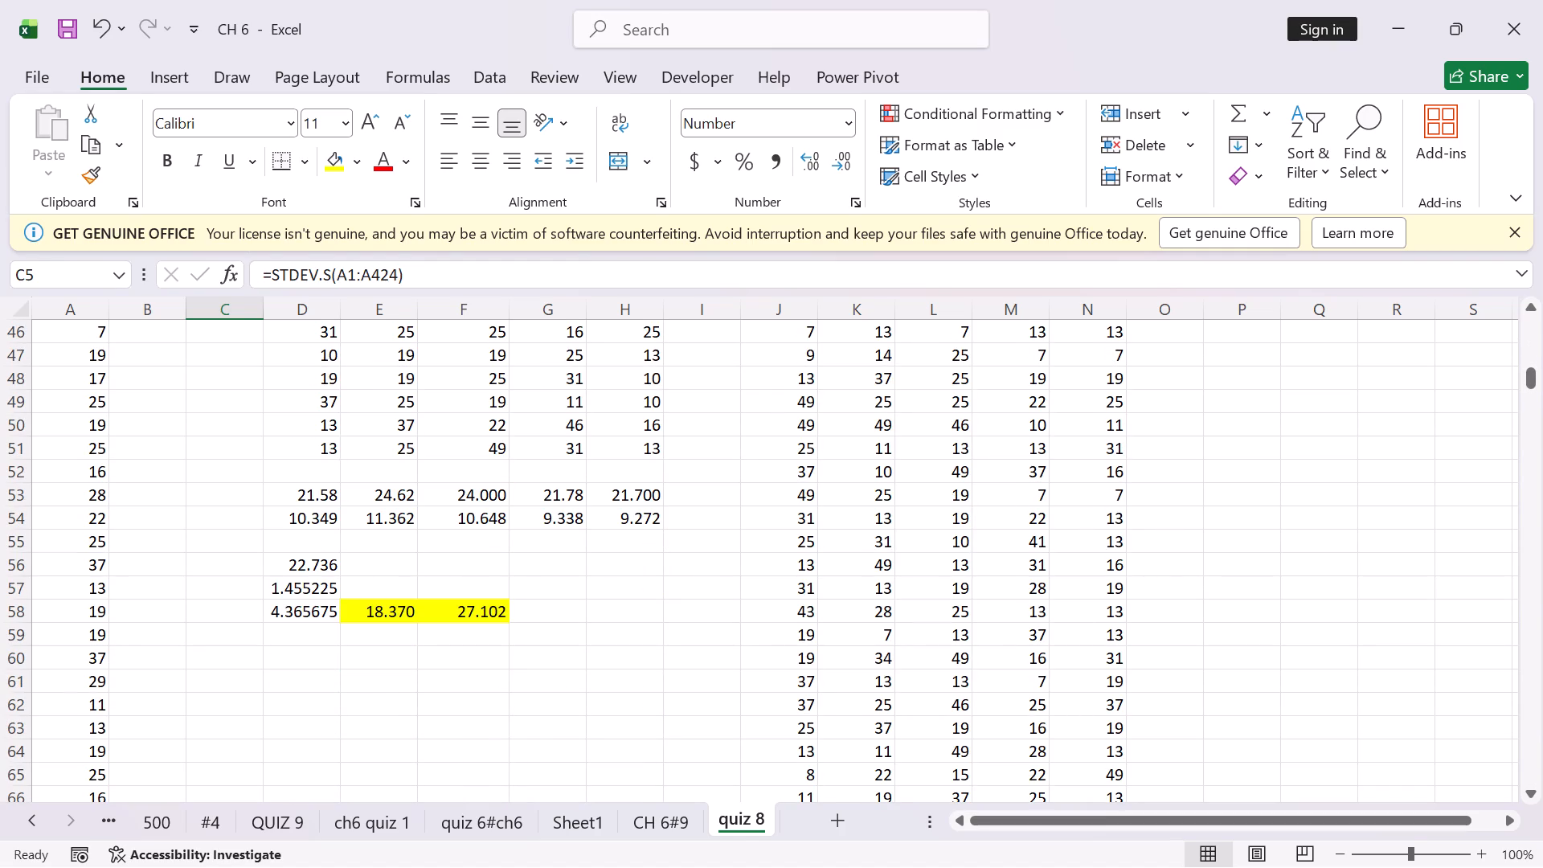
pyautogui.click(331, 488)
pyautogui.doubleClick(331, 488)
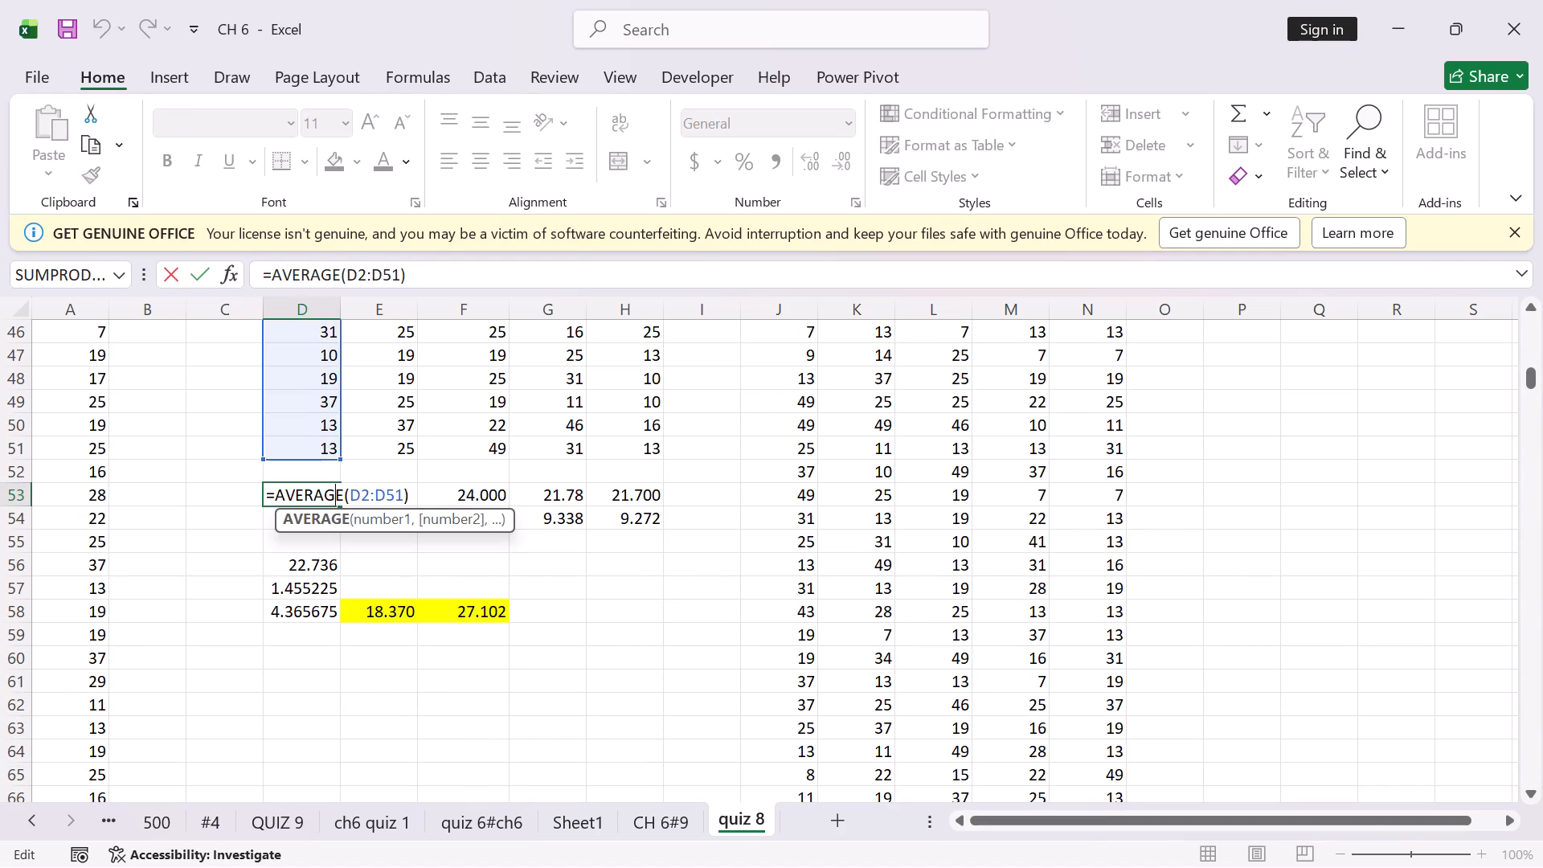
pyautogui.click(406, 492)
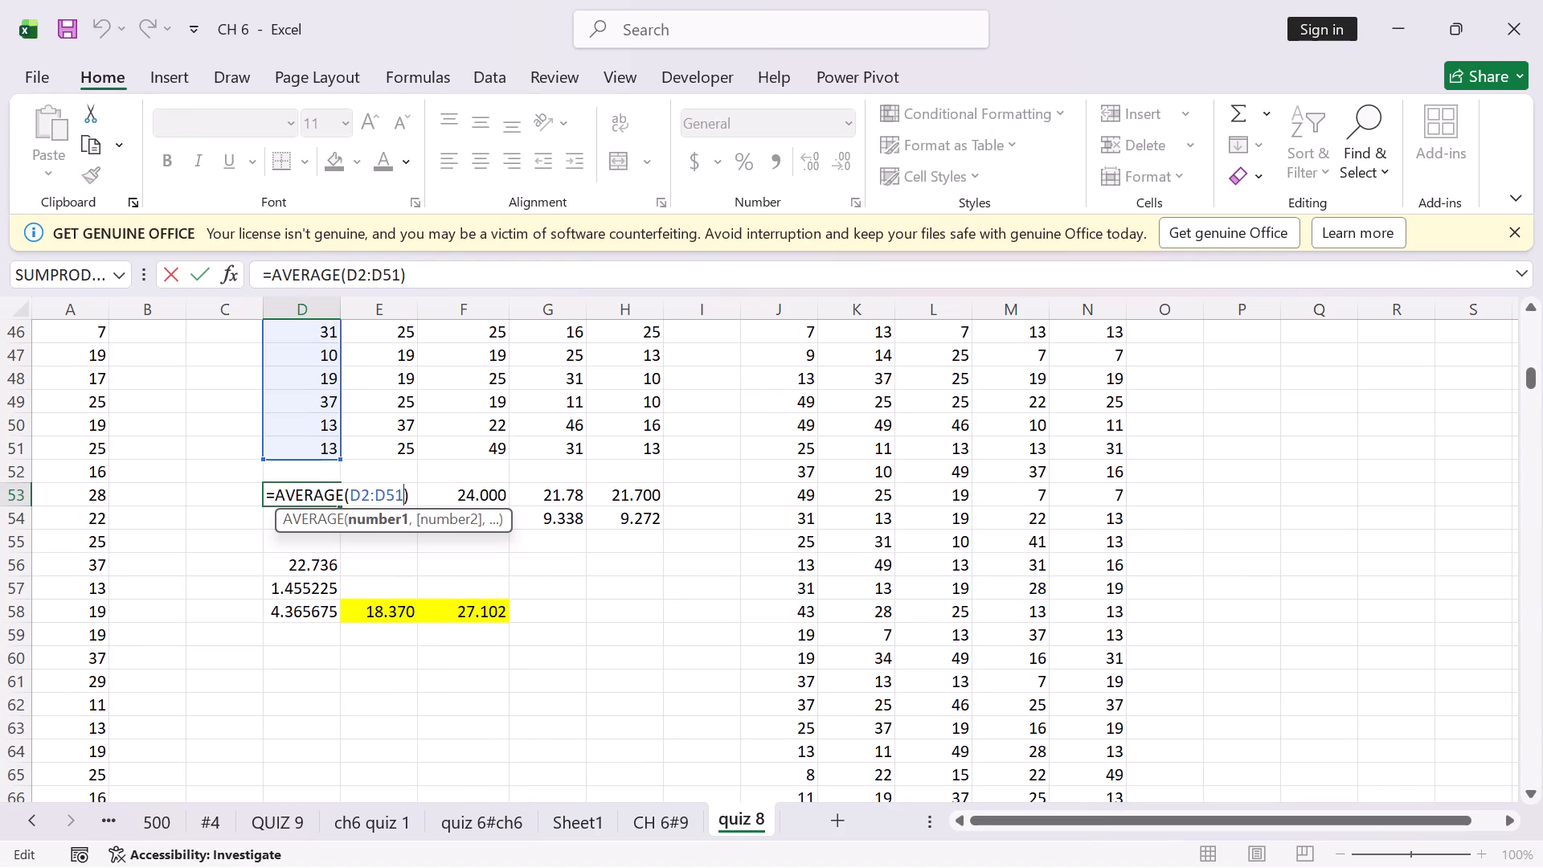
pyautogui.press('BackSpace')
pyautogui.press('0')
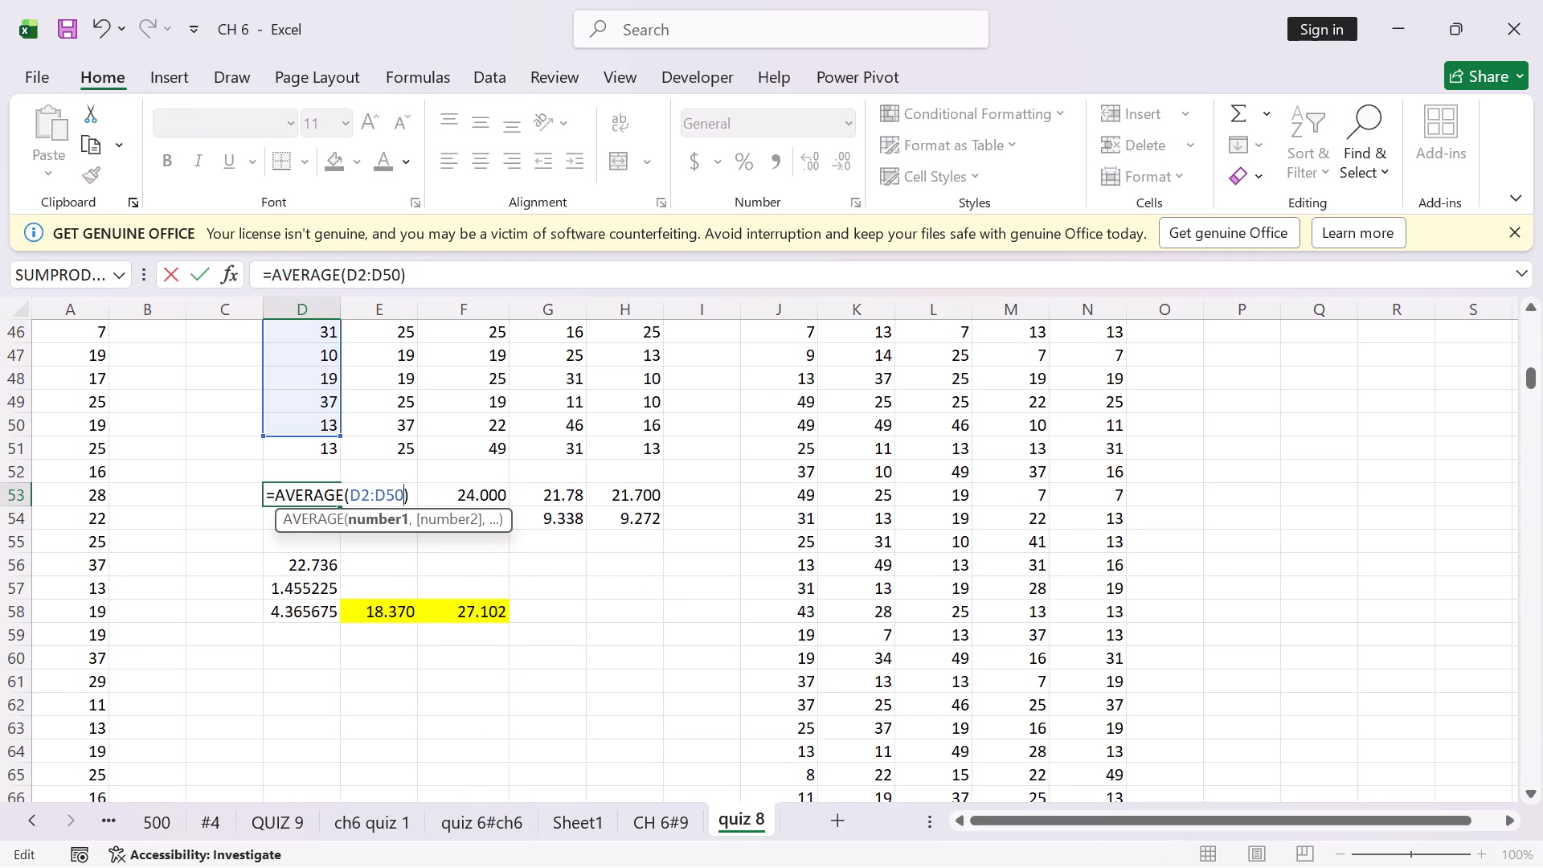
pyautogui.press('BackSpace')
pyautogui.press('1')
pyautogui.press('Return')
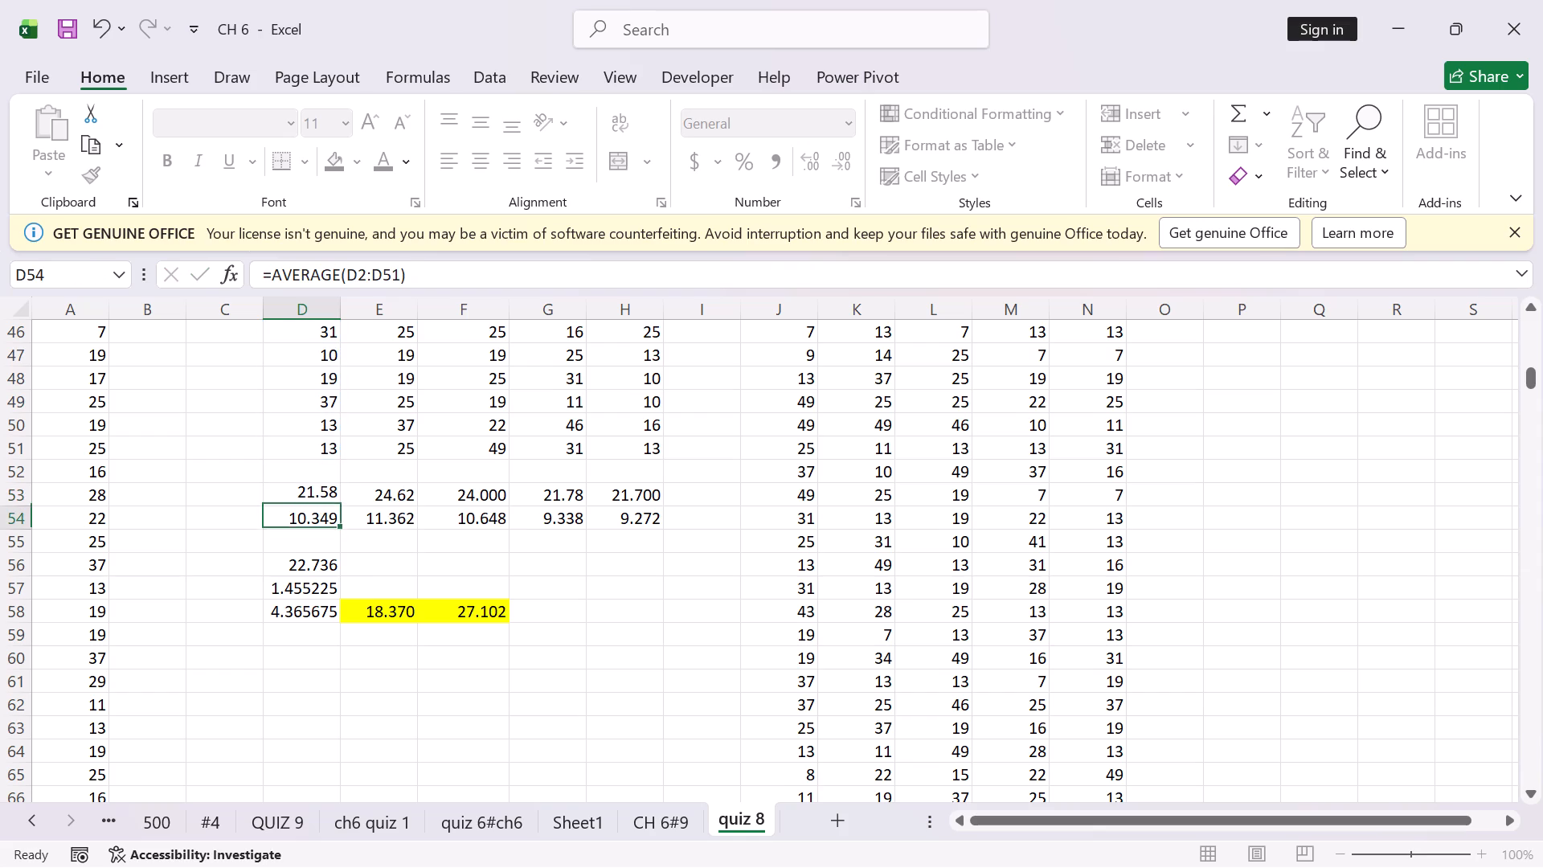
# Re-enter the end of the range in D54's standard deviation formula as =STDEV.S(D2:D51).
pyautogui.doubleClick(309, 518)
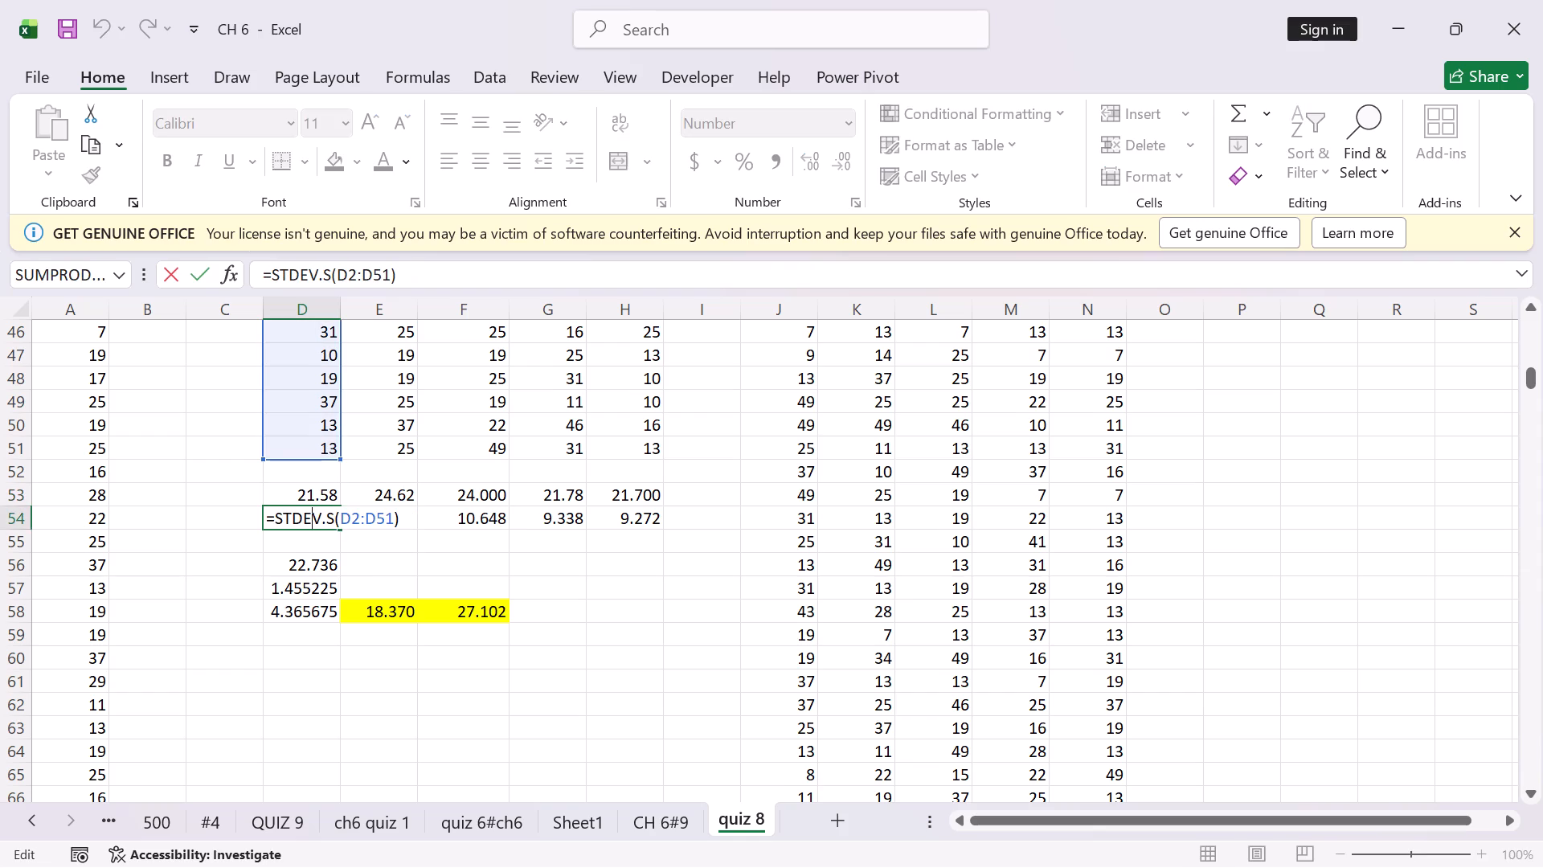
pyautogui.click(391, 514)
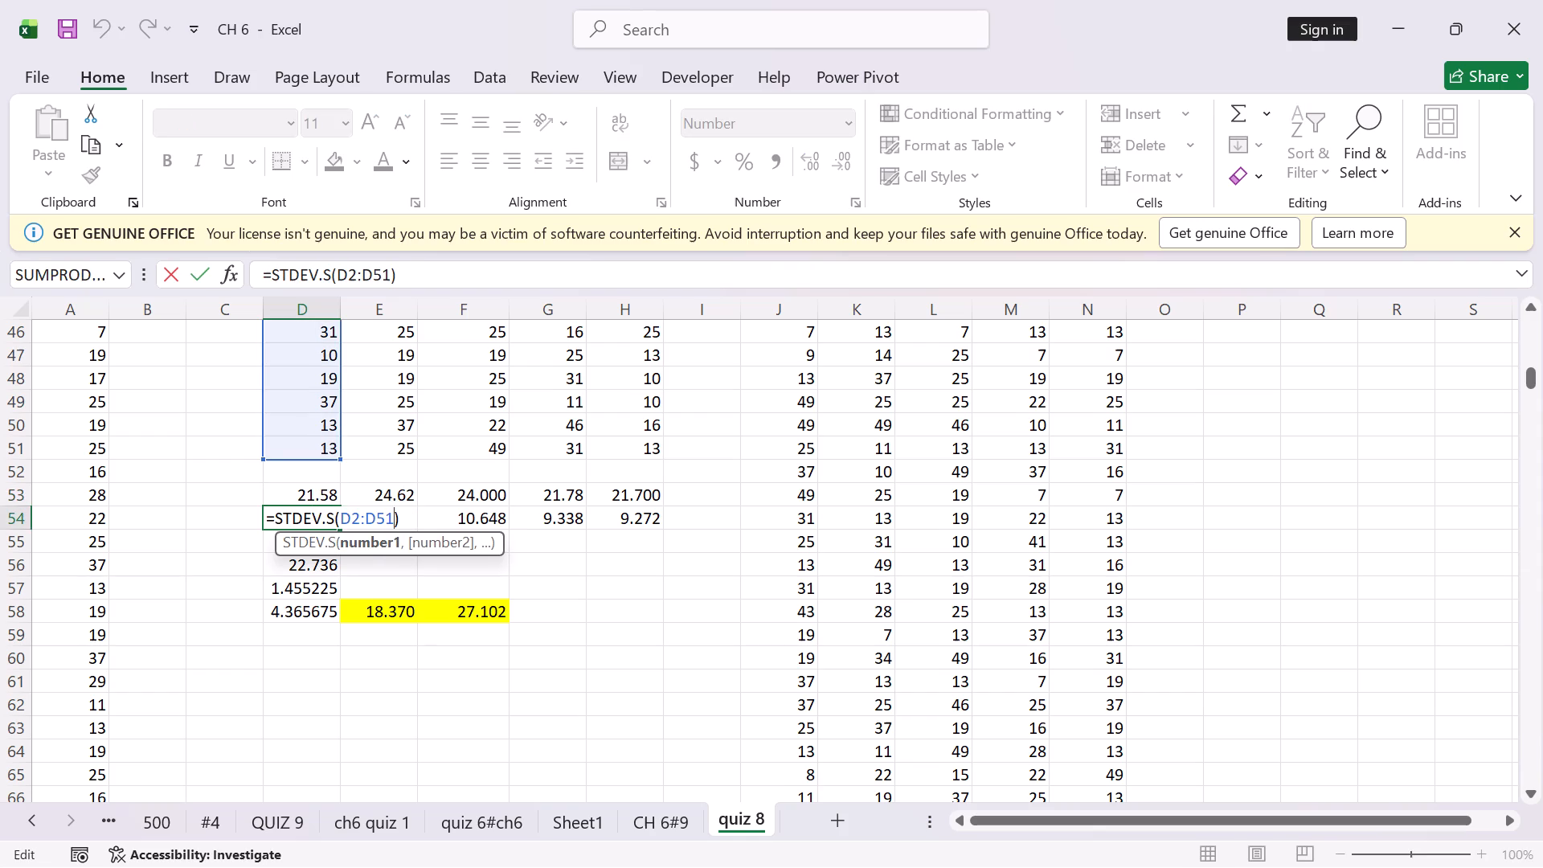
pyautogui.press('Return')
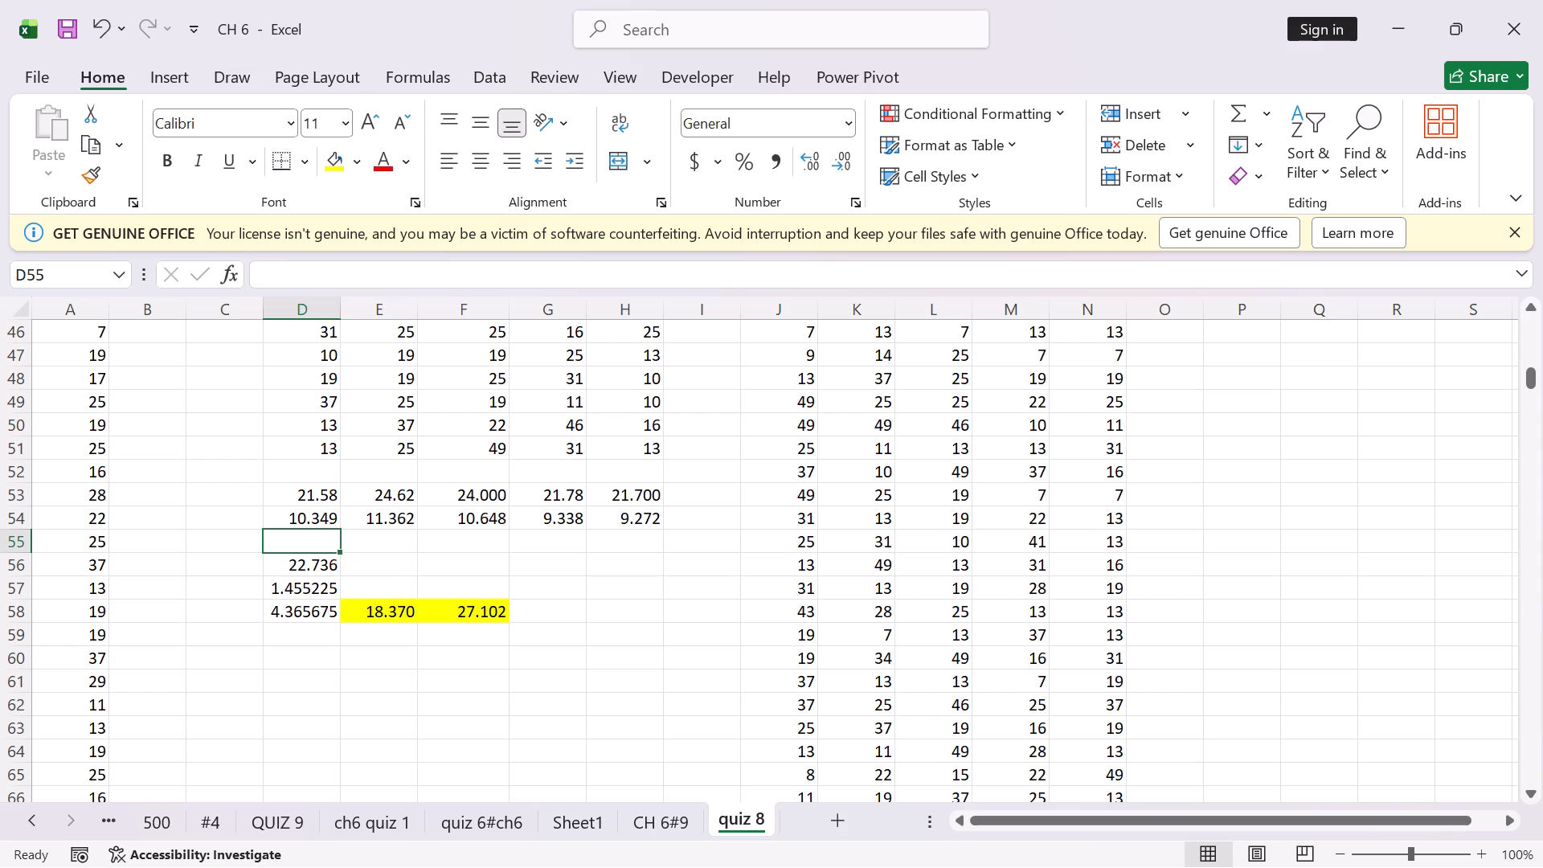
pyautogui.doubleClick(325, 518)
pyautogui.click(388, 518)
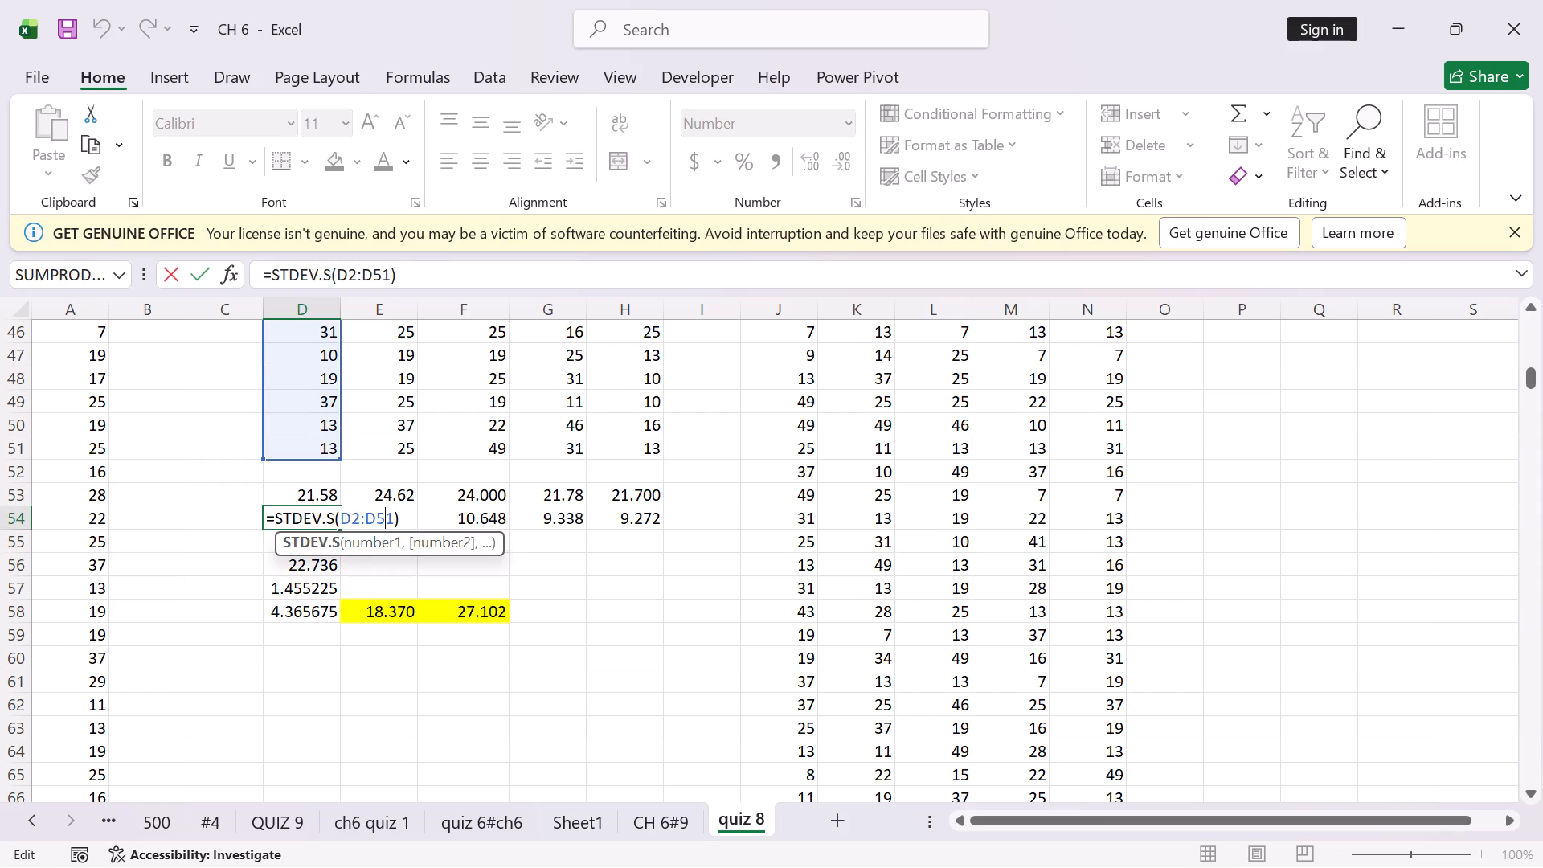
pyautogui.click(392, 520)
pyautogui.press('BackSpace')
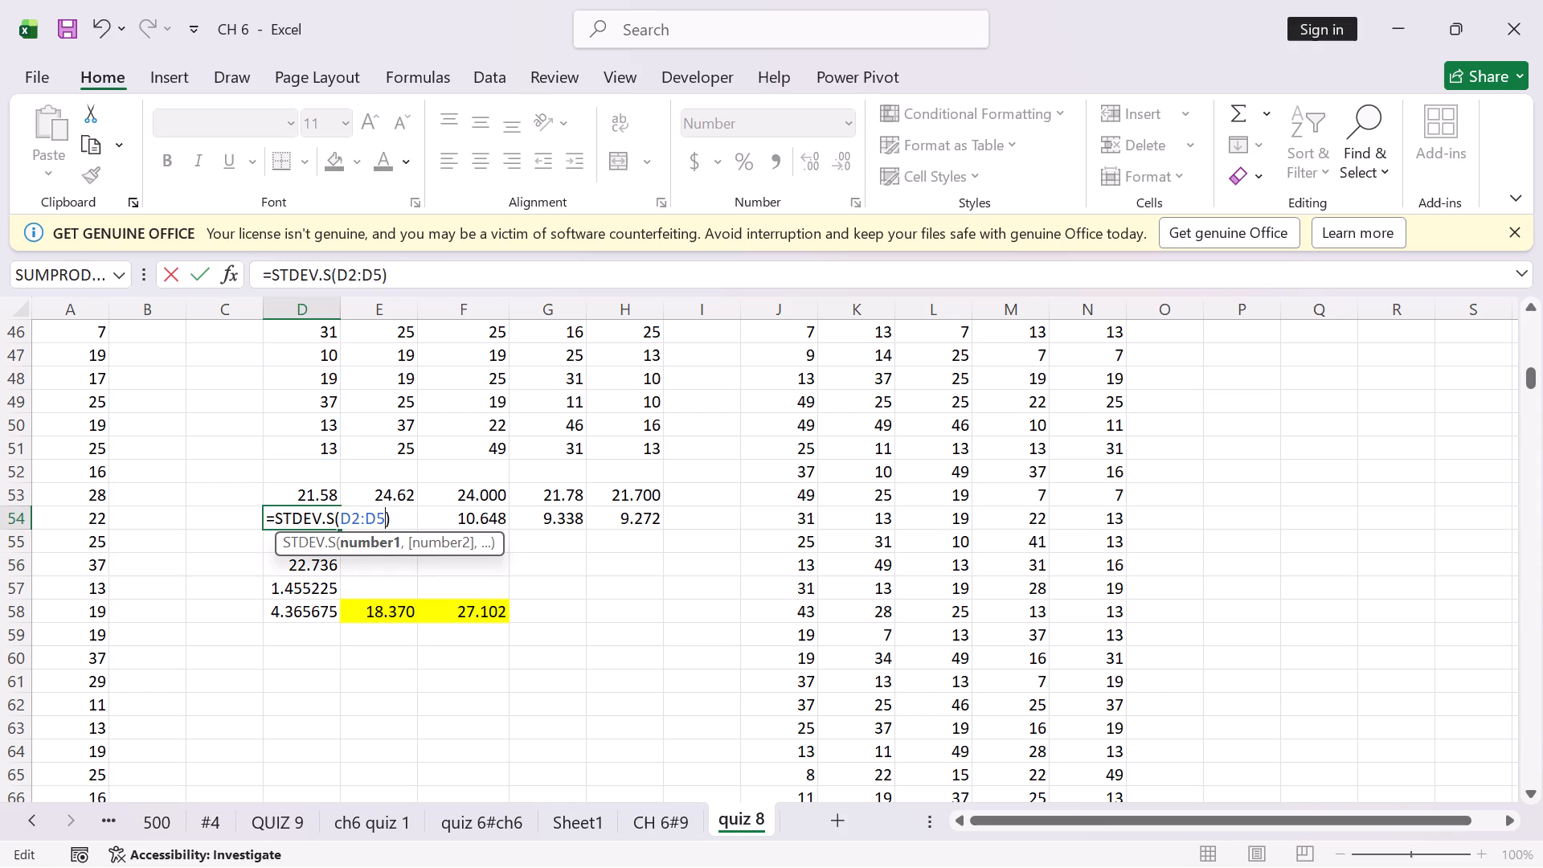
pyautogui.press('1')
pyautogui.press('Return')
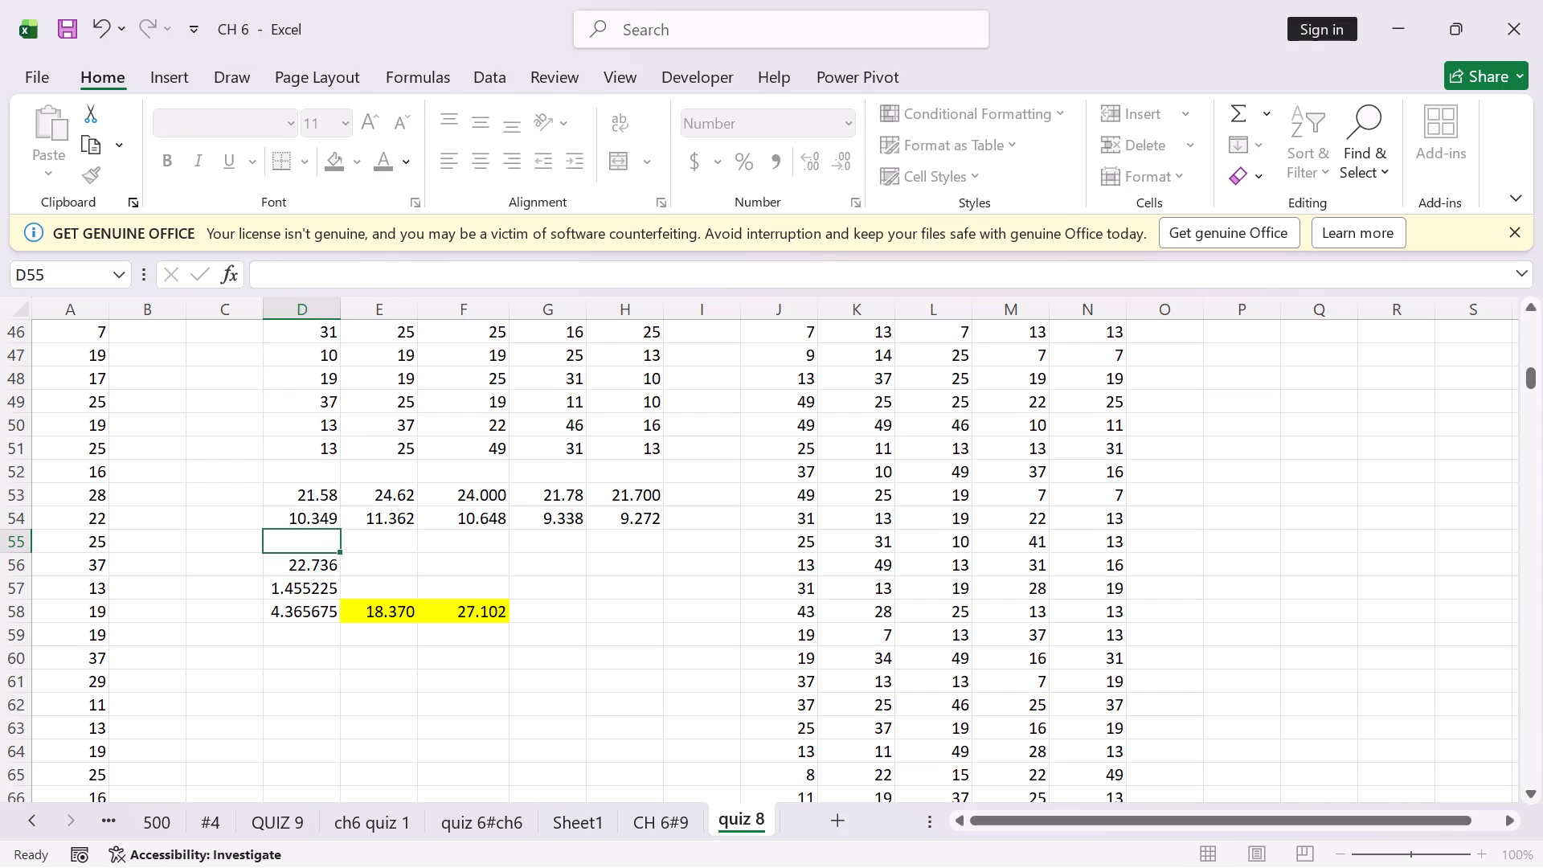
# Examine the Sample 2 average formula in E53 and the extent of the sample data from row 1 to row 51.
pyautogui.doubleClick(397, 498)
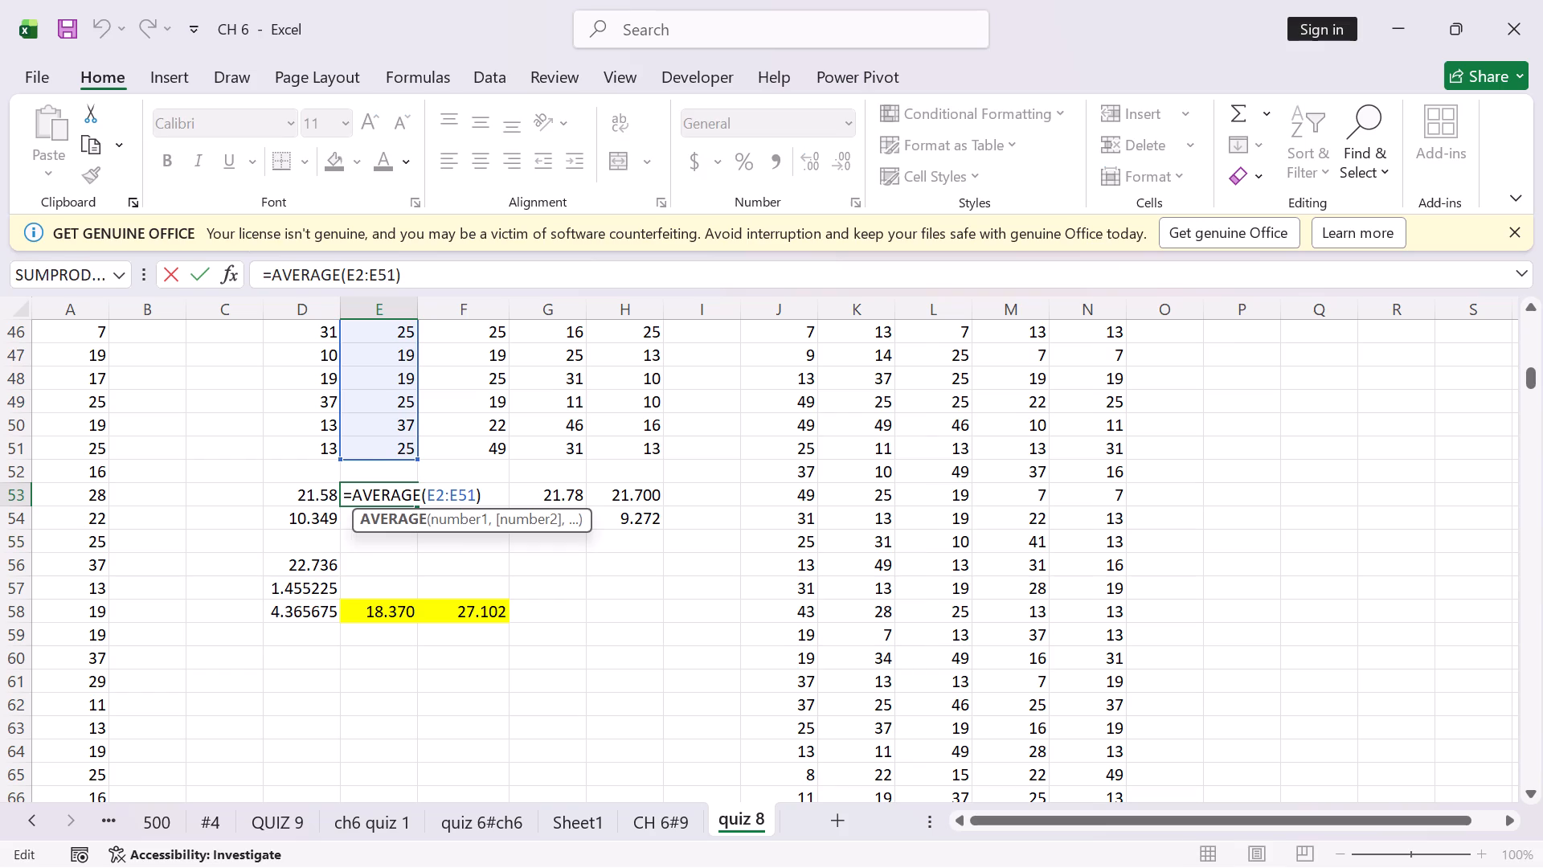
pyautogui.press('Return')
pyautogui.scroll(5, 436, 500)
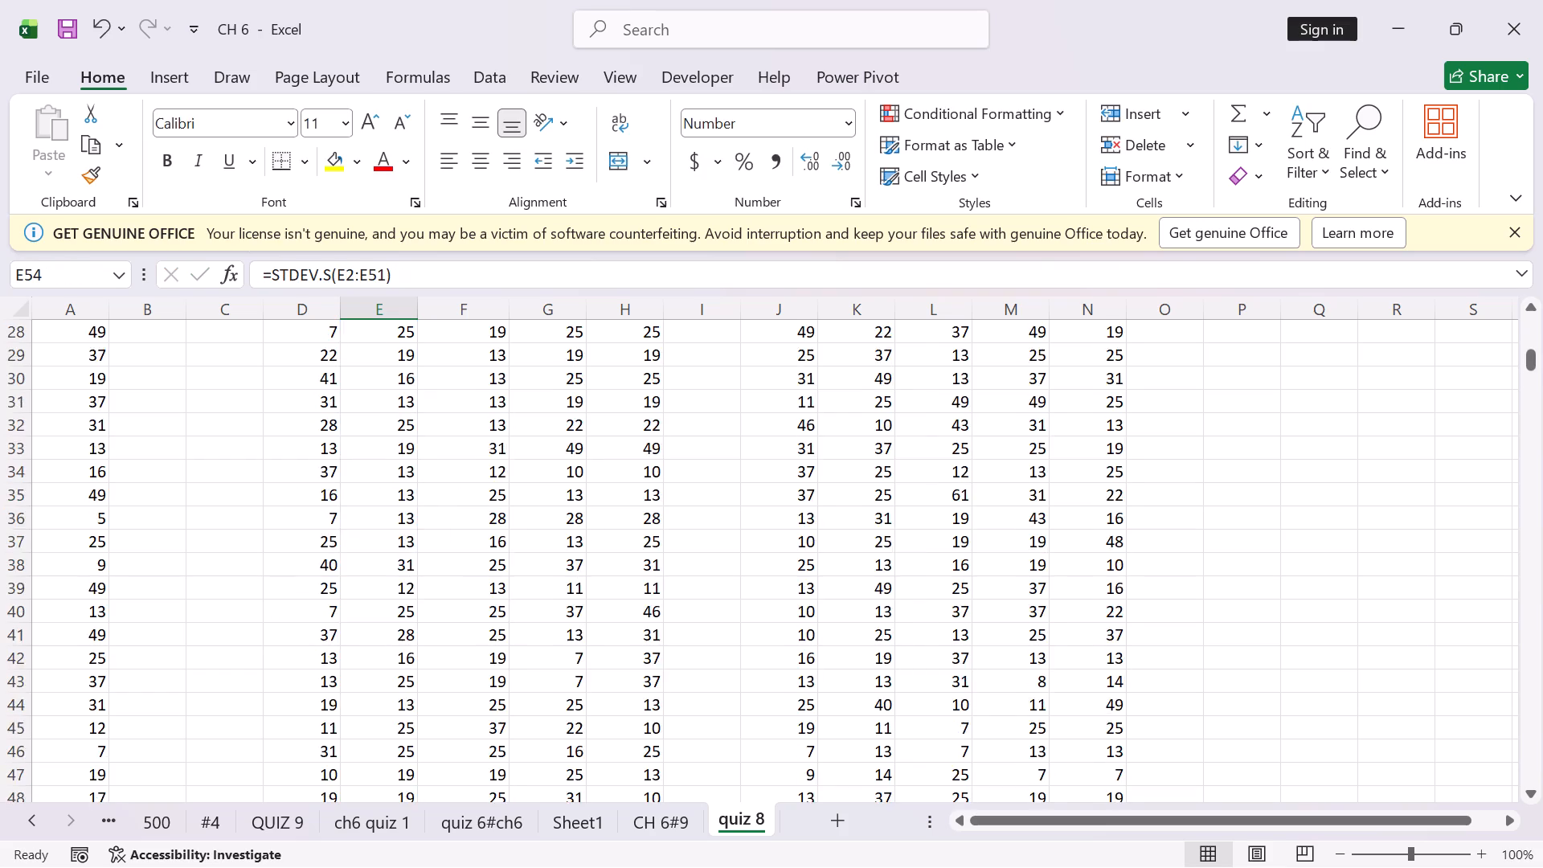
pyautogui.scroll(20, 436, 500)
pyautogui.scroll(14, 436, 500)
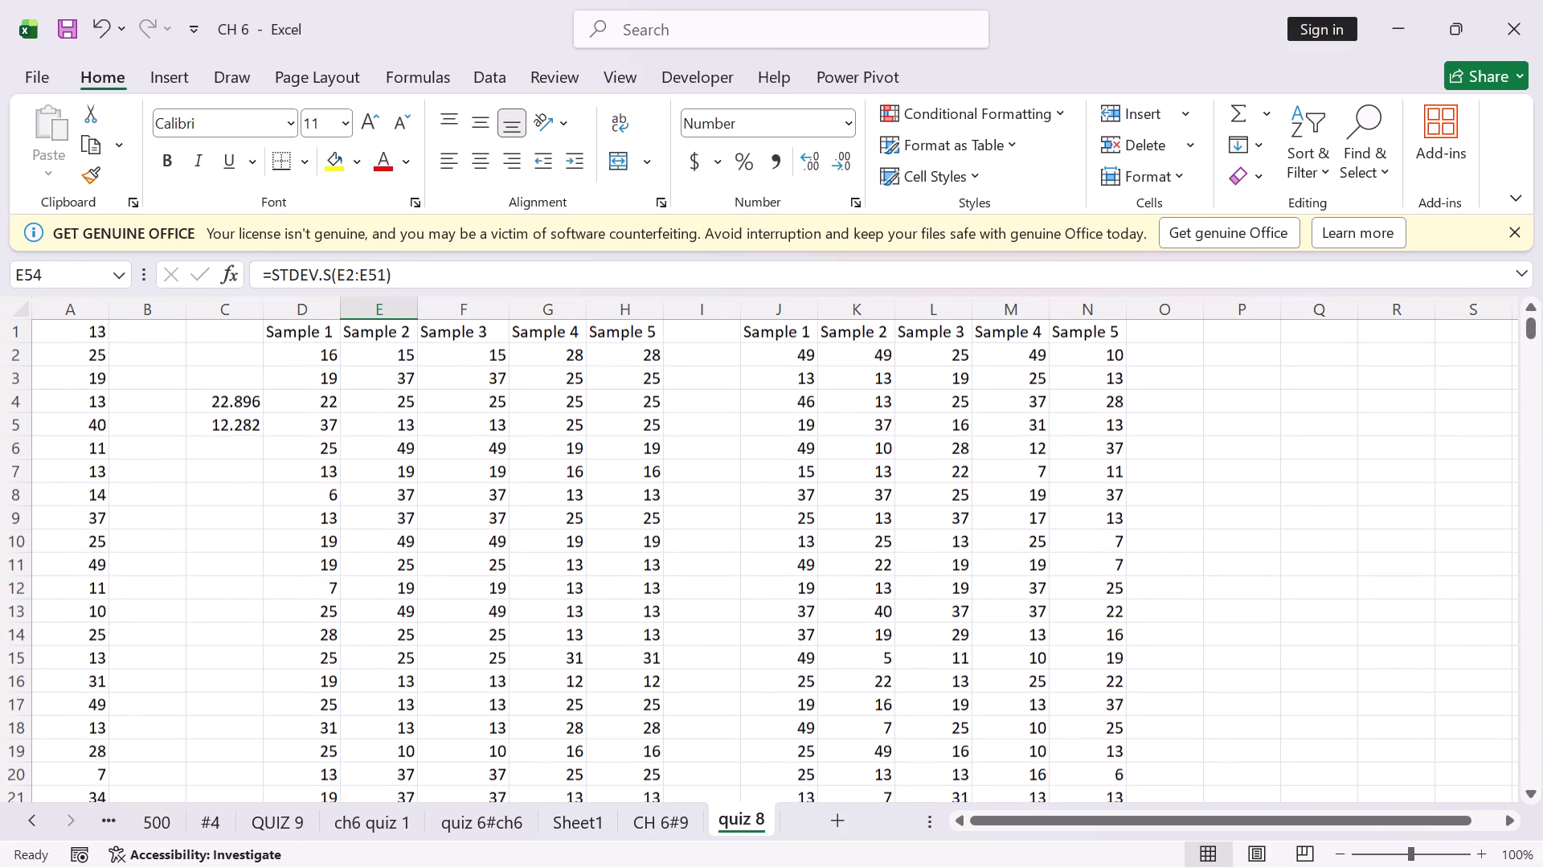
pyautogui.moveTo(283, 333); pyautogui.dragTo(1187, 839)
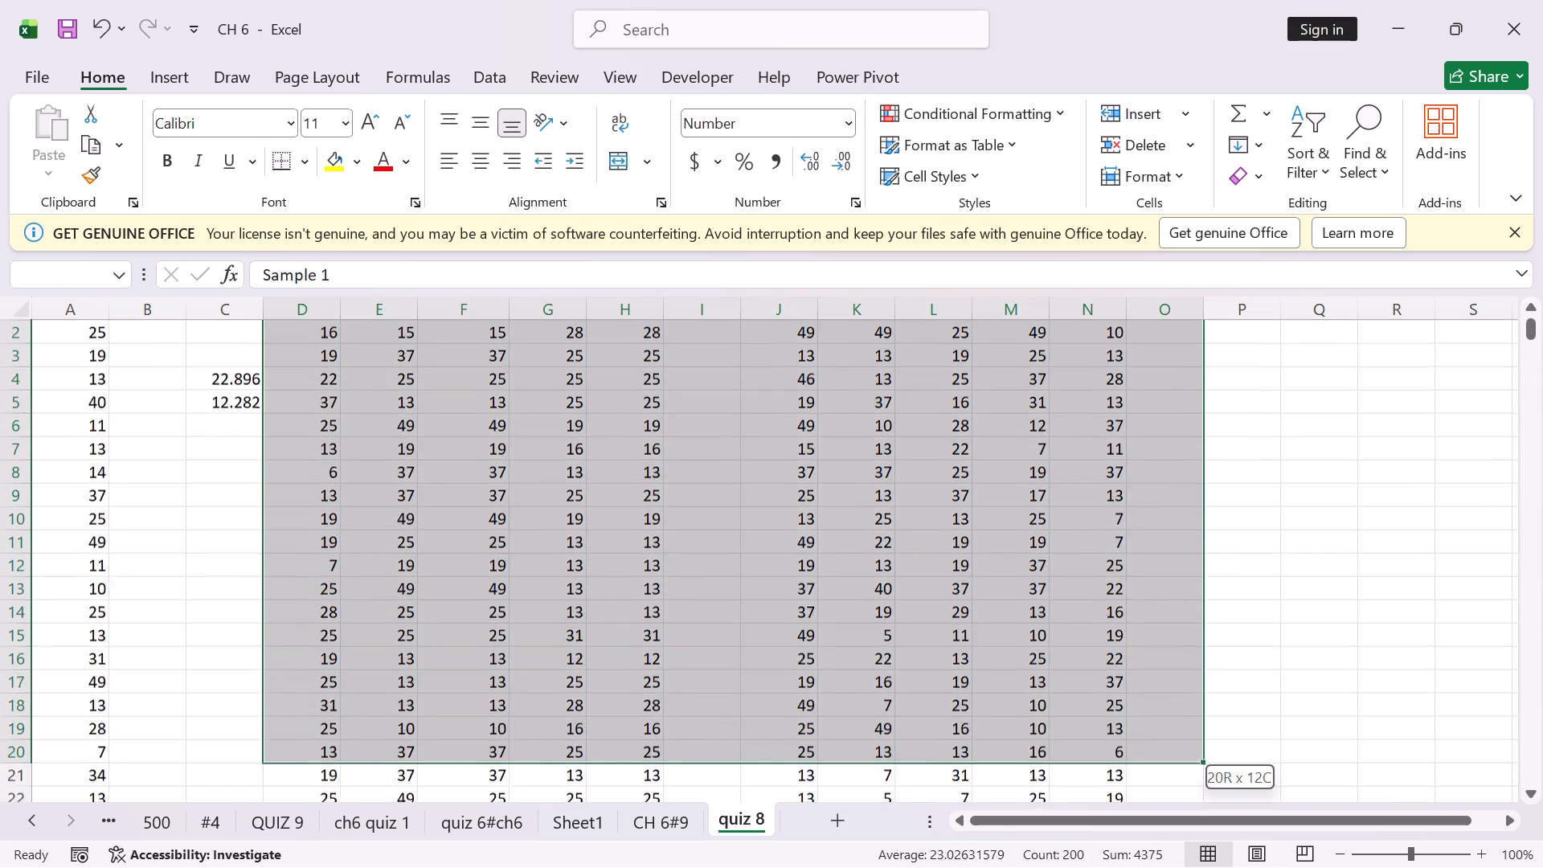
pyautogui.moveTo(1187, 839); pyautogui.dragTo(1130, 581)
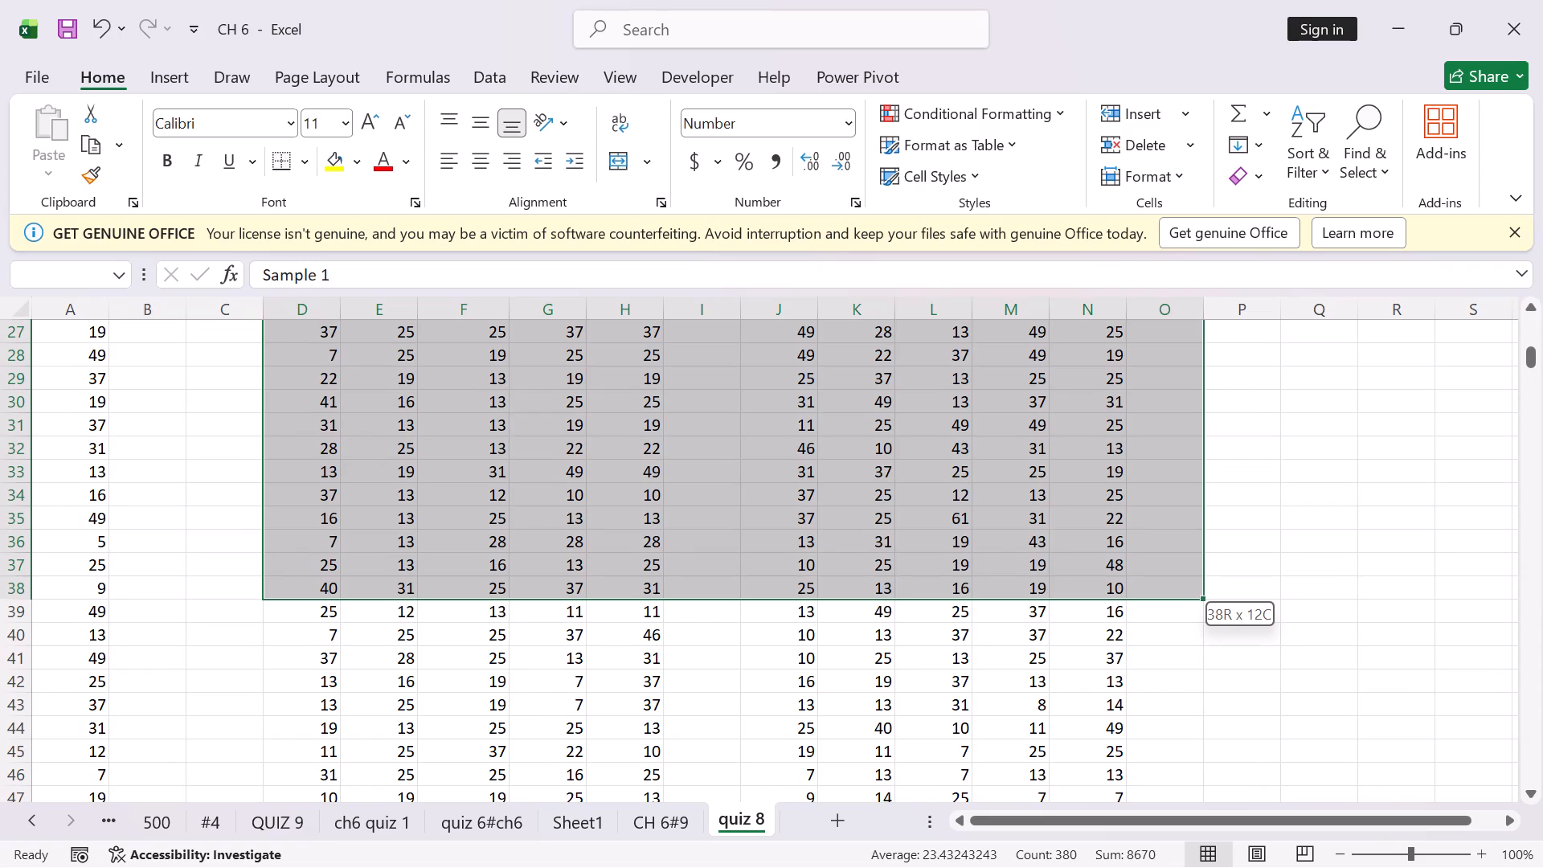
pyautogui.moveTo(1130, 581); pyautogui.dragTo(1034, 867)
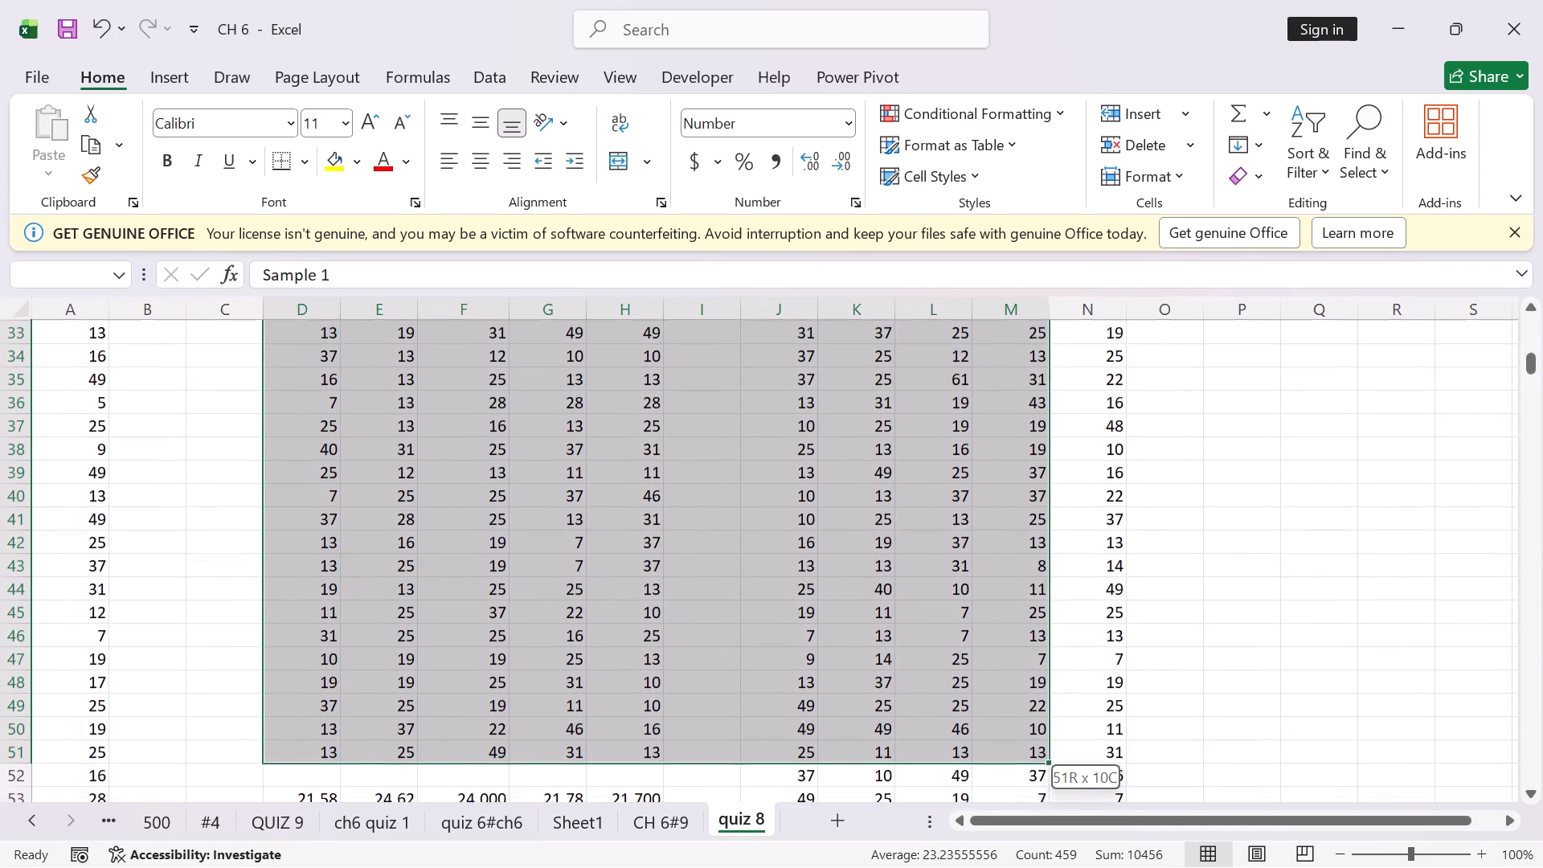
pyautogui.moveTo(1034, 867); pyautogui.dragTo(1023, 615)
pyautogui.click(1216, 560)
pyautogui.scroll(5, 131, 571)
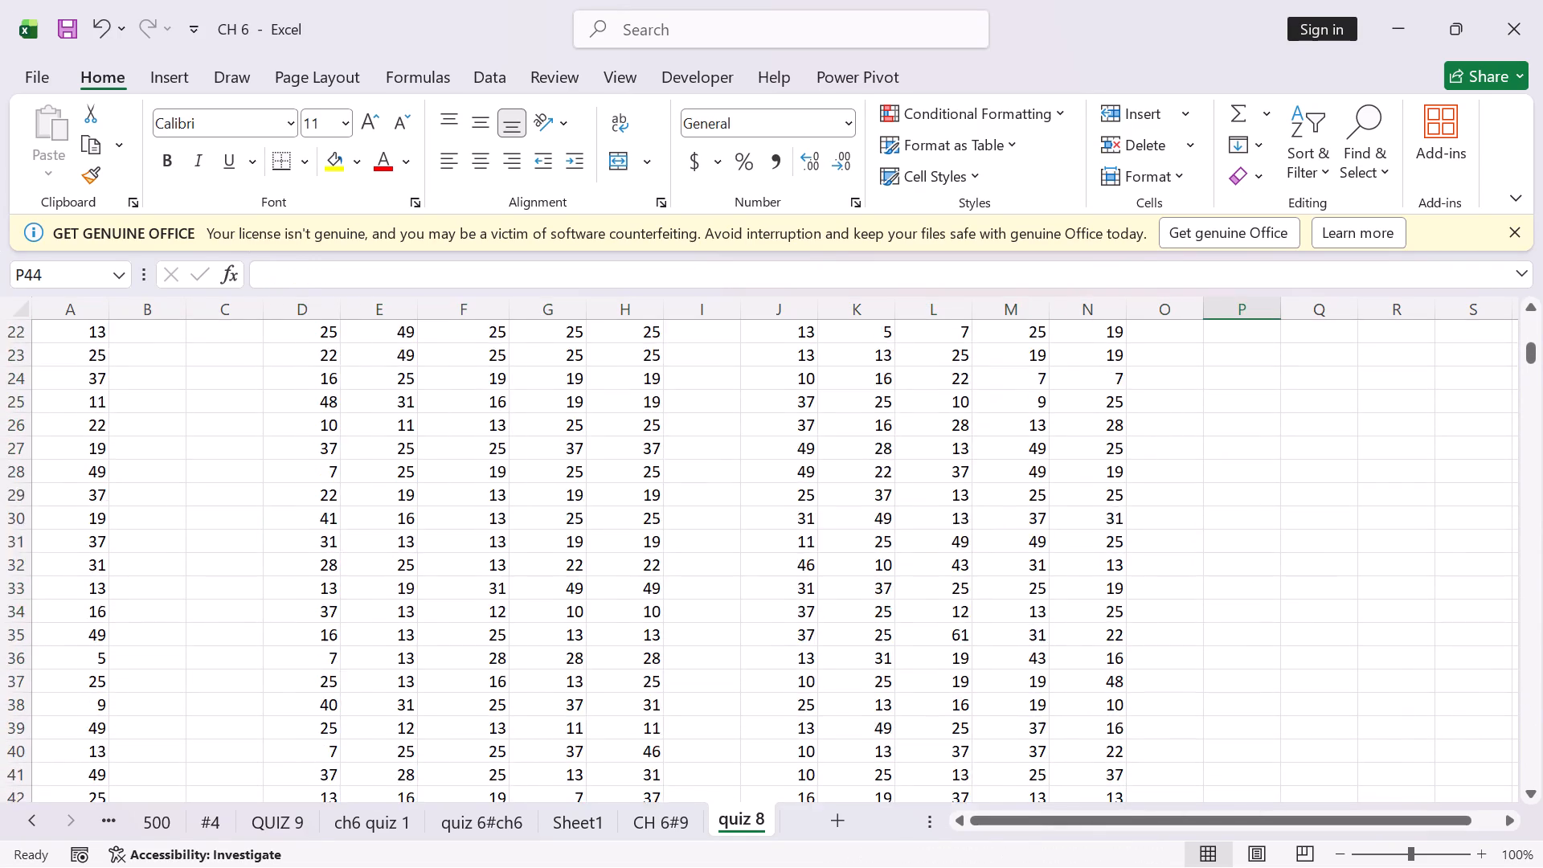
pyautogui.scroll(16, 182, 559)
# Move the column A data (A1:A424) from the quiz 8 sheet to cell A1 of a new blank sheet.
pyautogui.doubleClick(63, 318)
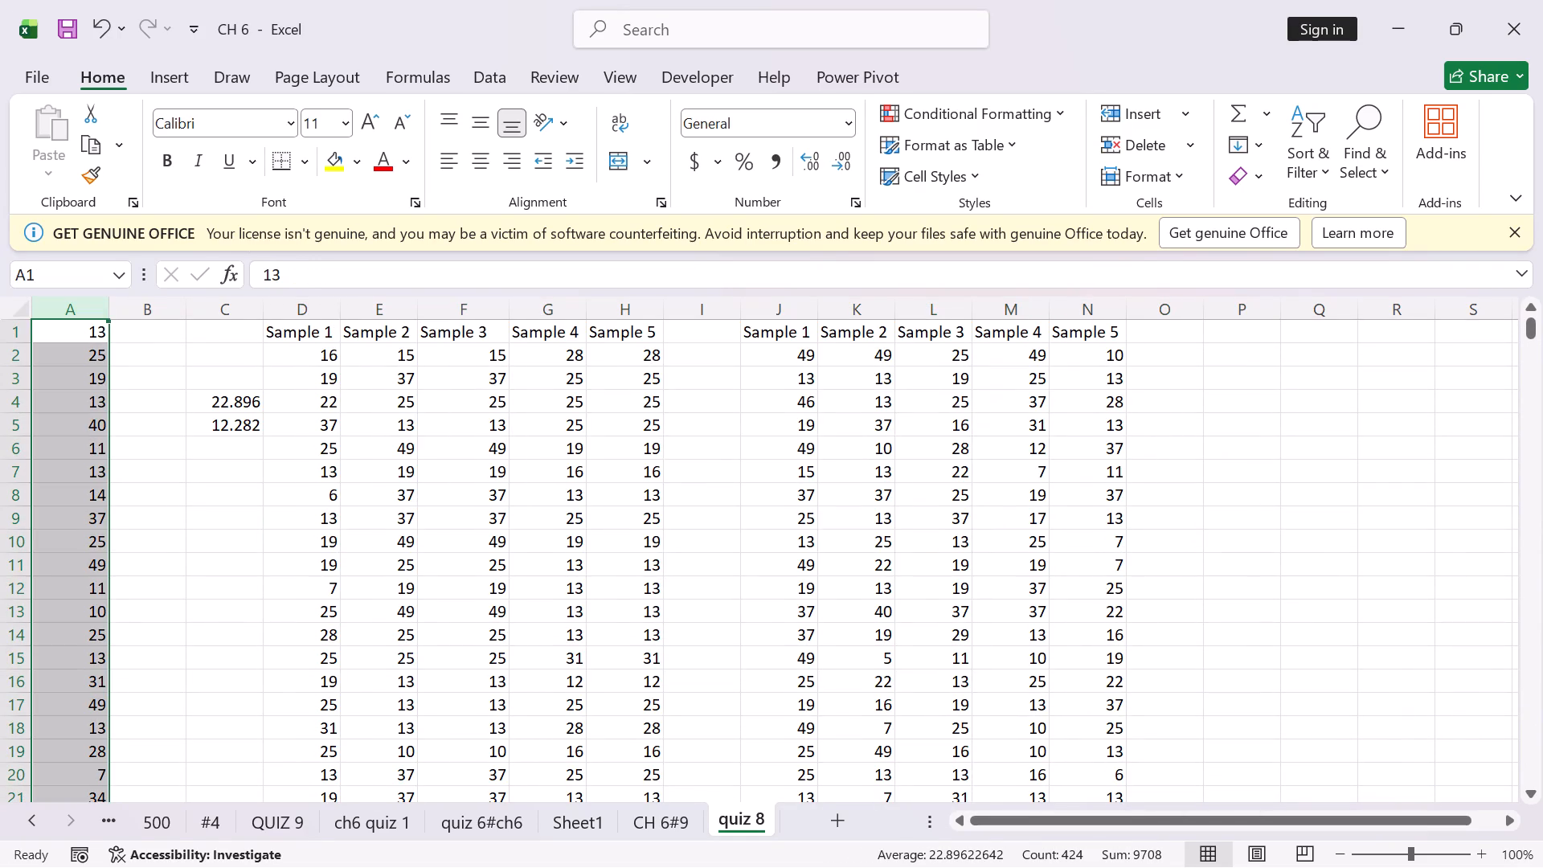
pyautogui.click(189, 399)
pyautogui.click(72, 322)
pyautogui.click(281, 459)
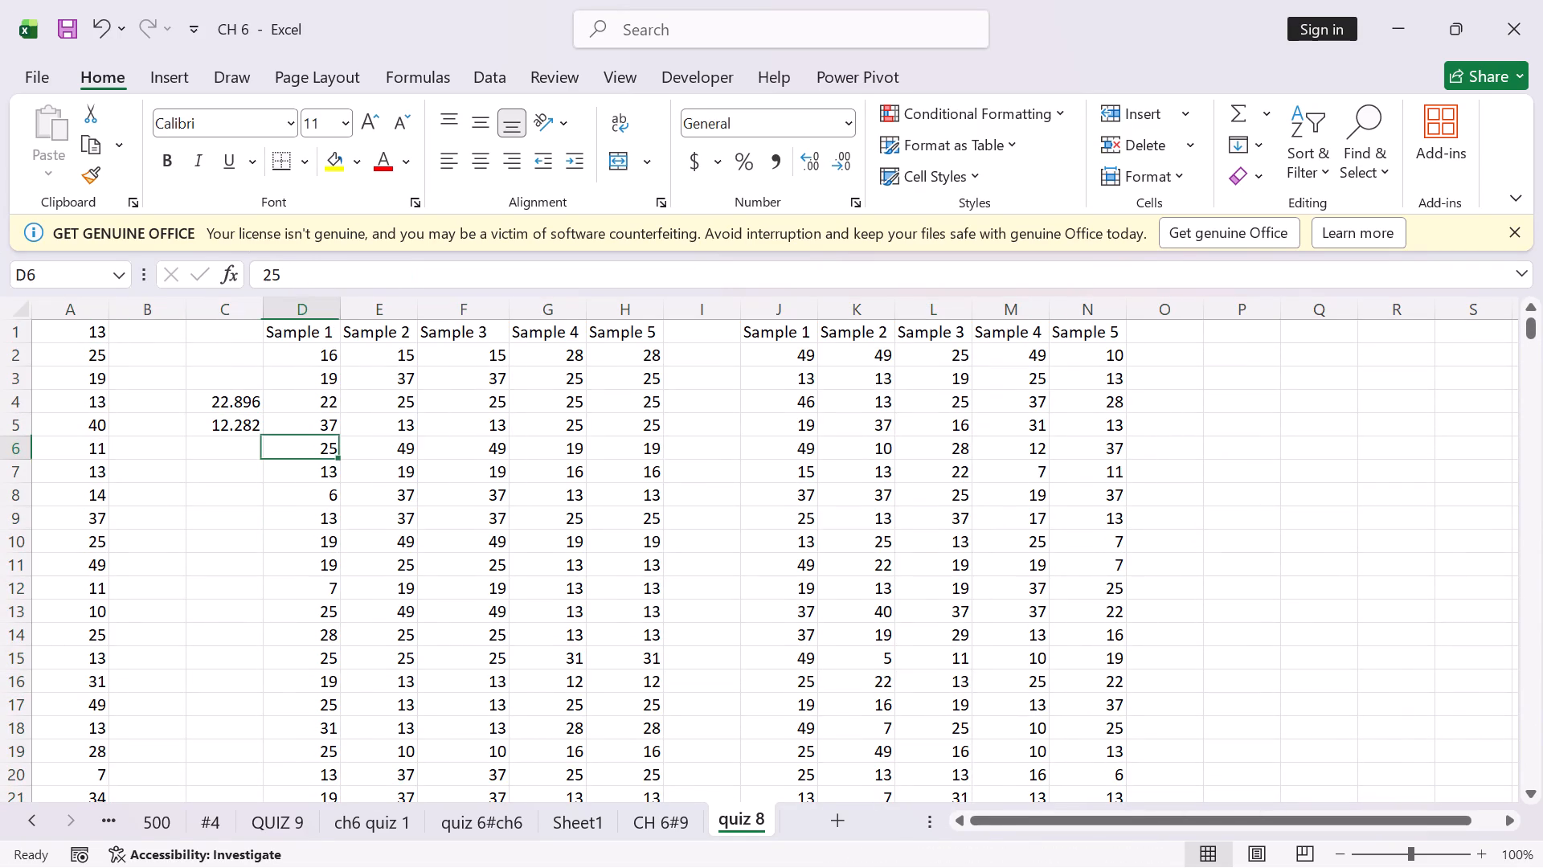
pyautogui.click(79, 346)
pyautogui.click(74, 325)
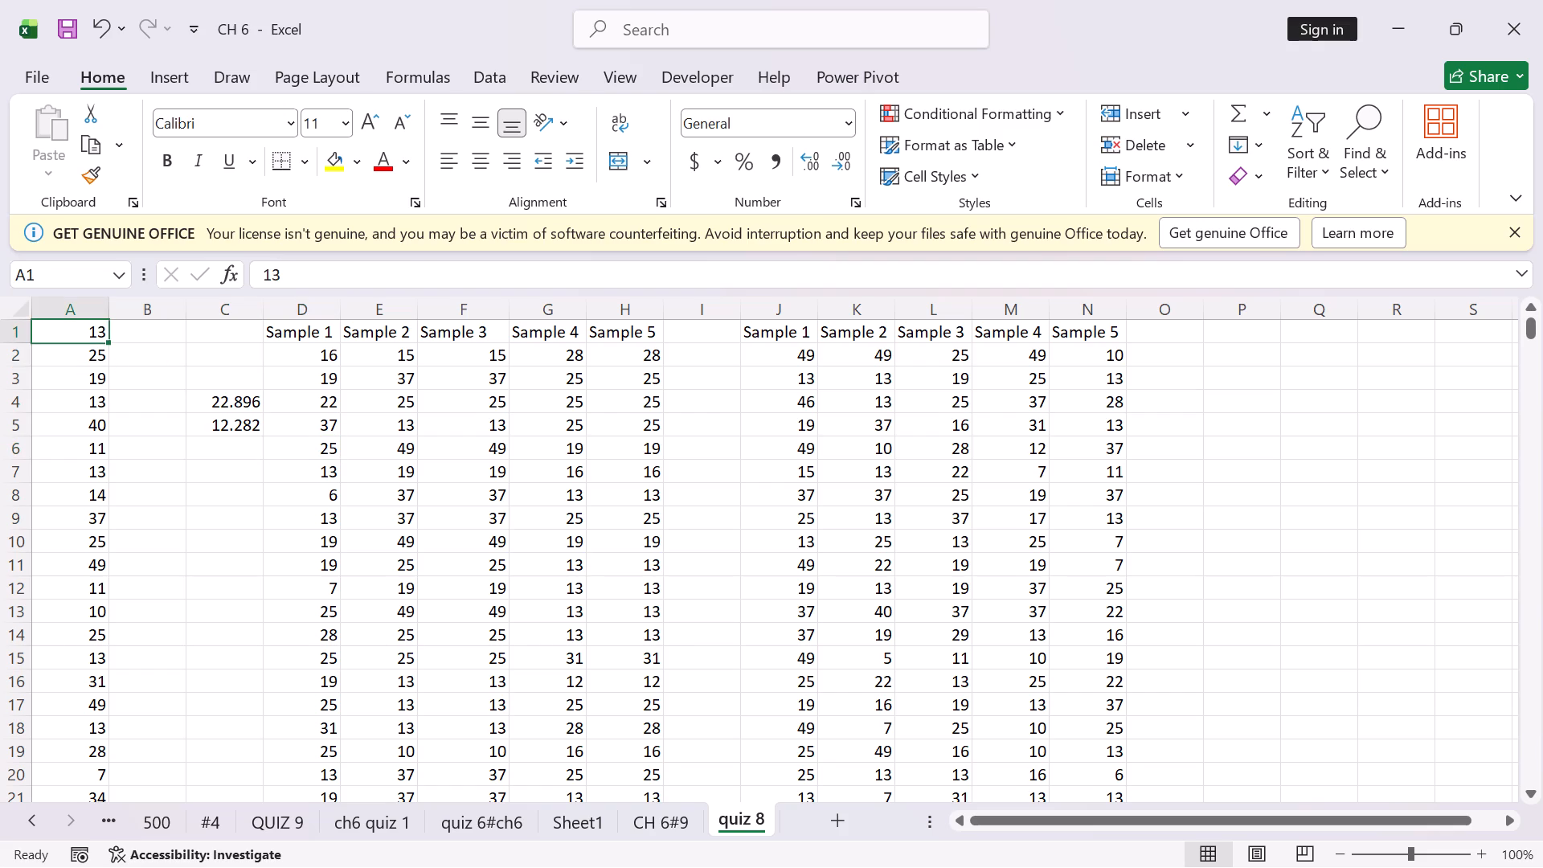
pyautogui.hotkey('ctrl', 'a')
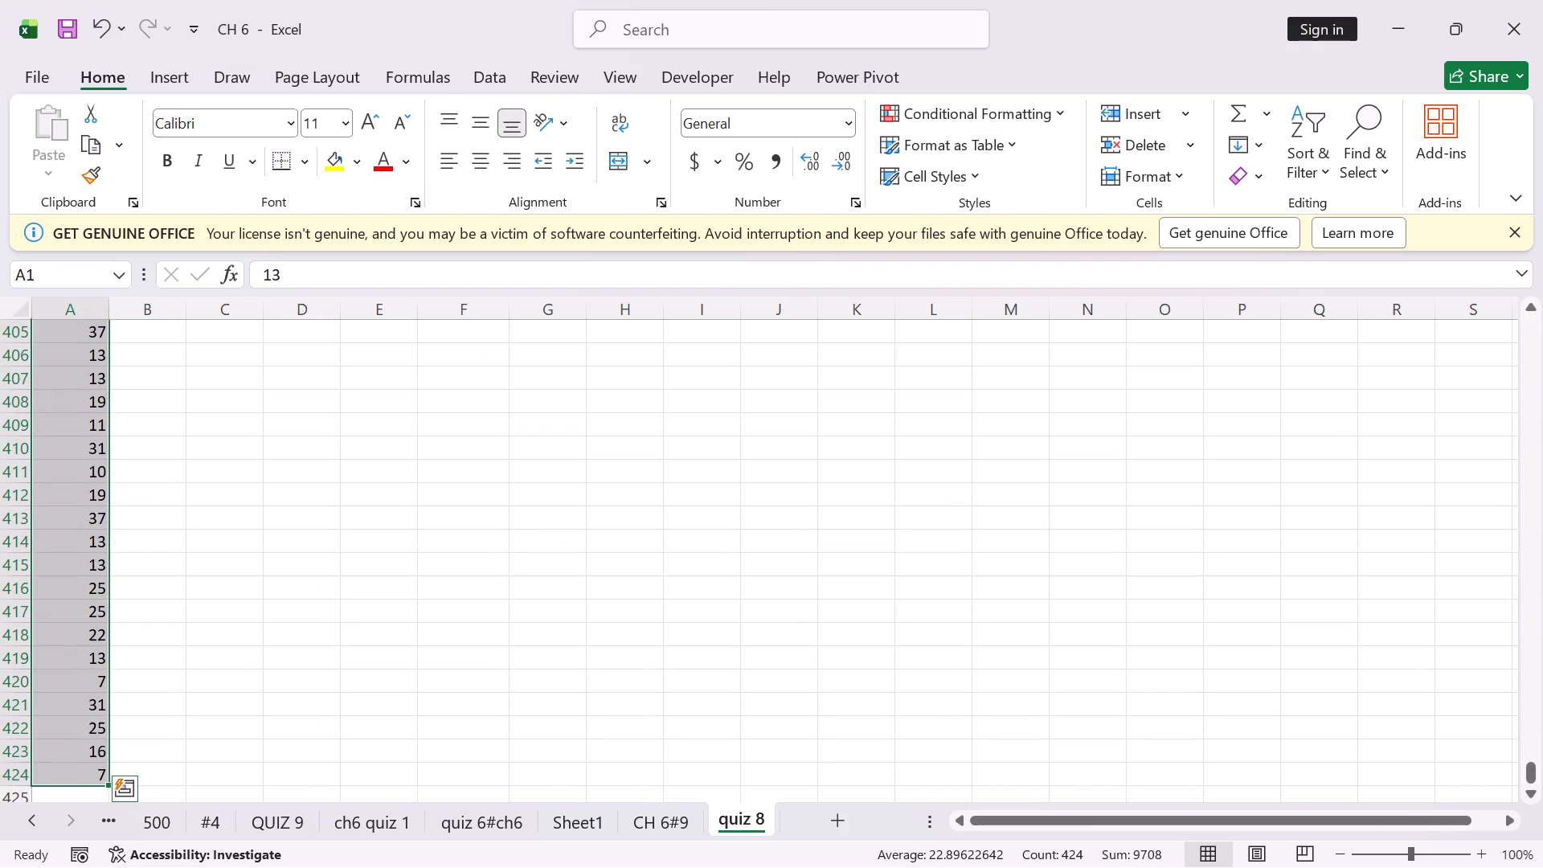
pyautogui.scroll(20, 190, 424)
pyautogui.scroll(14, 190, 424)
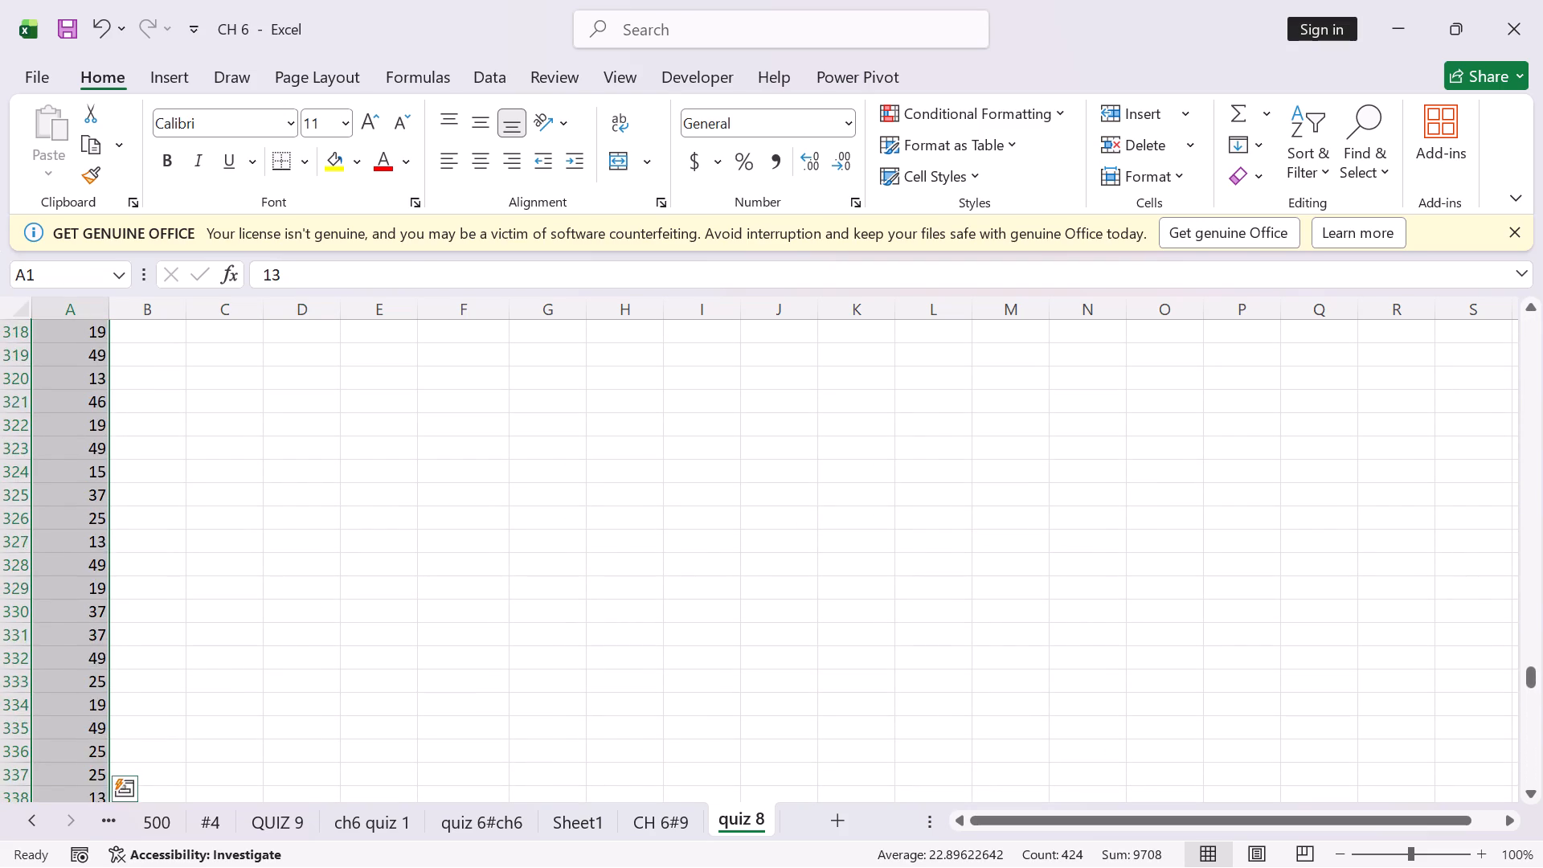
pyautogui.scroll(3, 196, 430)
pyautogui.moveTo(1528, 654); pyautogui.dragTo(1528, 567)
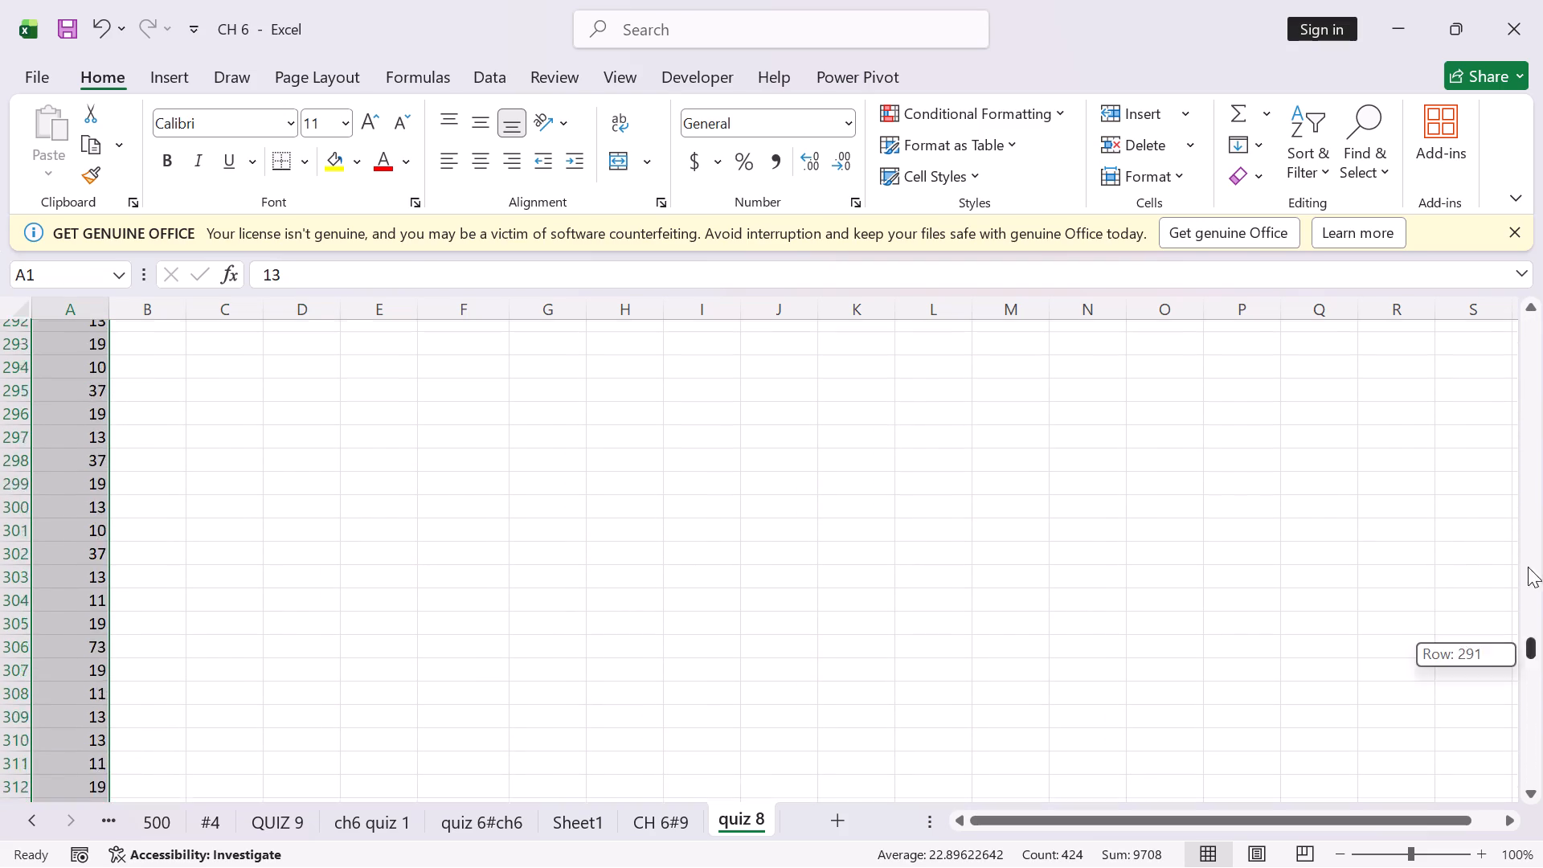
pyautogui.moveTo(1528, 567); pyautogui.dragTo(1529, 325)
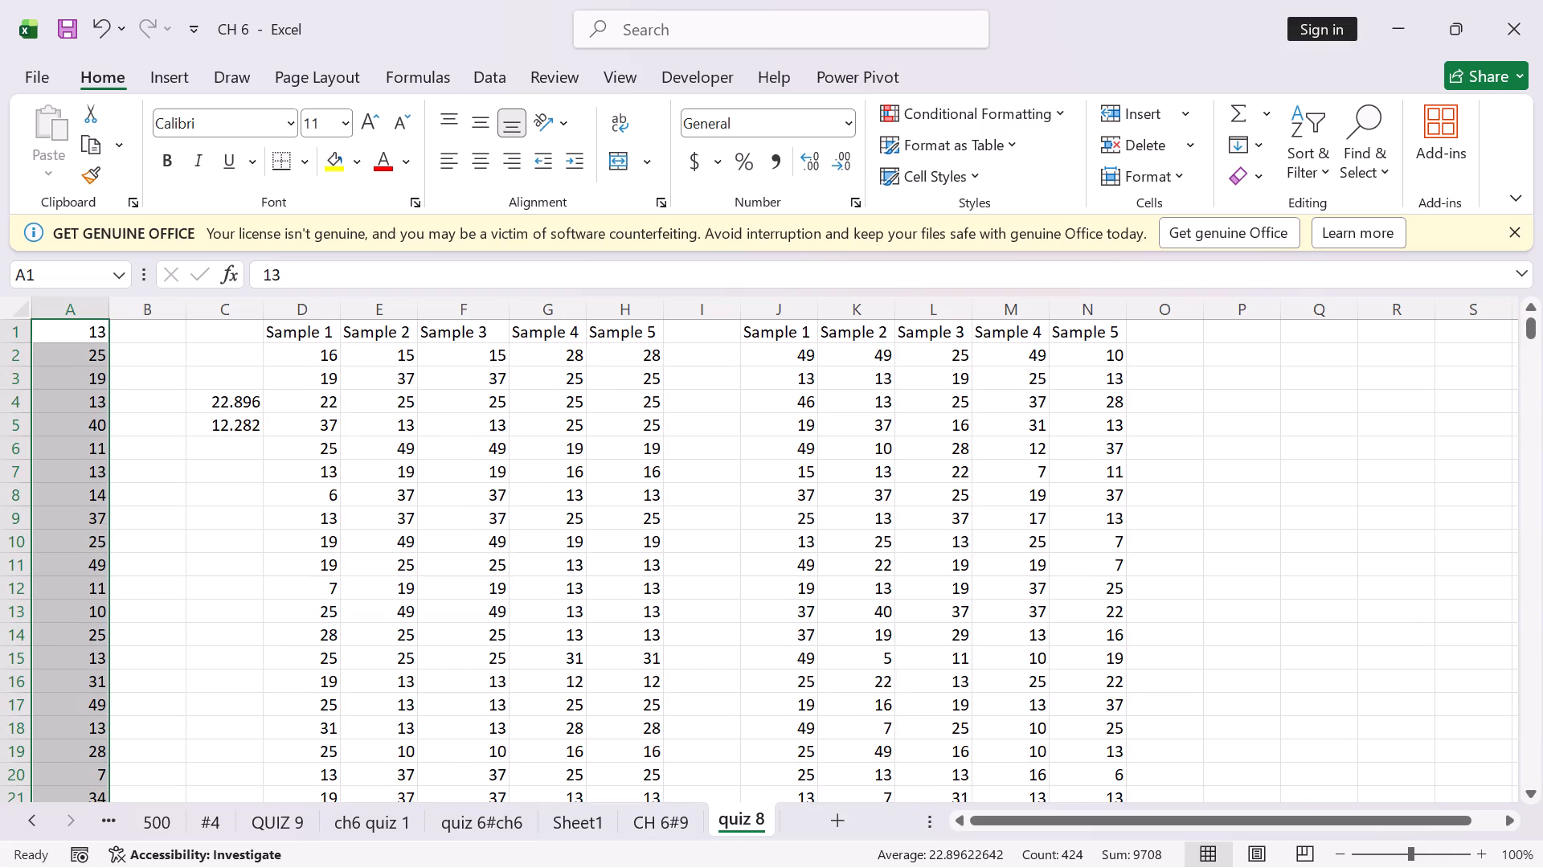
pyautogui.hotkey('ctrl', 'x')
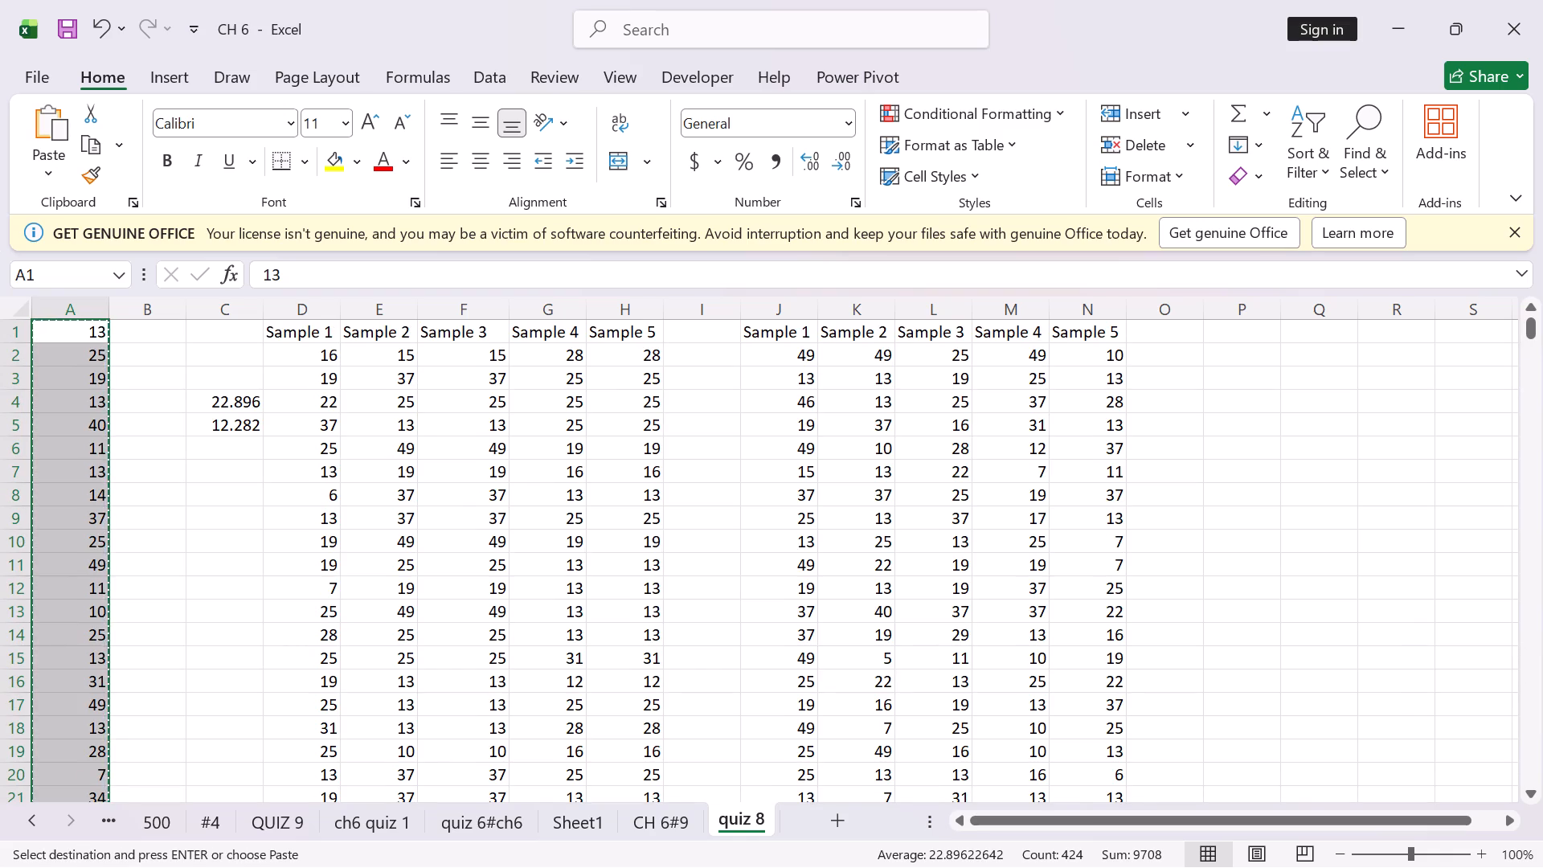
pyautogui.click(849, 816)
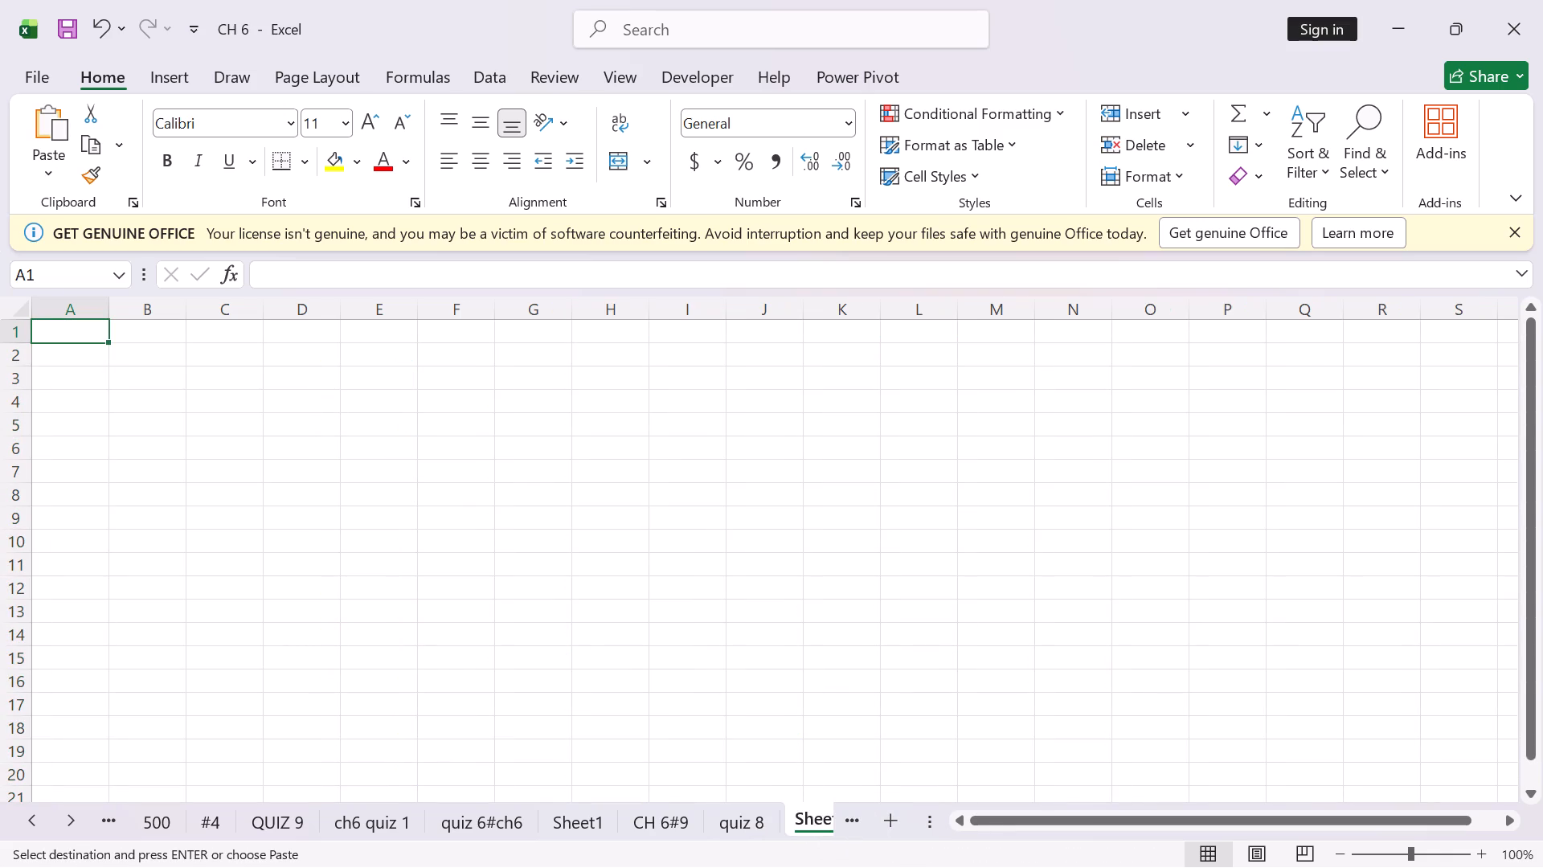
pyautogui.hotkey('ctrl', 'v')
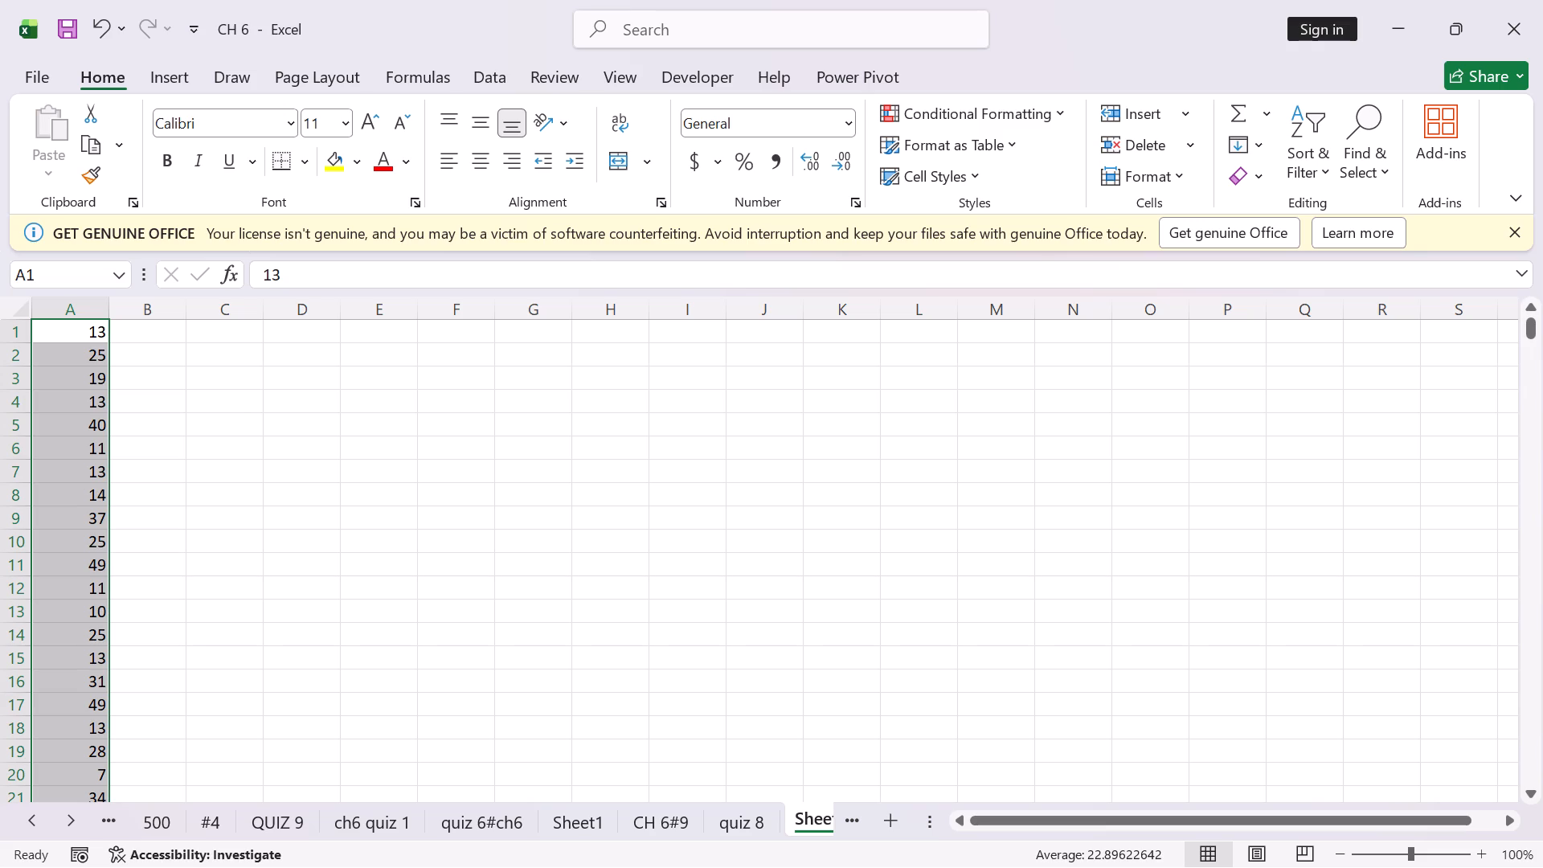
# Enter the formula =AVERAGE(A1:A424) in cell B3 beside the population data on the new sheet.
pyautogui.tripleClick(201, 350)
pyautogui.doubleClick(161, 349)
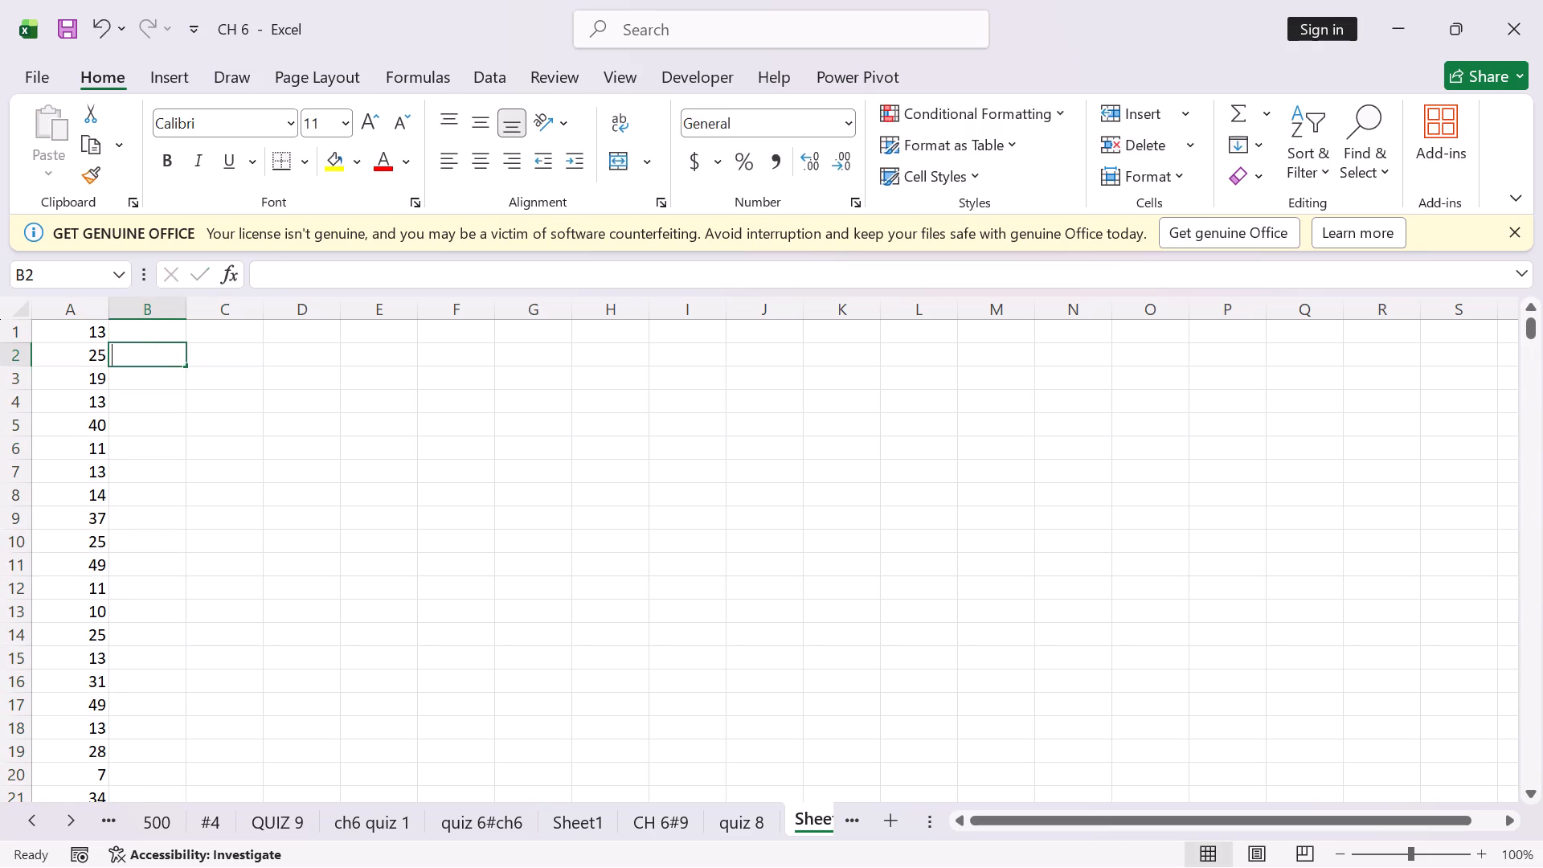
pyautogui.click(223, 362)
pyautogui.doubleClick(161, 383)
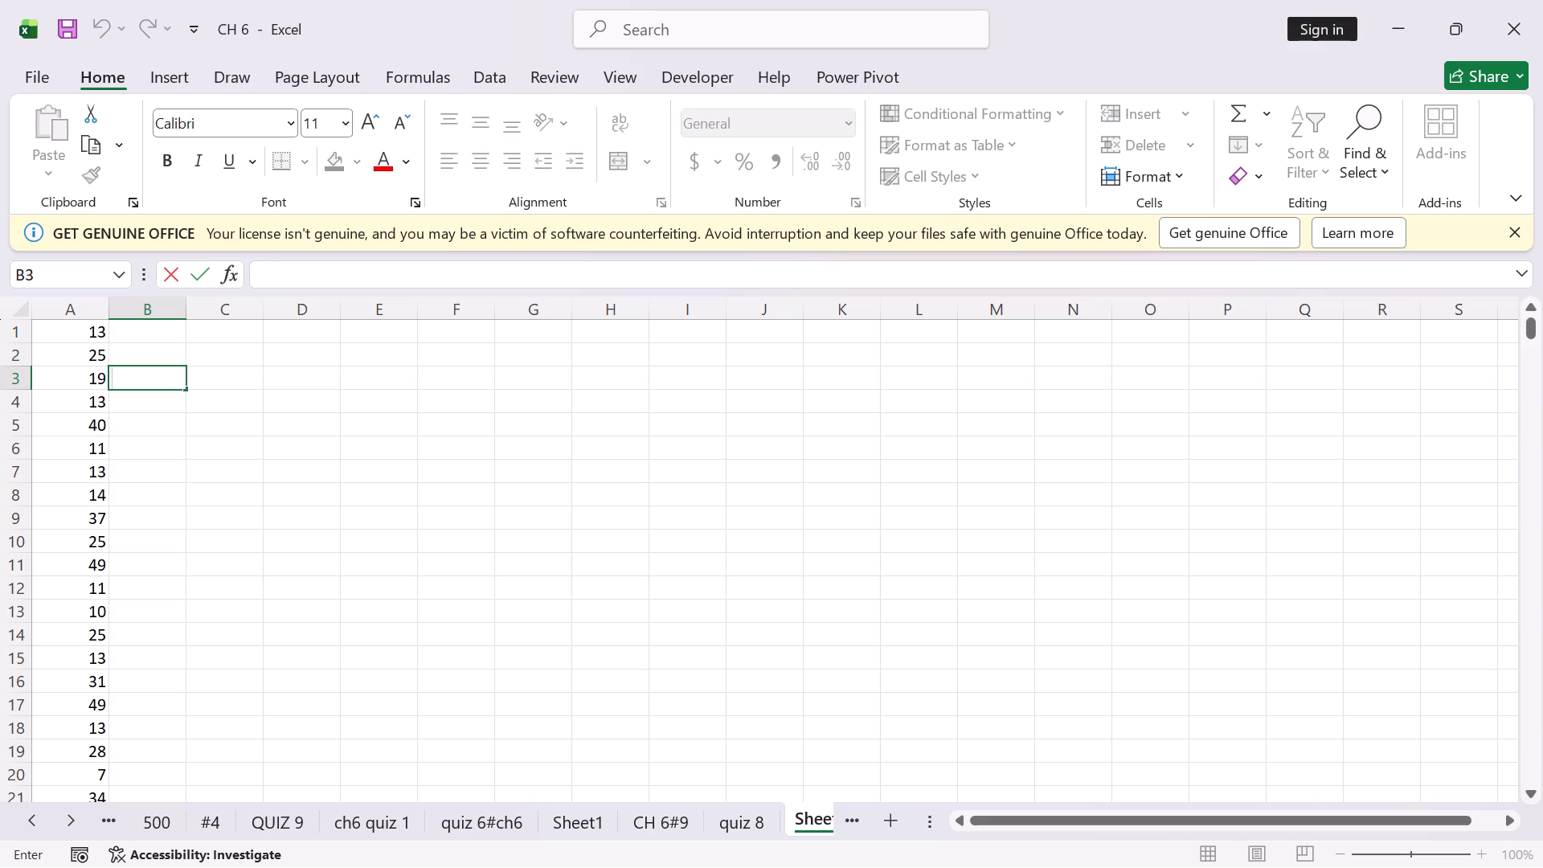
pyautogui.press('=')
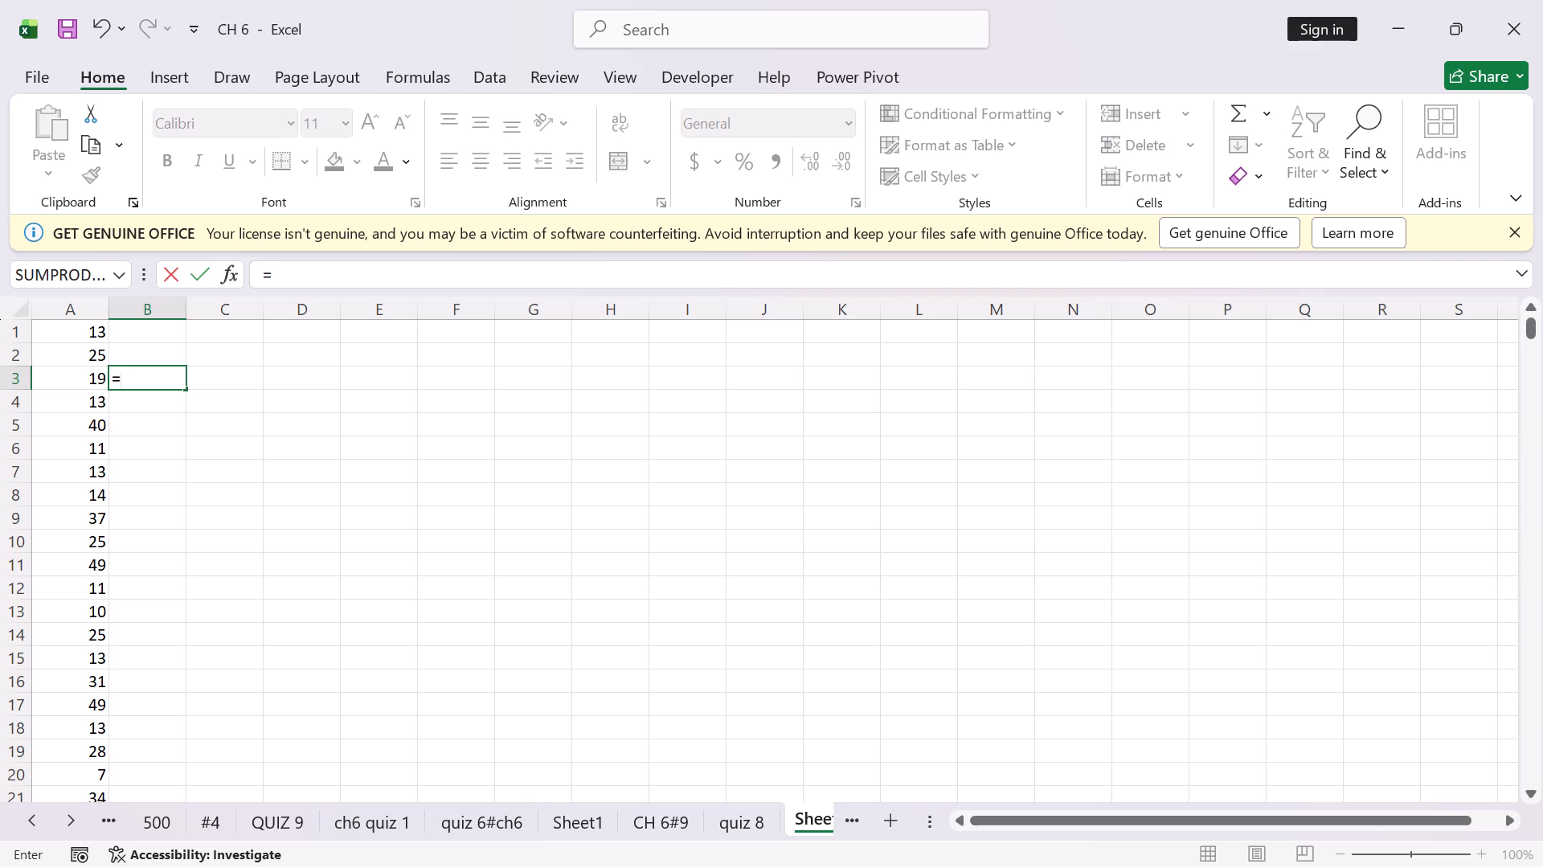
pyautogui.write('AV')
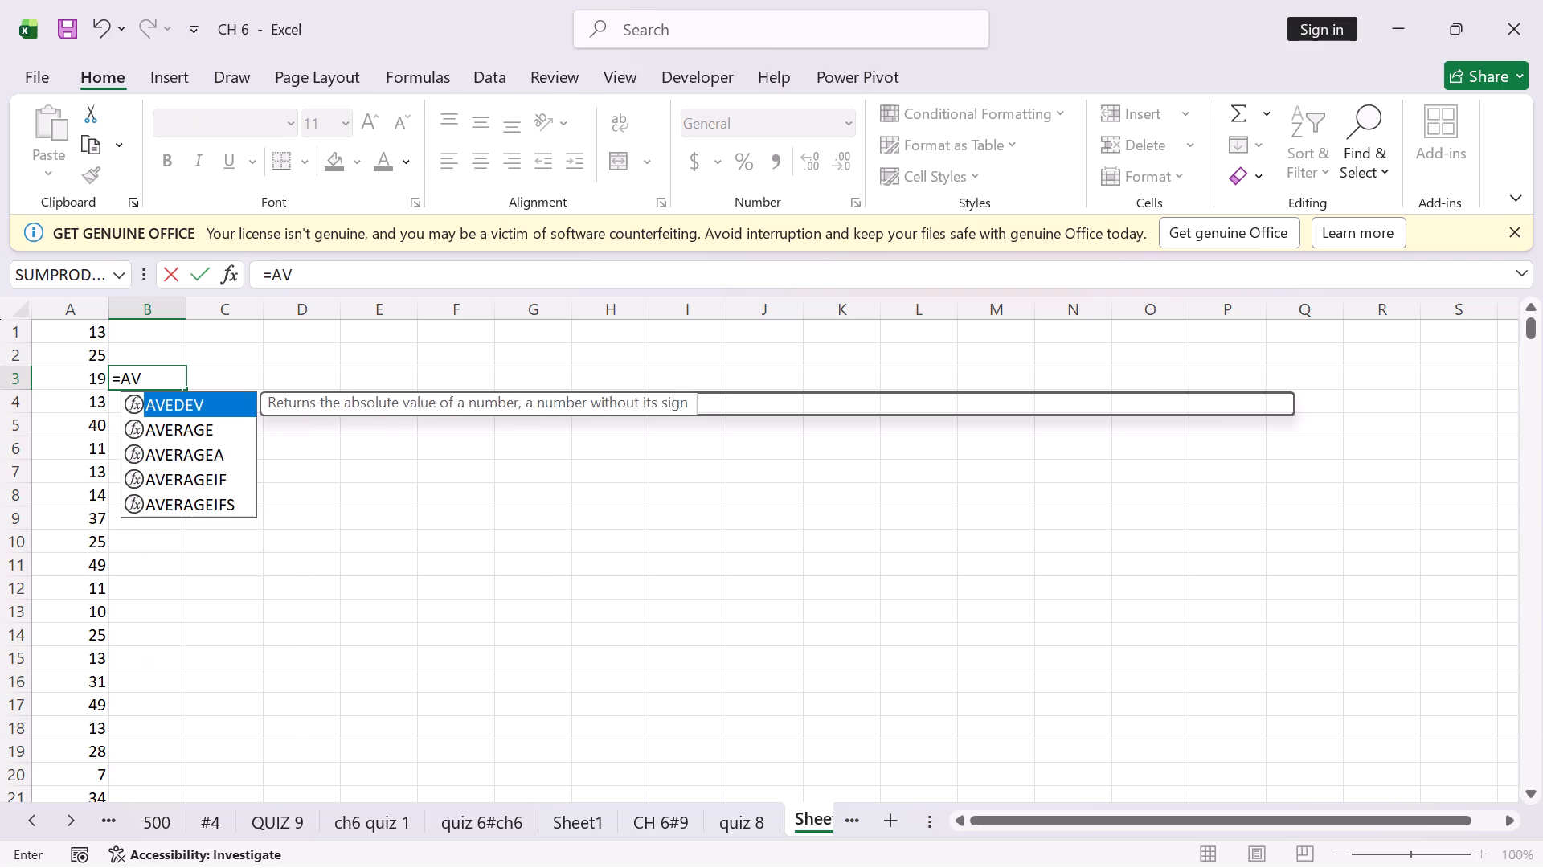
pyautogui.doubleClick(166, 434)
pyautogui.moveTo(74, 334); pyautogui.dragTo(78, 867)
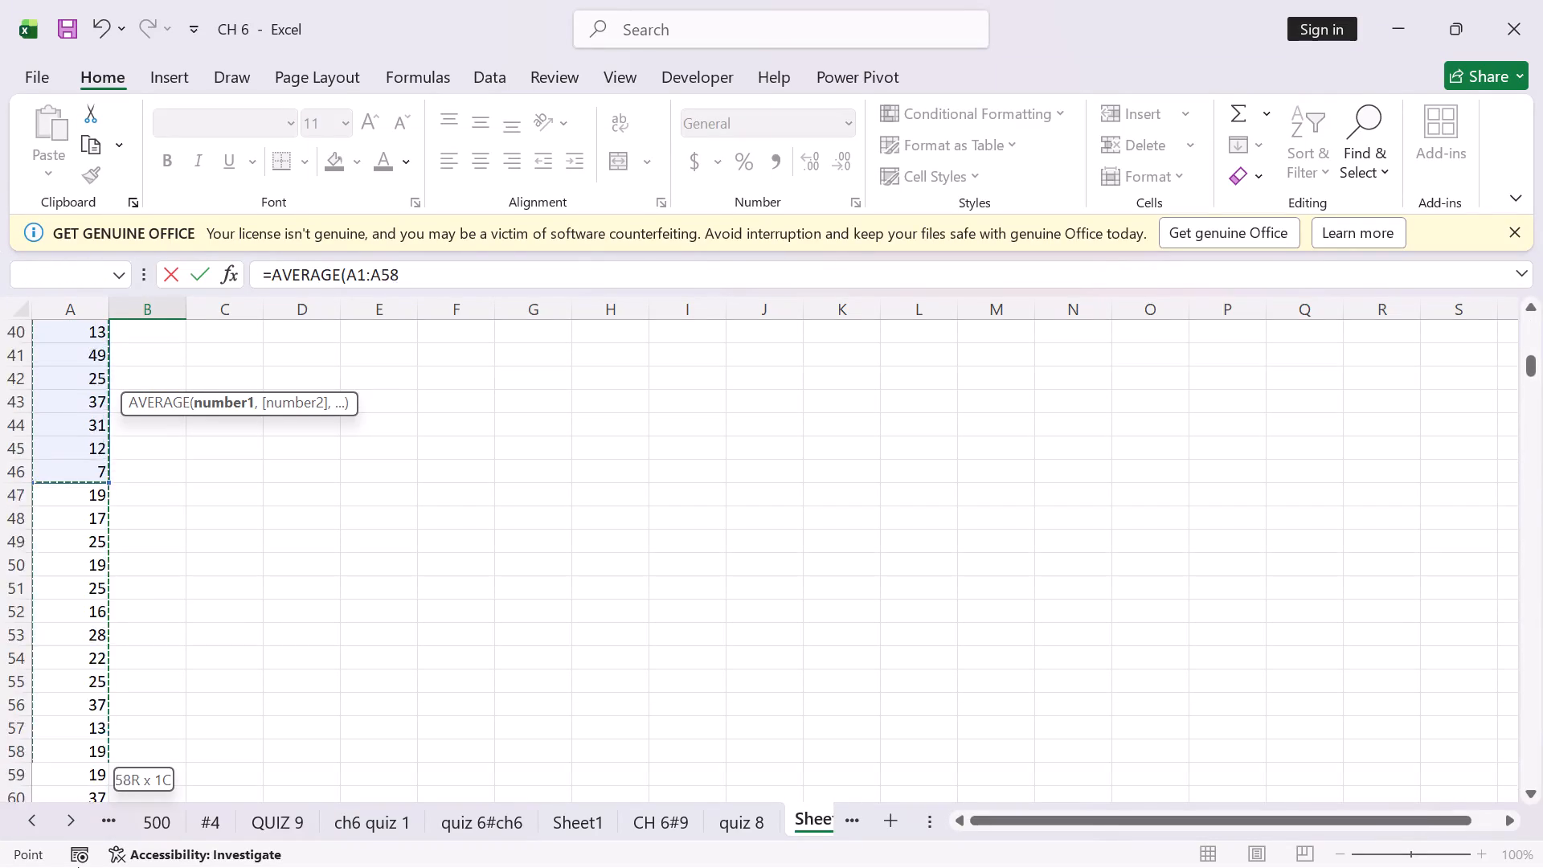
pyautogui.moveTo(78, 867); pyautogui.dragTo(74, 865)
pyautogui.click(432, 272)
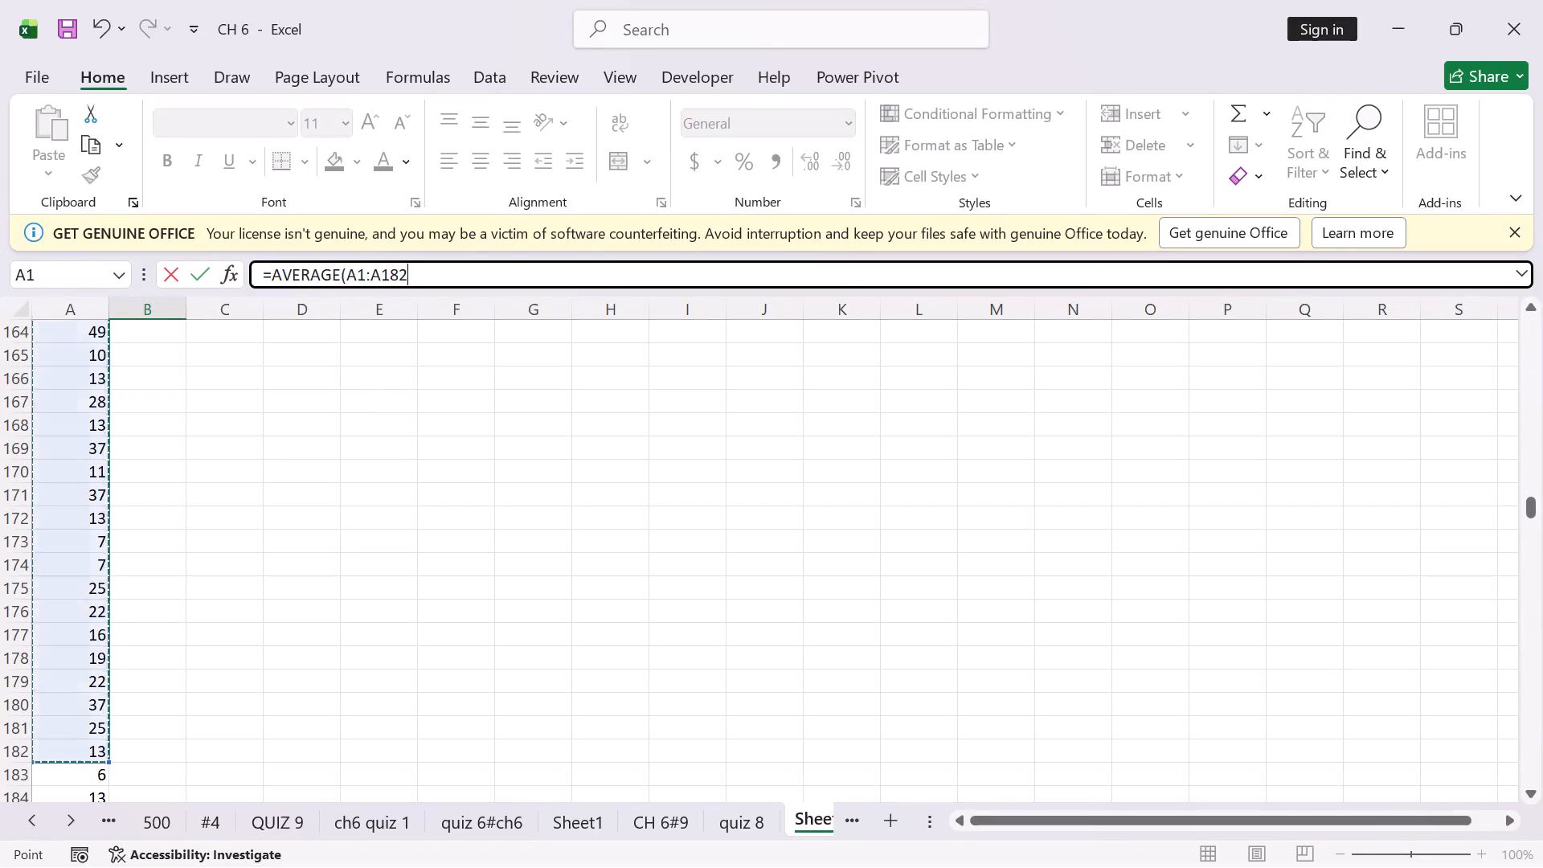
pyautogui.press('BackSpace')
pyautogui.press('BackSpace')
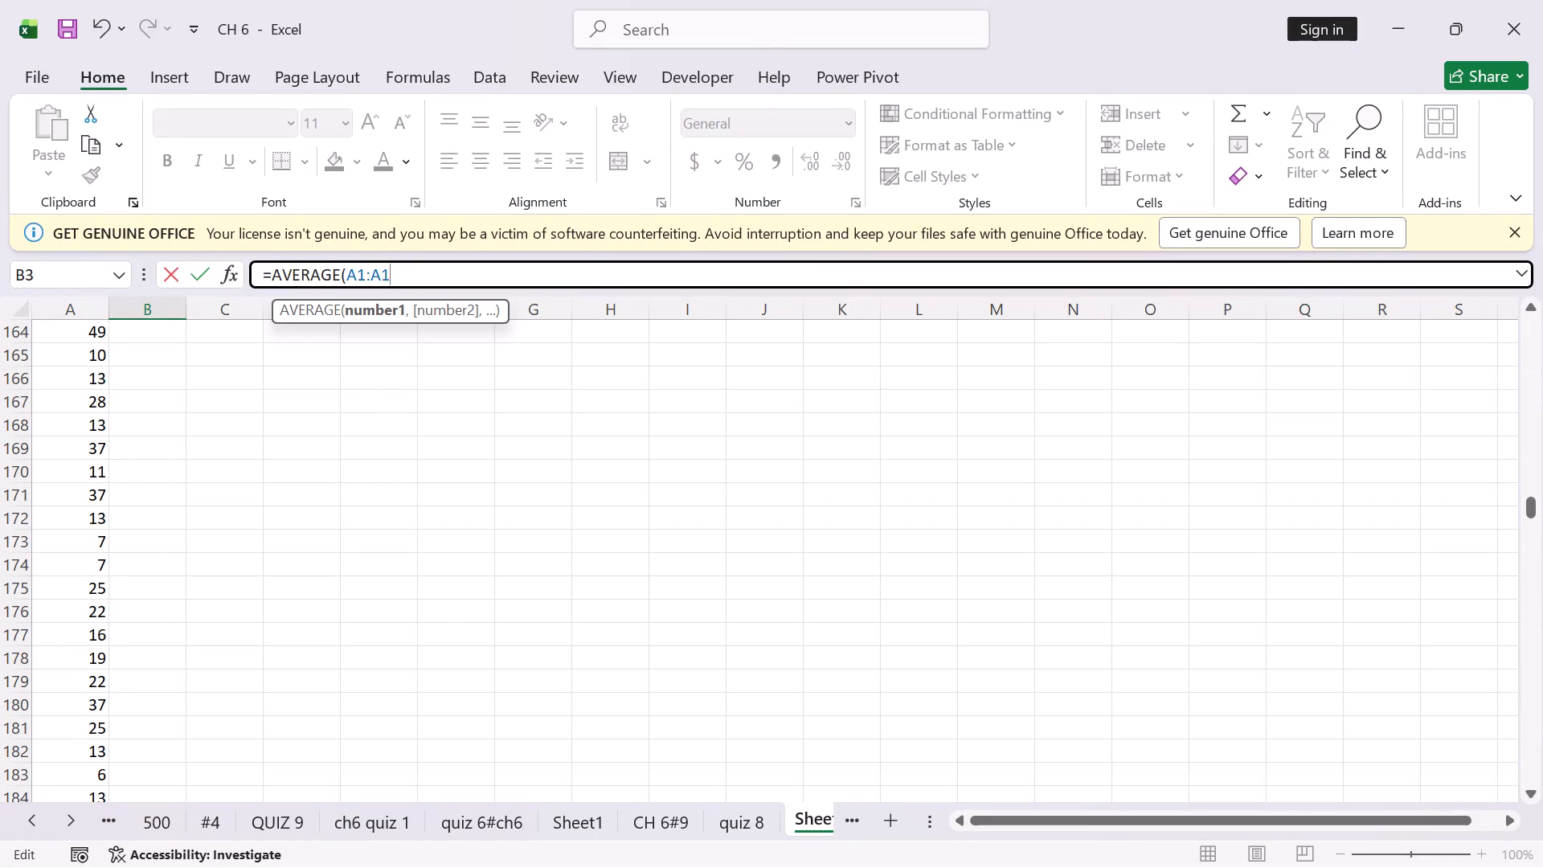
pyautogui.press('BackSpace')
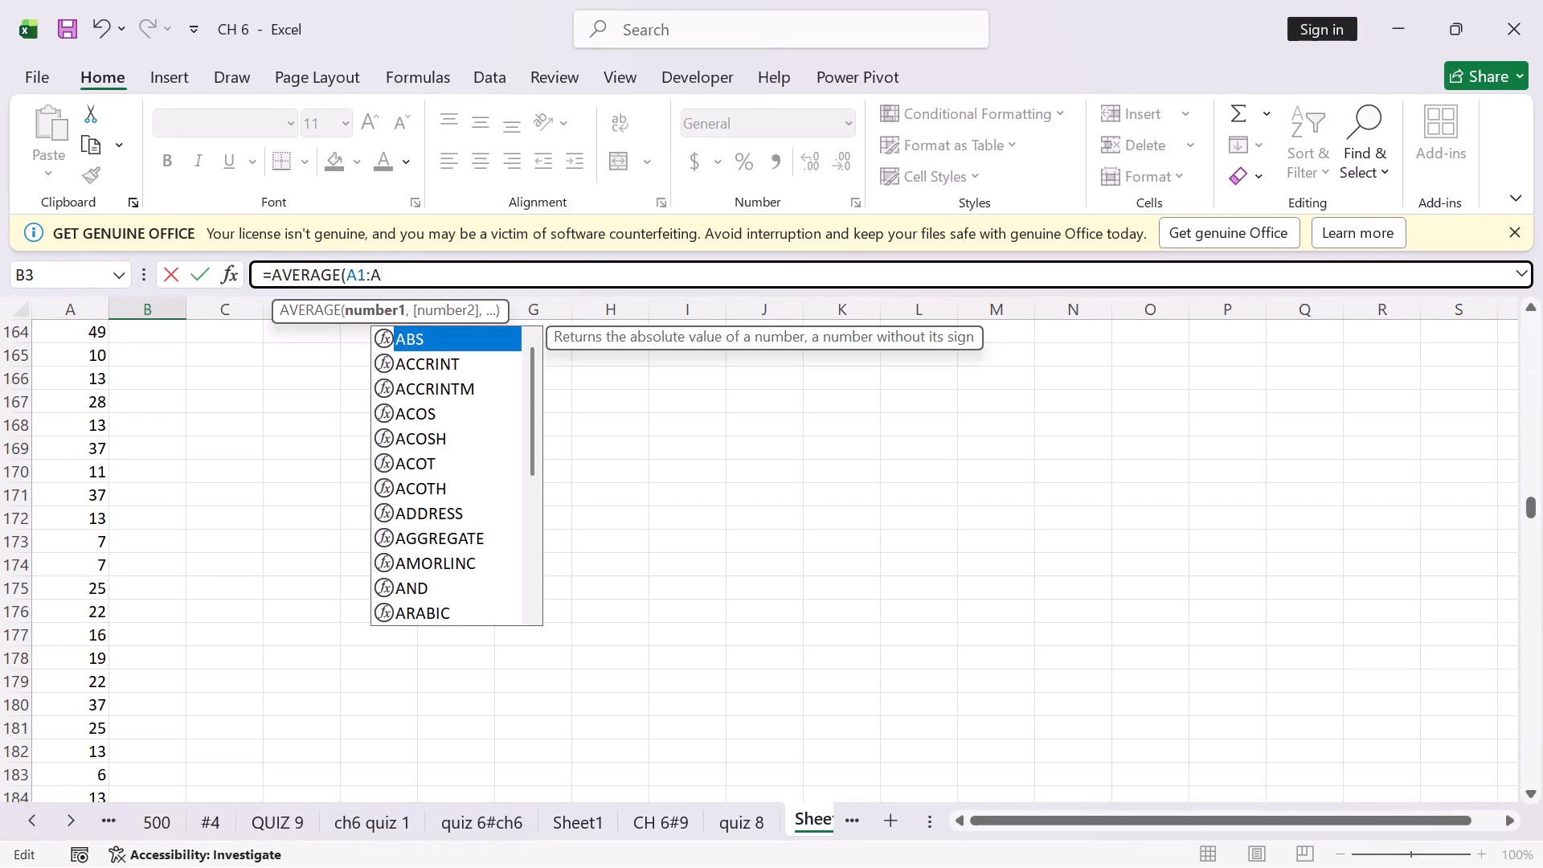
pyautogui.write('42')
pyautogui.press('4')
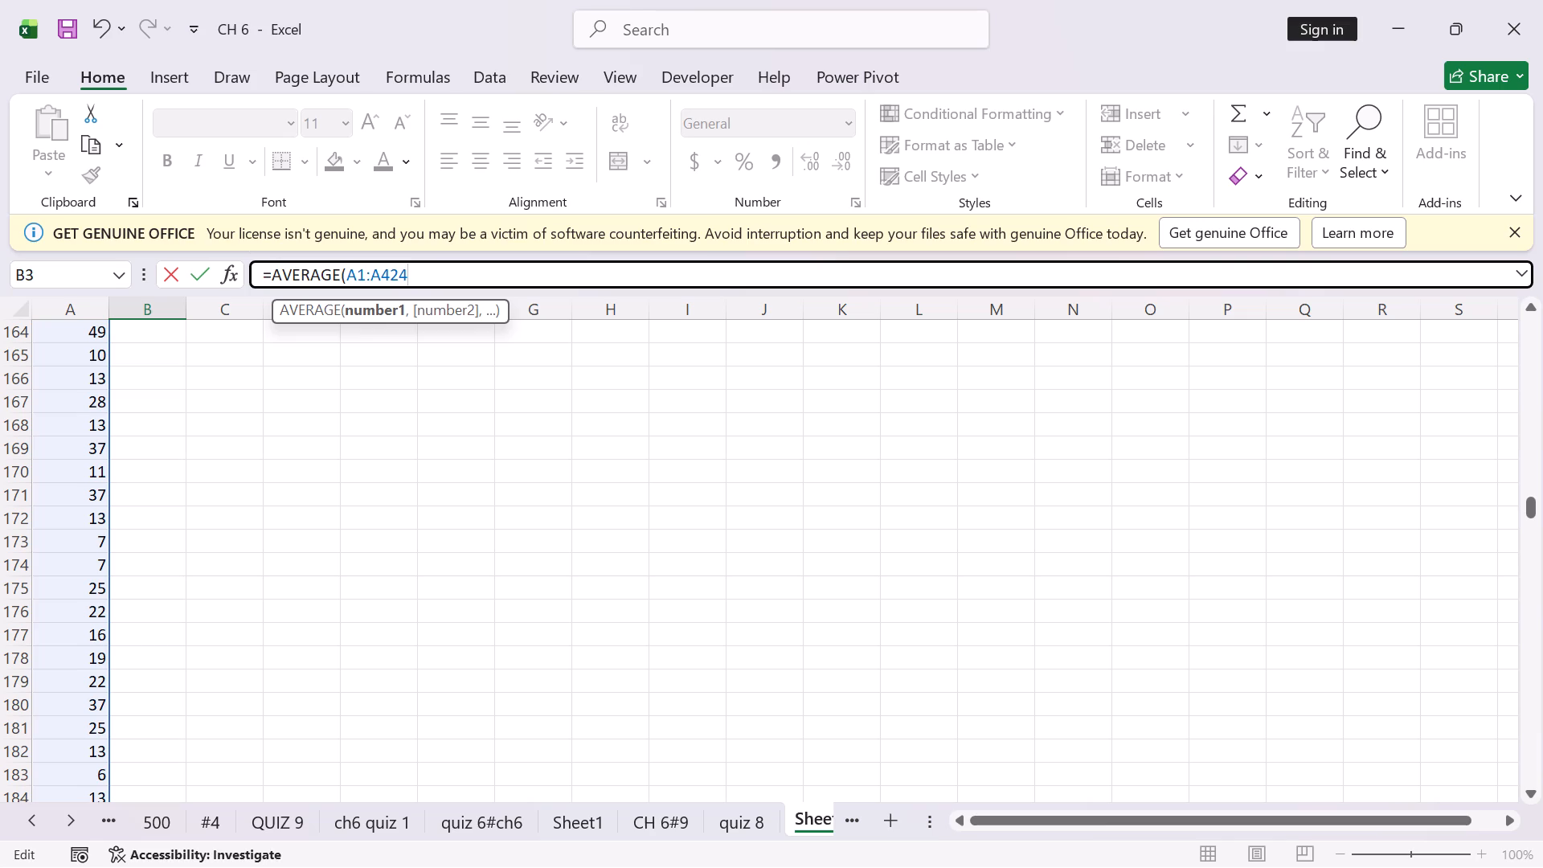
pyautogui.hotkey('shift', ')')
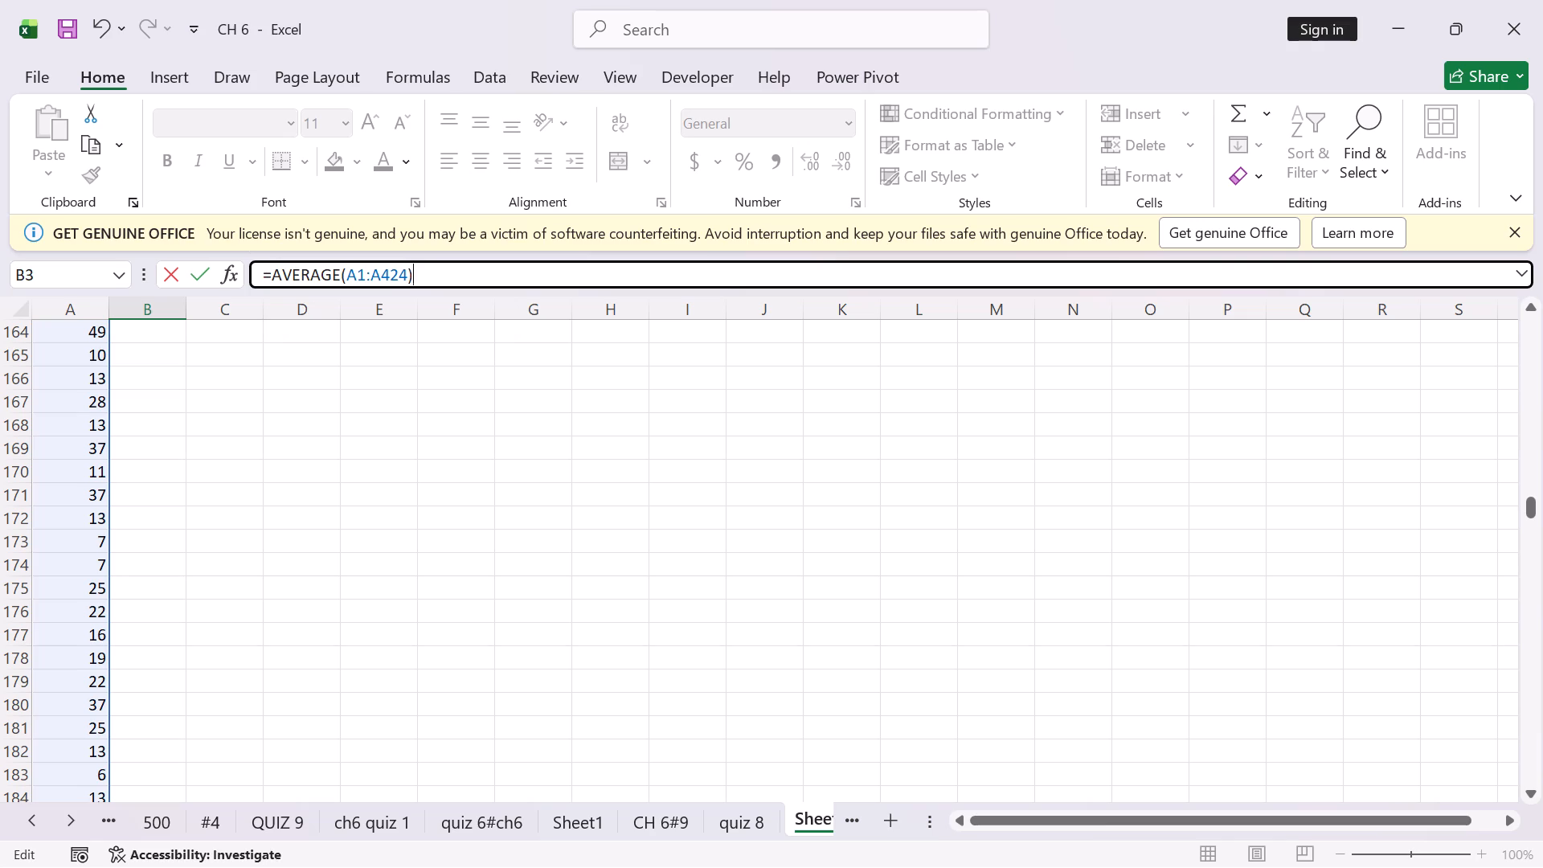
pyautogui.press('Return')
# Enter the sample standard deviation formula =STDEV.S(A1:A424) in cell B4, below the population average.
pyautogui.scroll(5, 329, 504)
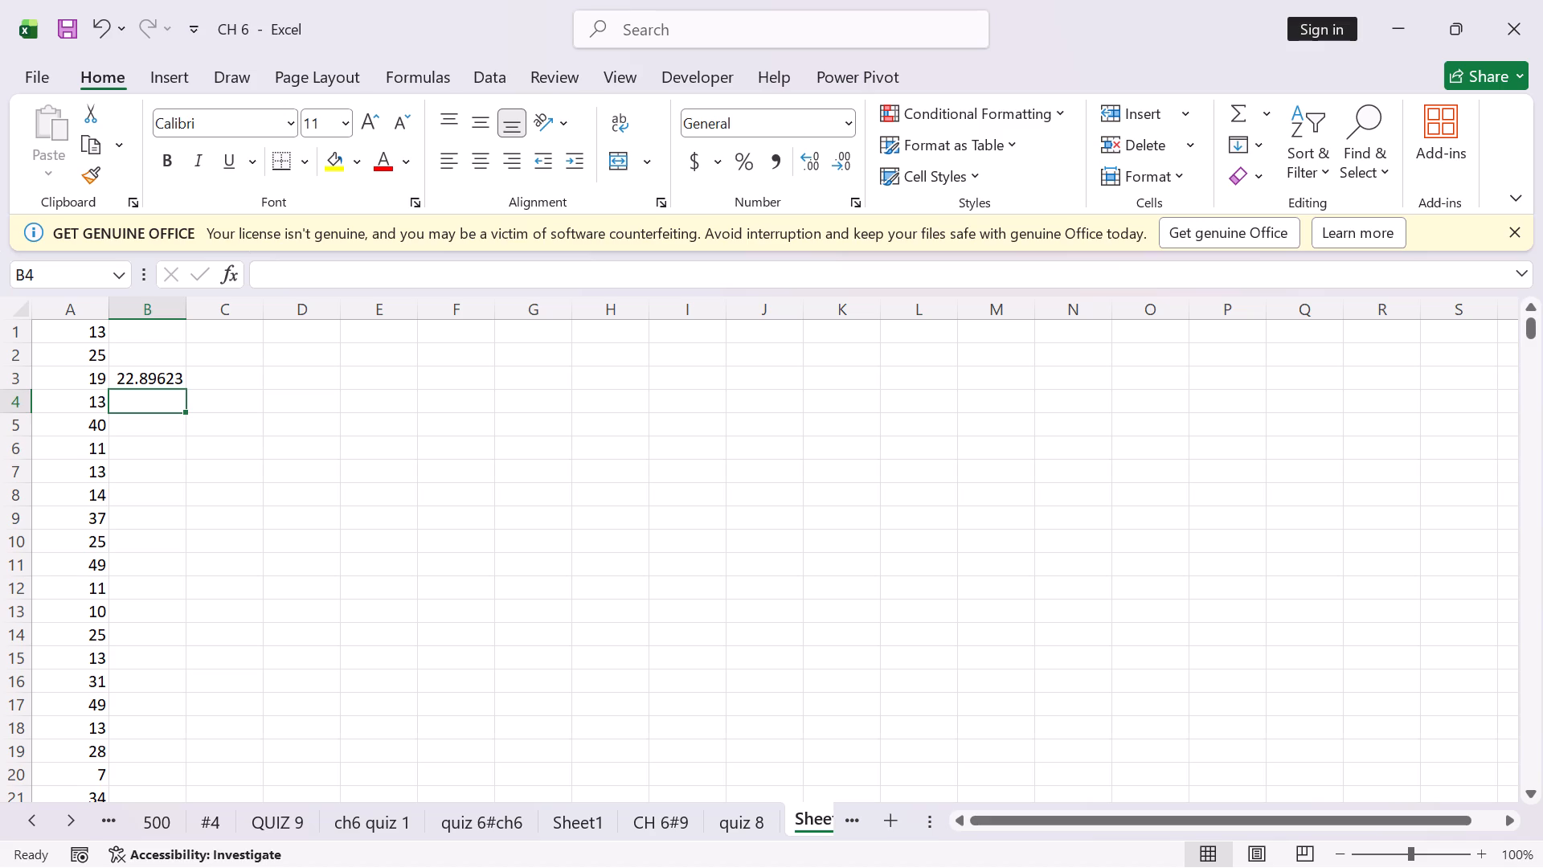
pyautogui.press('=')
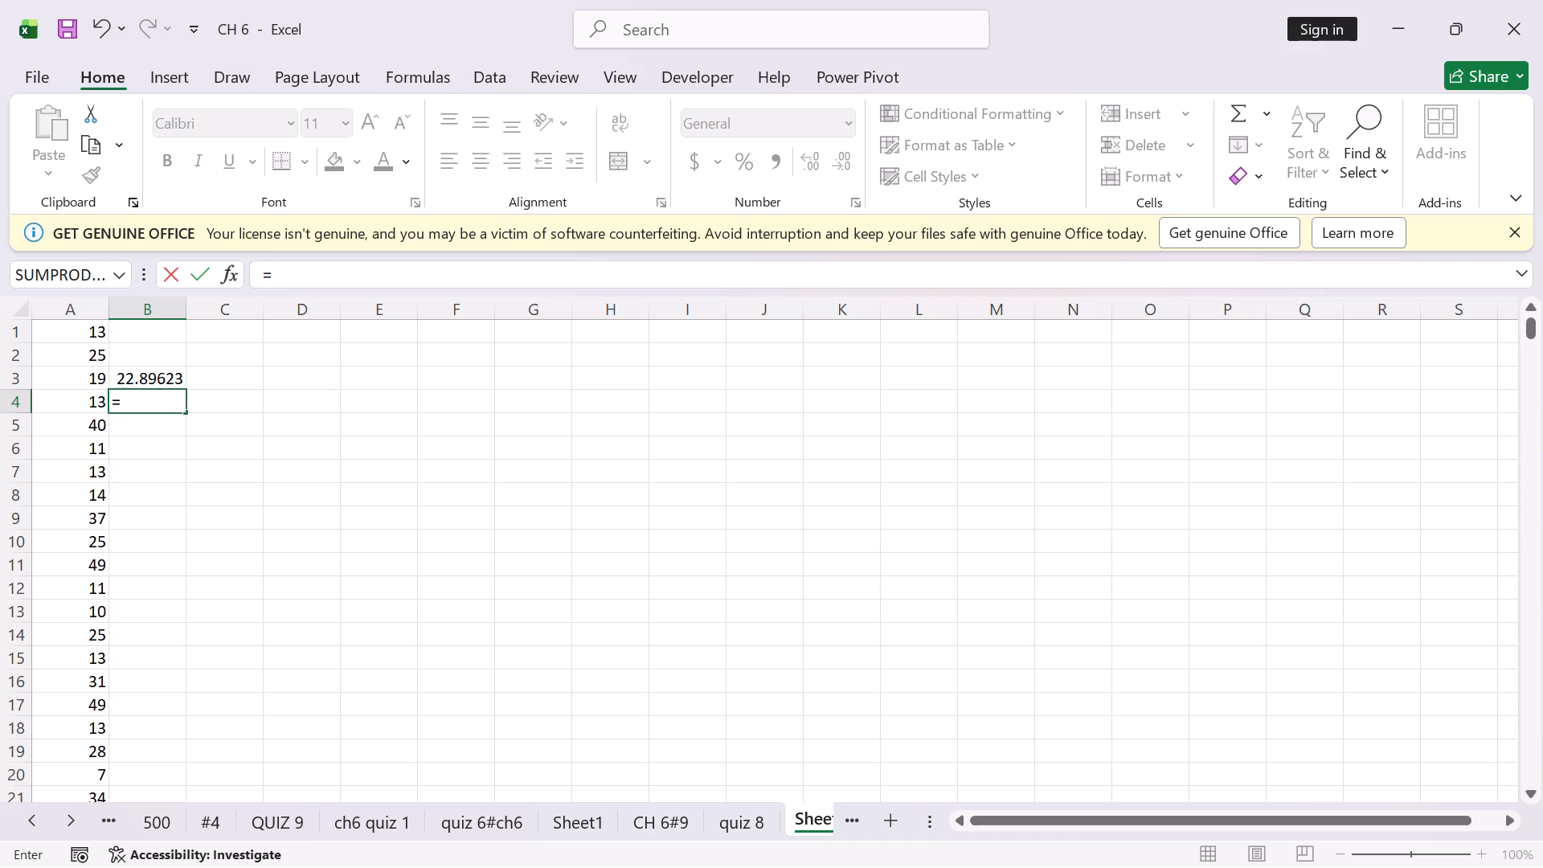
pyautogui.write('ST')
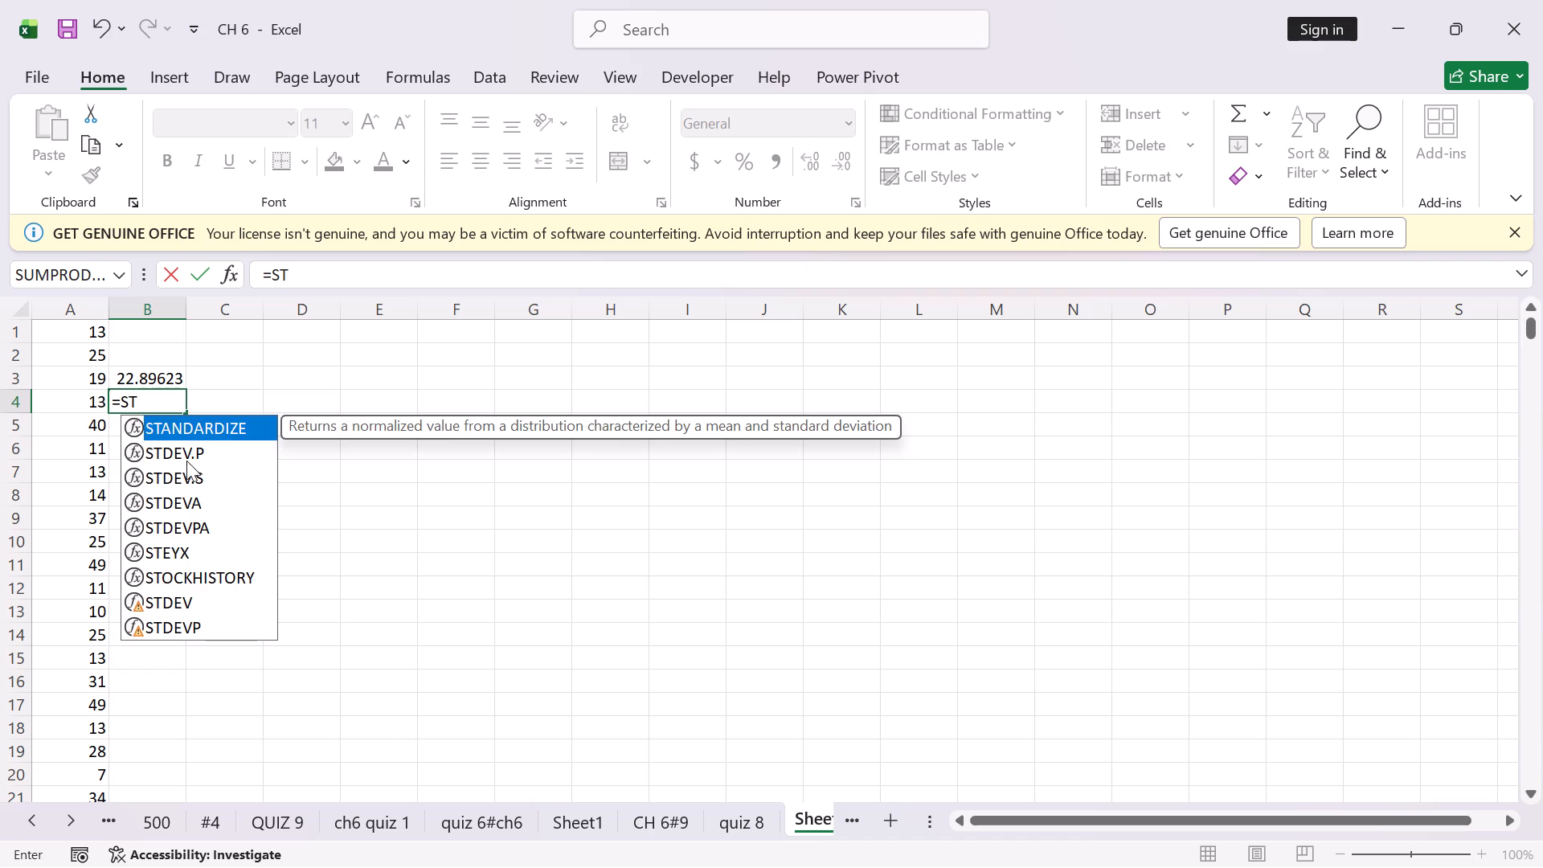
pyautogui.doubleClick(175, 475)
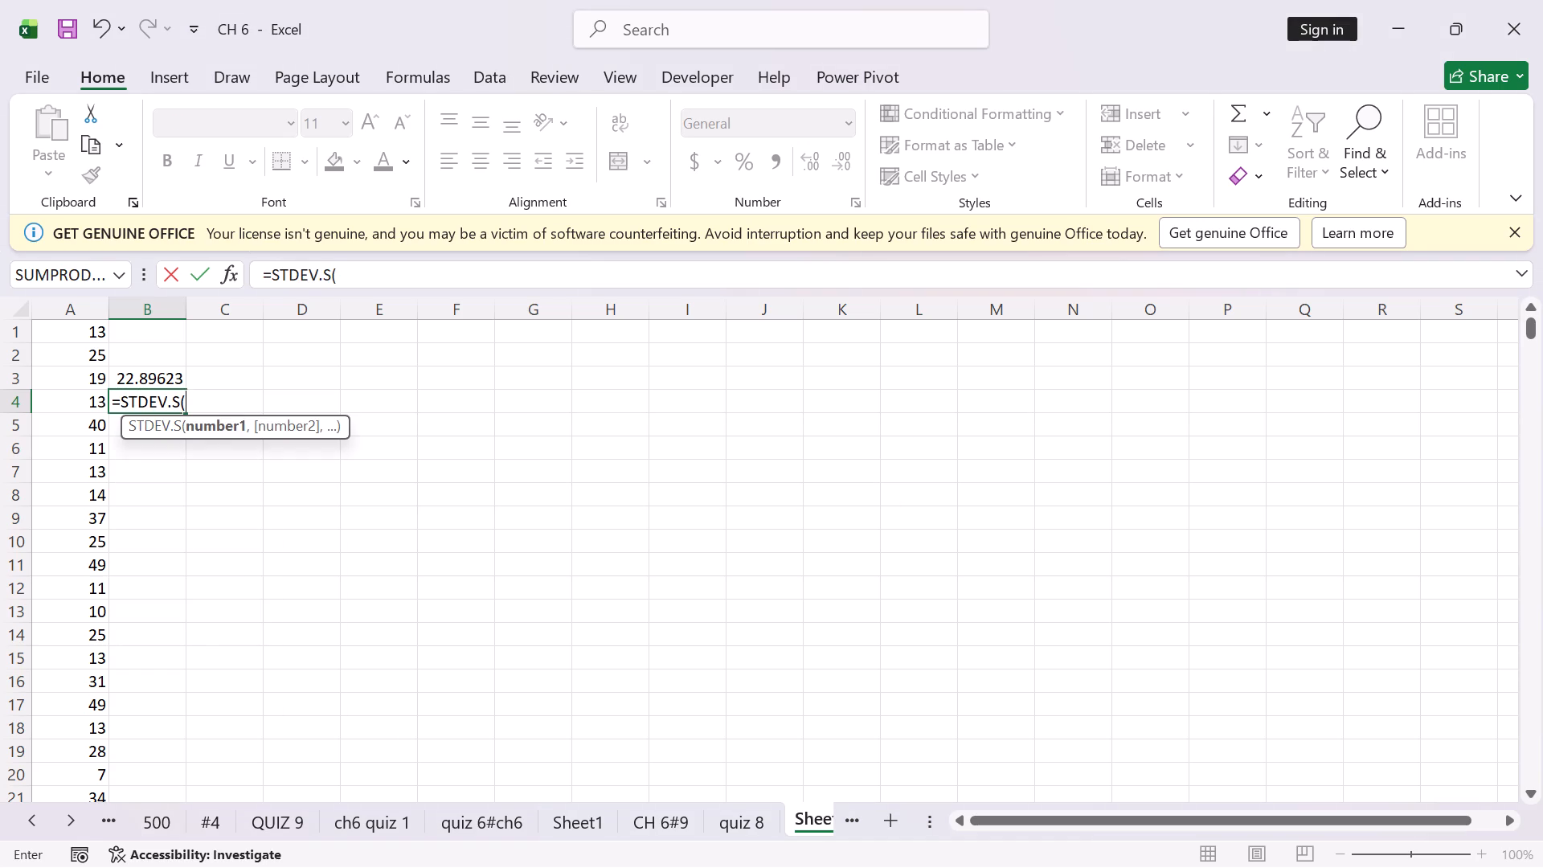
pyautogui.moveTo(88, 326); pyautogui.dragTo(76, 434)
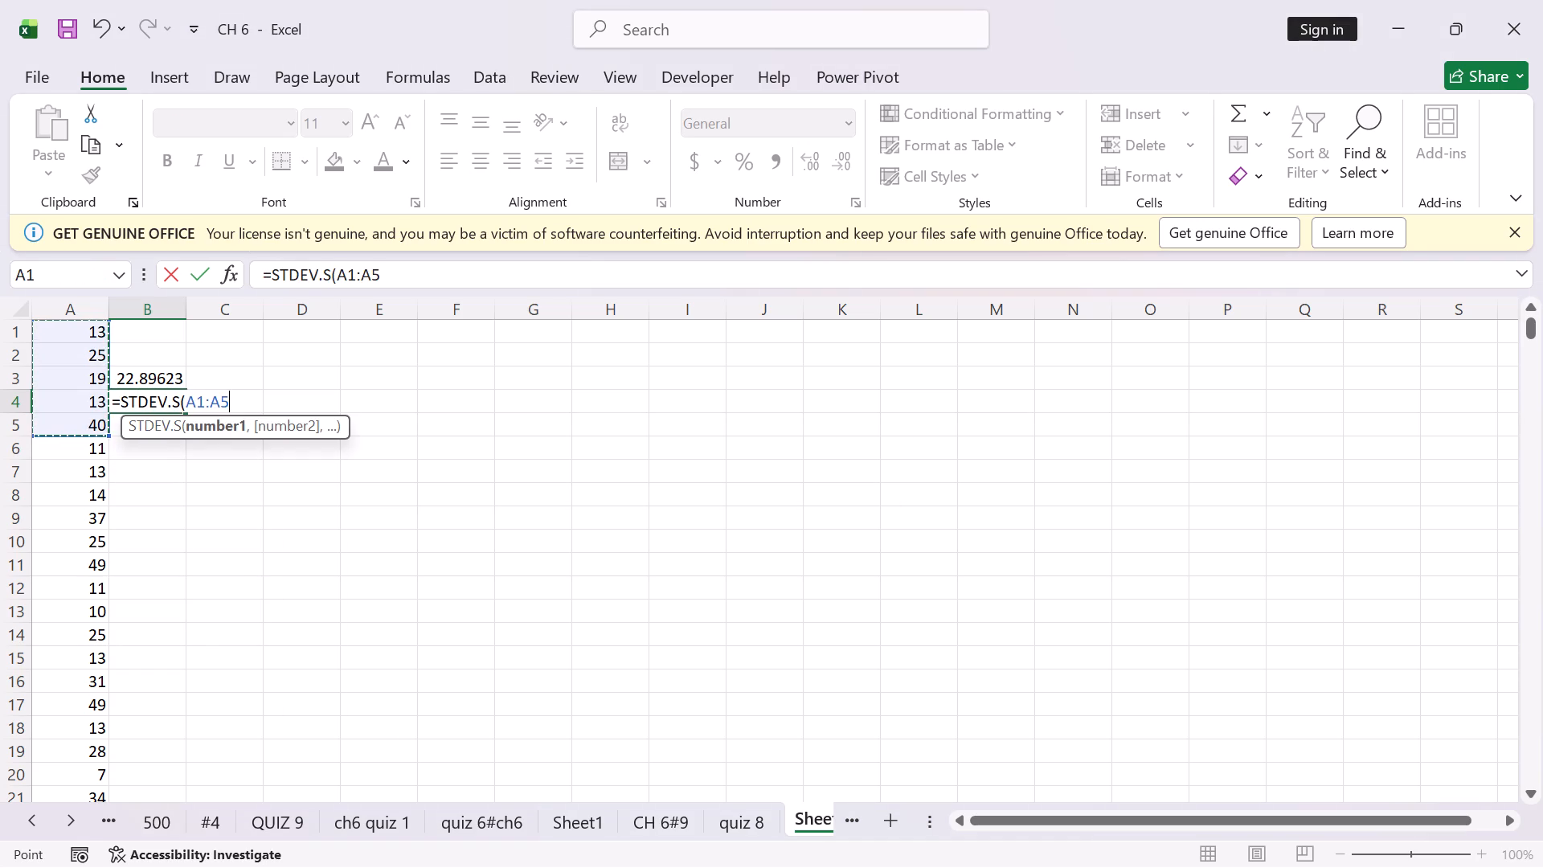
pyautogui.press('BackSpace')
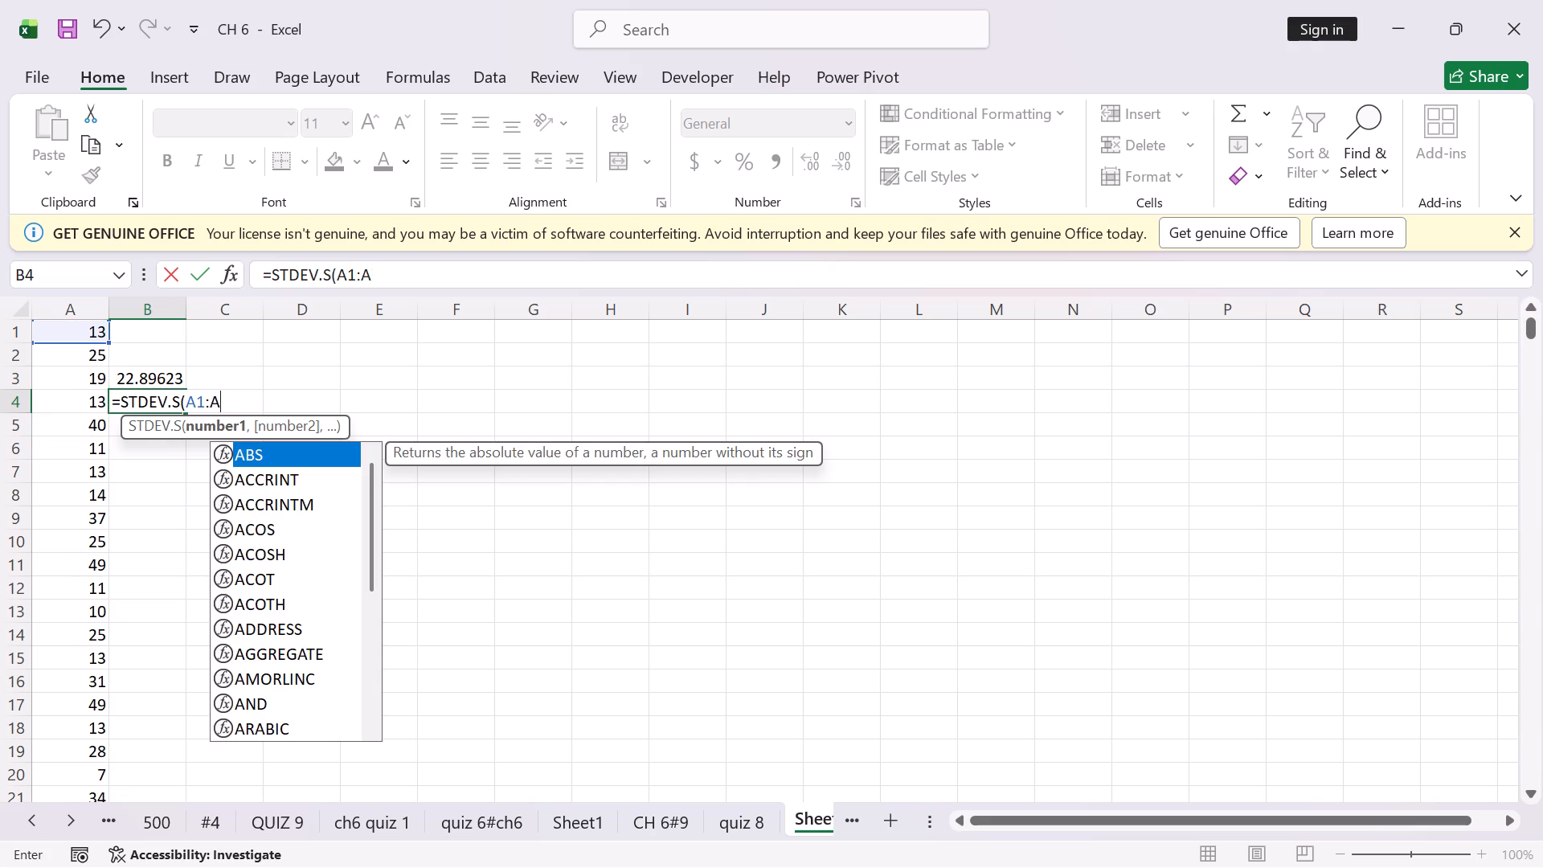
pyautogui.write('424')
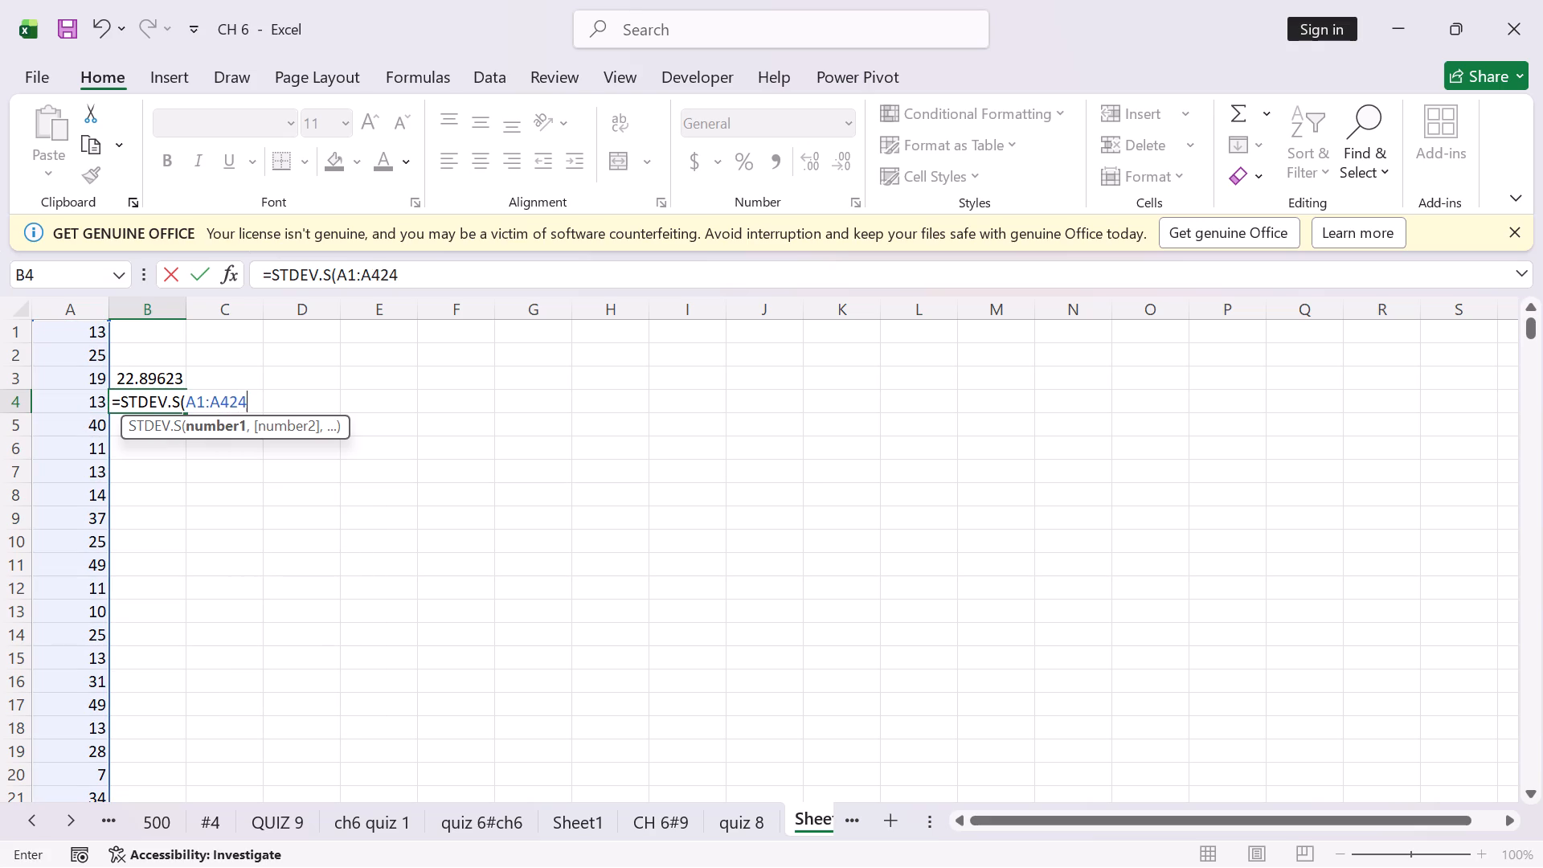
pyautogui.hotkey('shift', ')')
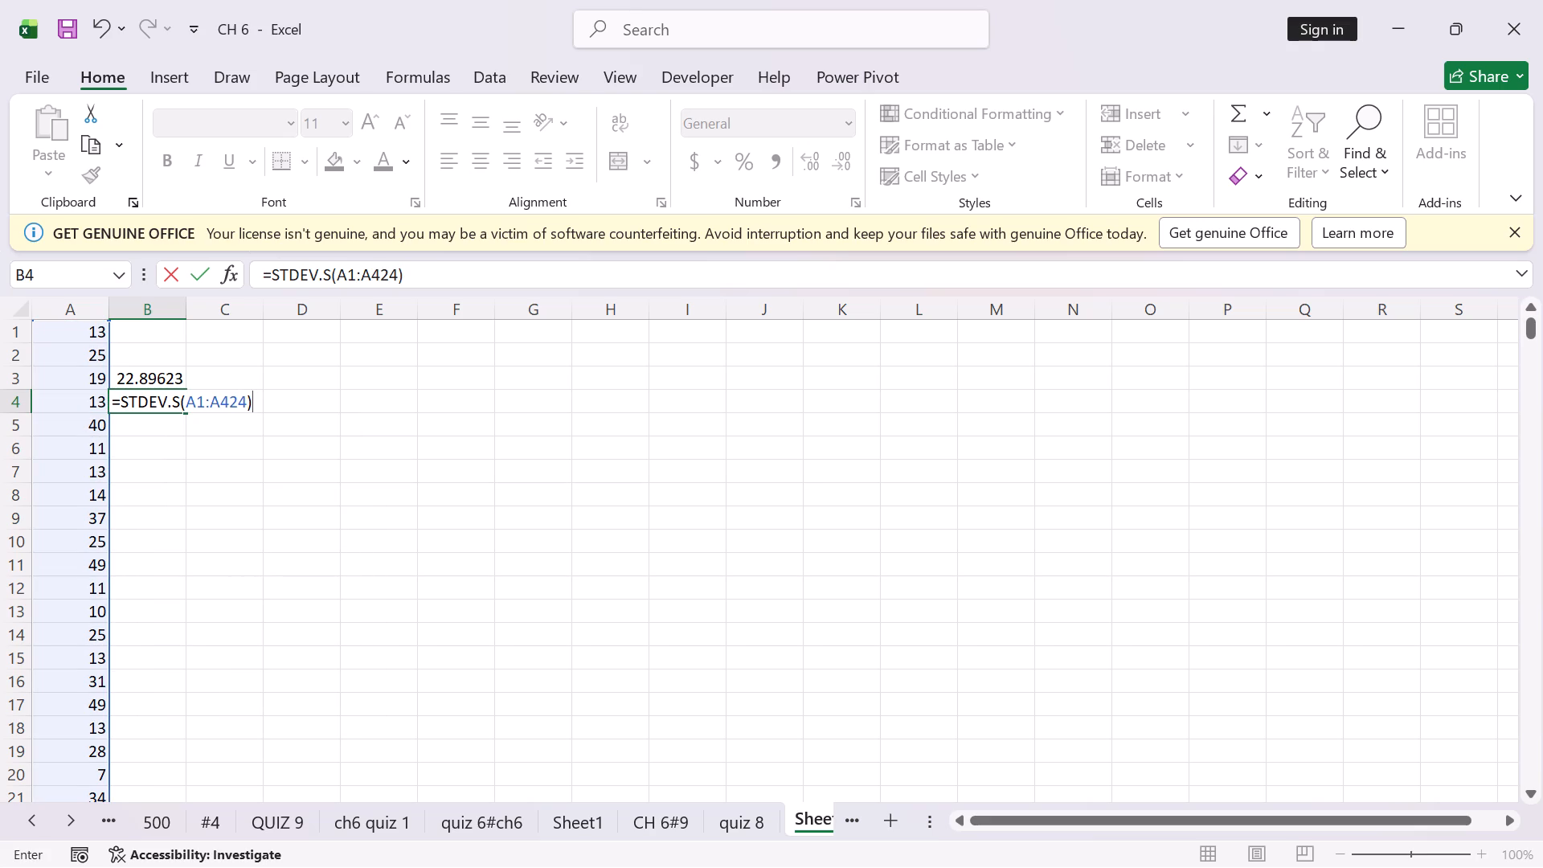
pyautogui.press('Return')
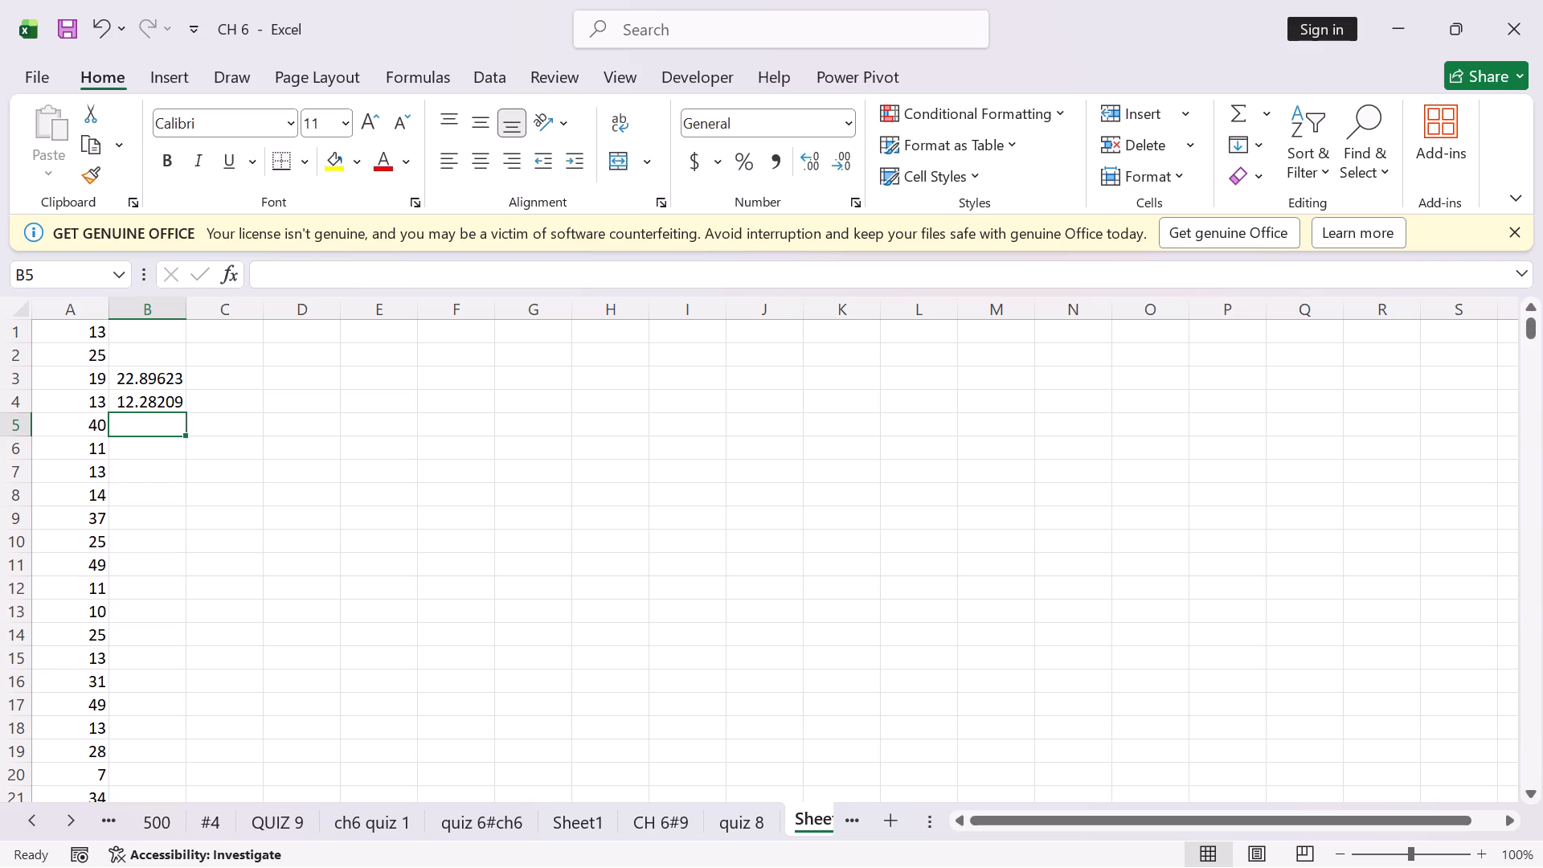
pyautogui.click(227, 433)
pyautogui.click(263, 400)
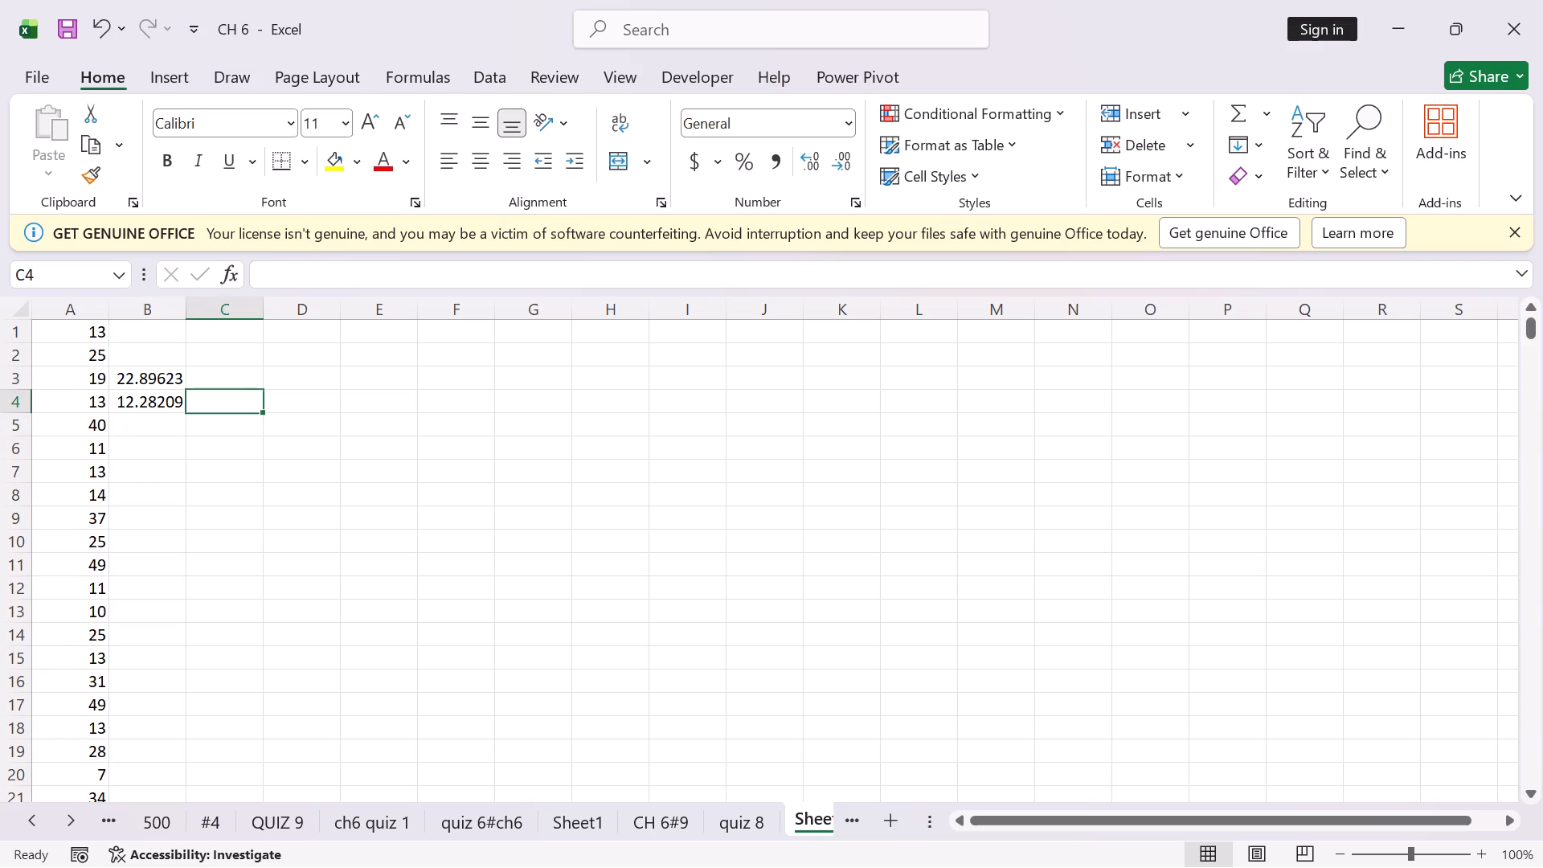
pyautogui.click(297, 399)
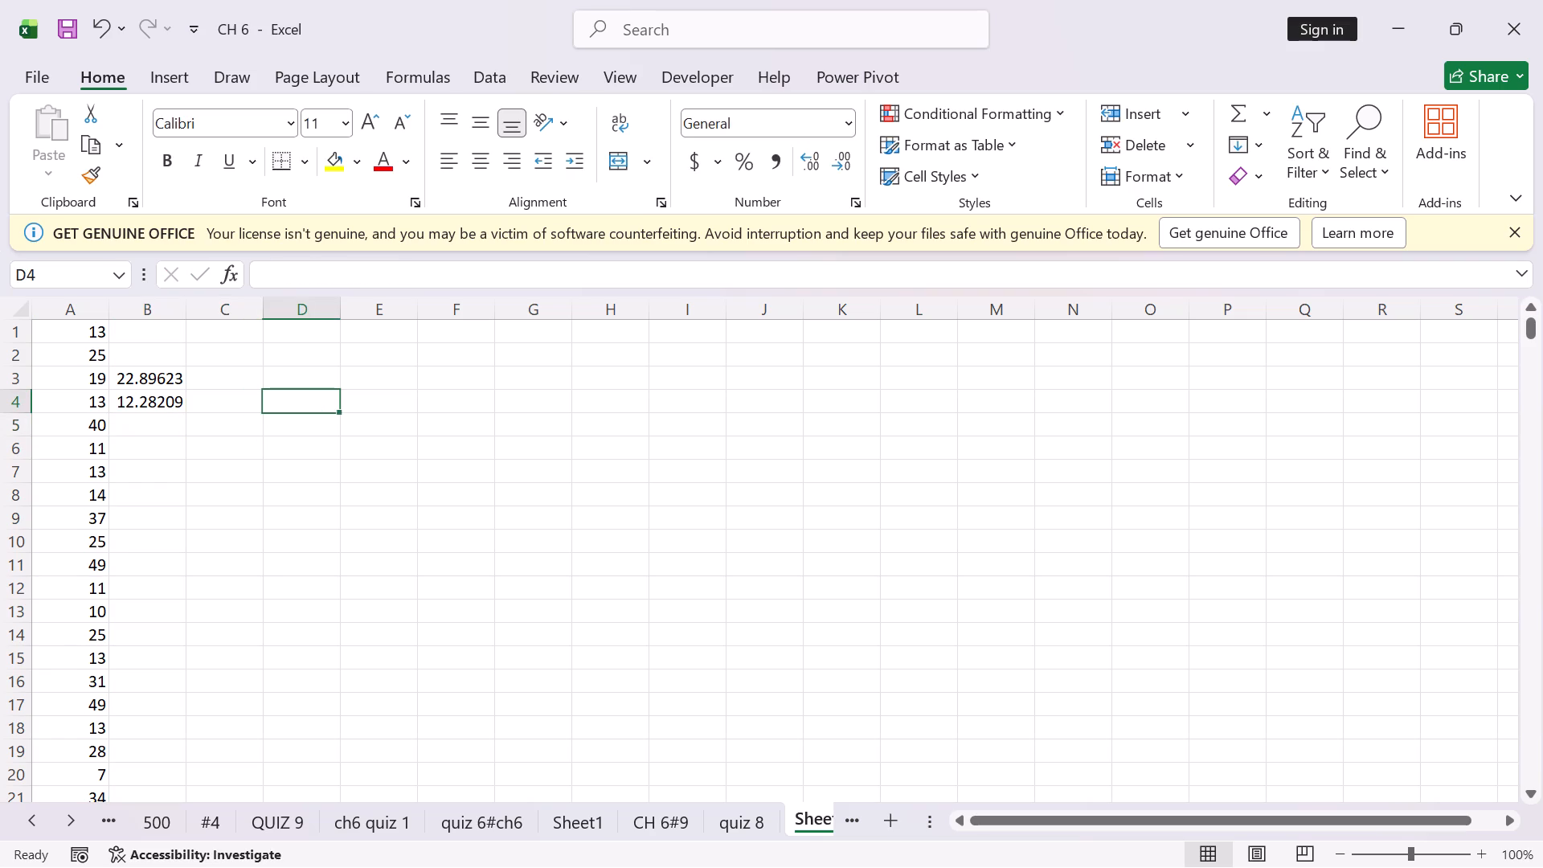
# Copy the Sample 1 to Sample 5 data (D1:H51) from the quiz 8 sheet to cell E1 of Sheet2.
pyautogui.click(735, 821)
pyautogui.scroll(7, 461, 581)
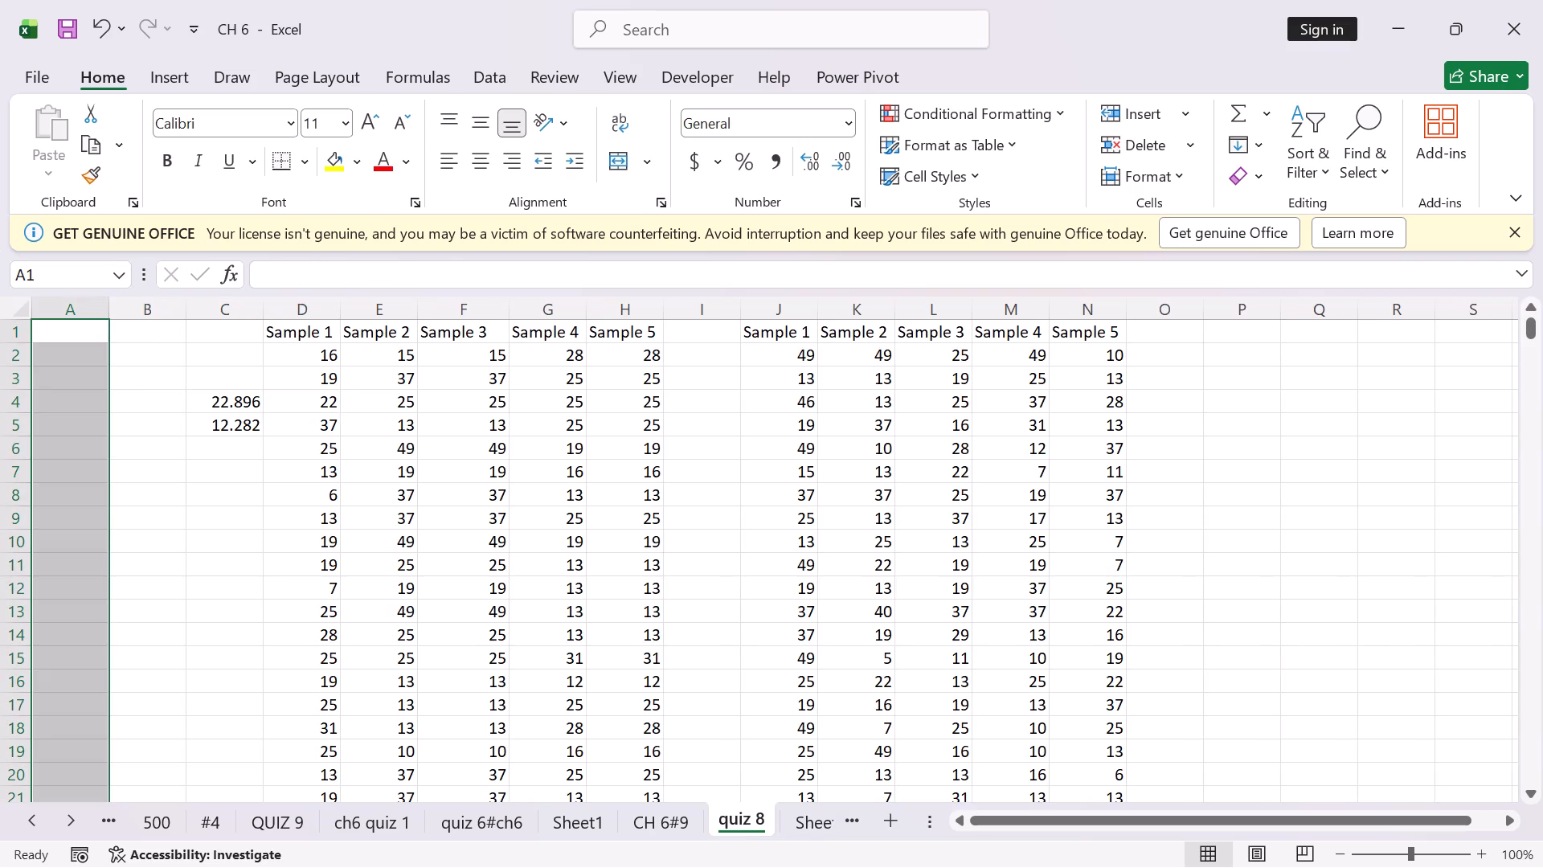
pyautogui.moveTo(289, 331); pyautogui.dragTo(566, 825)
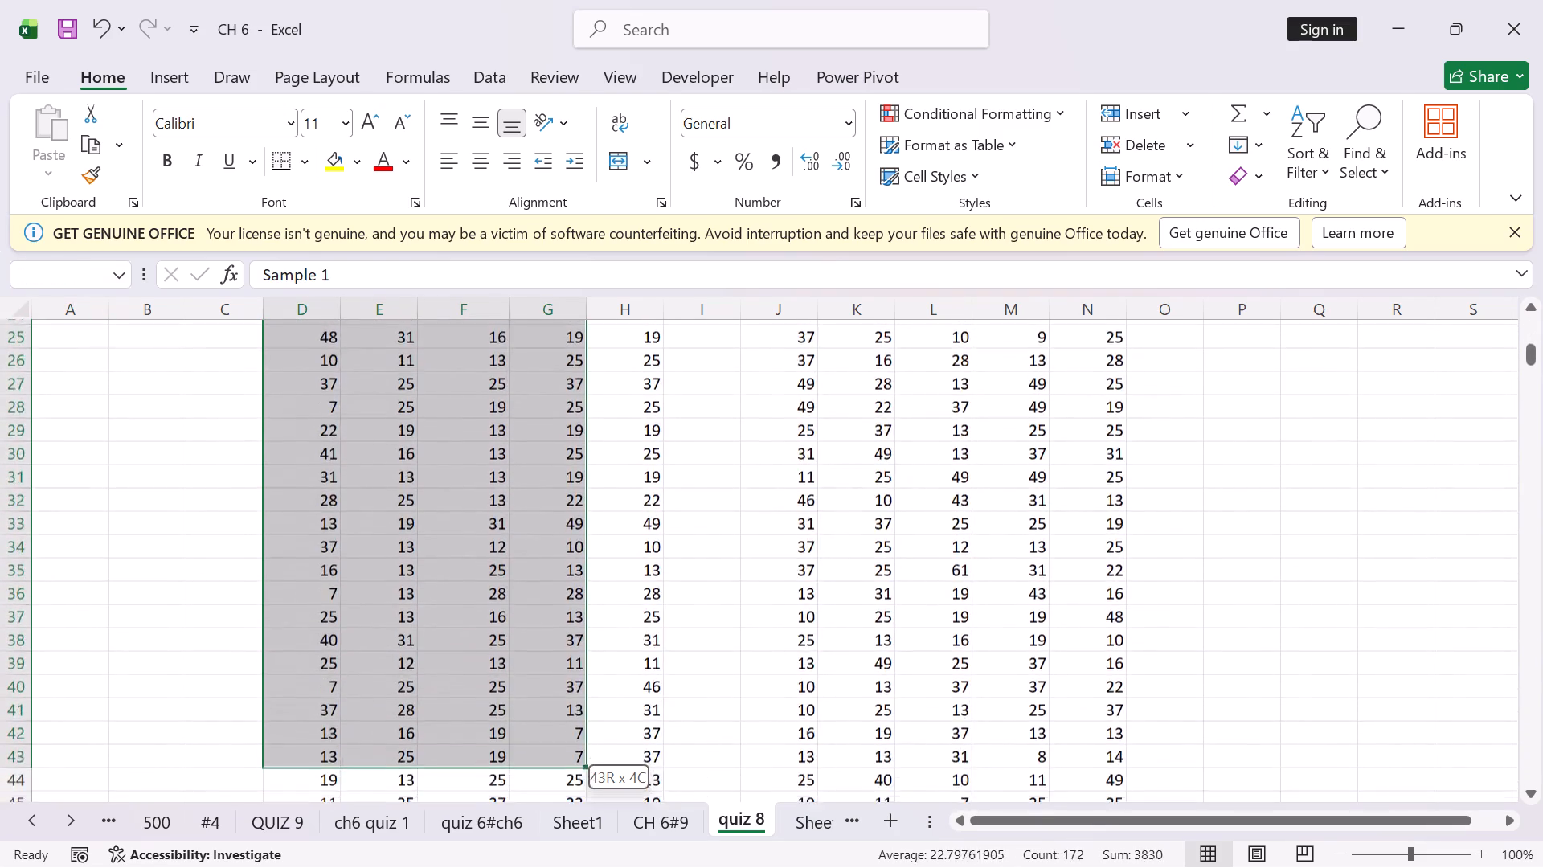
pyautogui.moveTo(566, 825); pyautogui.dragTo(602, 746)
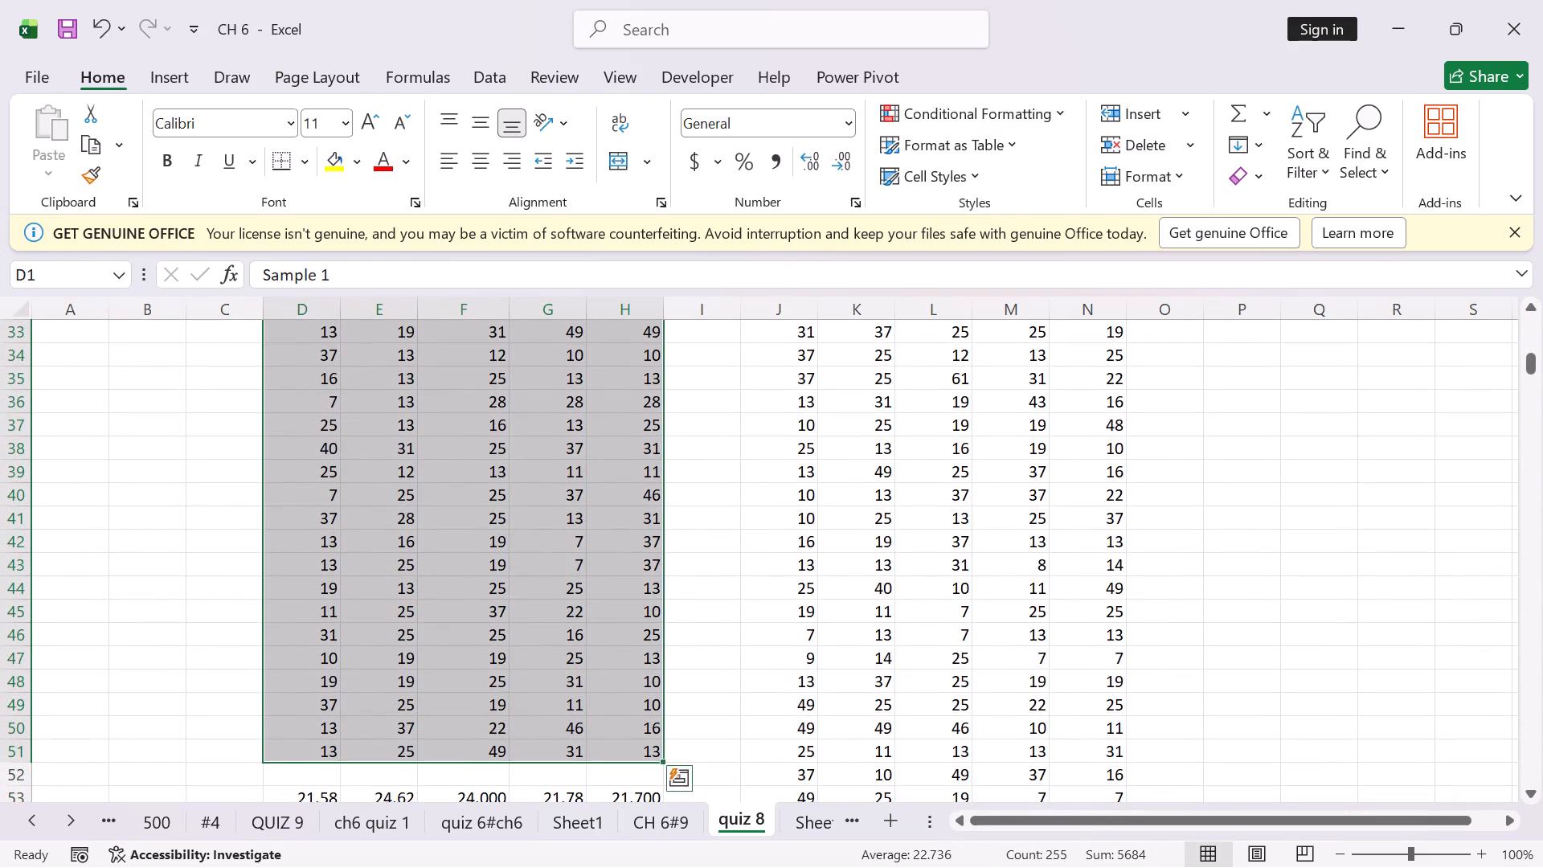
pyautogui.scroll(-2, 662, 652)
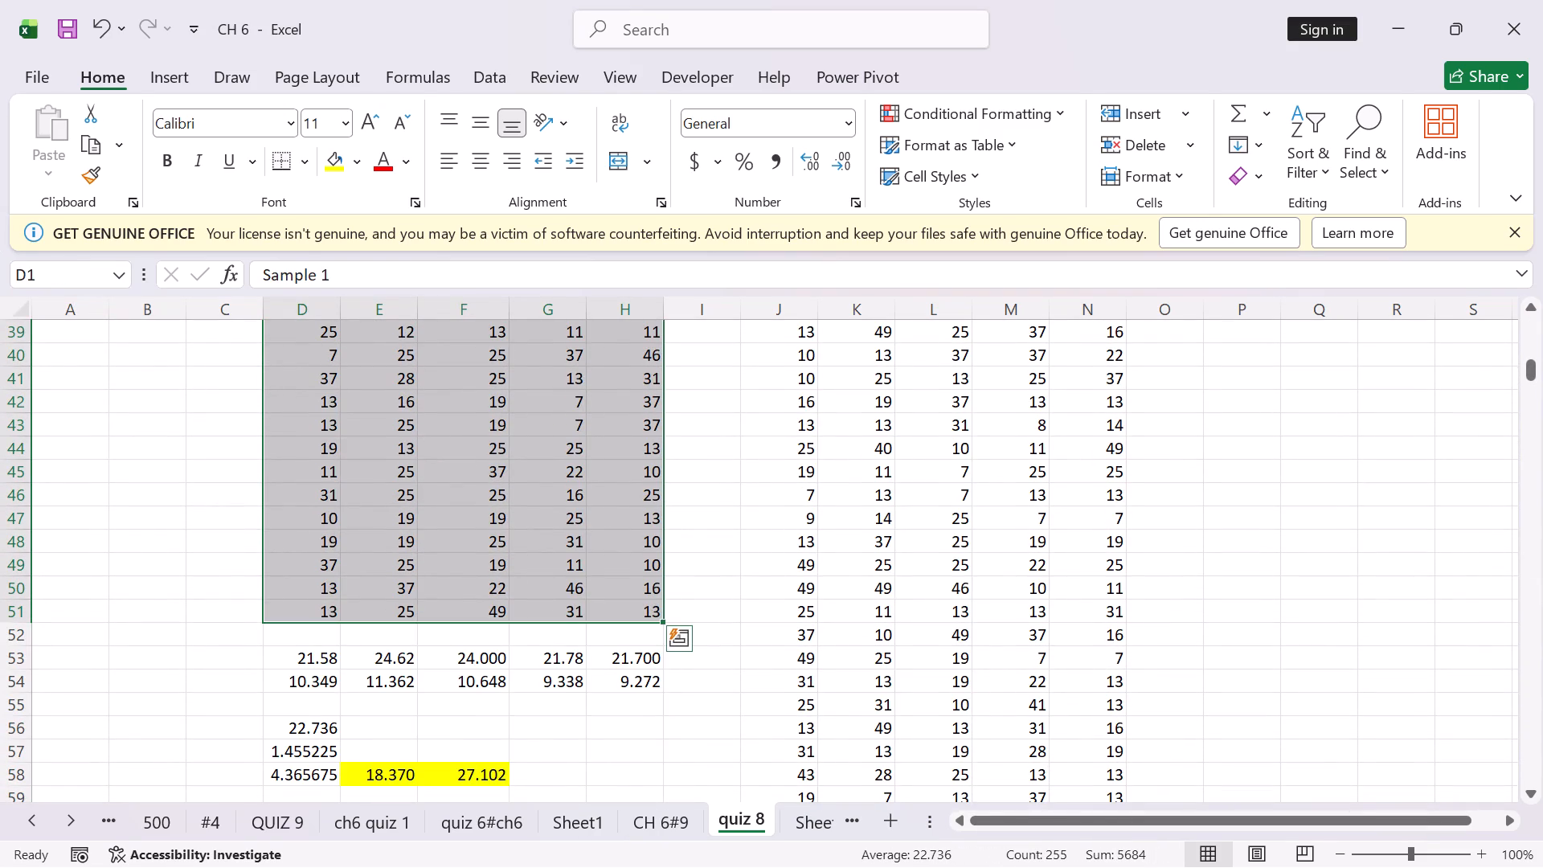
pyautogui.hotkey('ctrl', 'c')
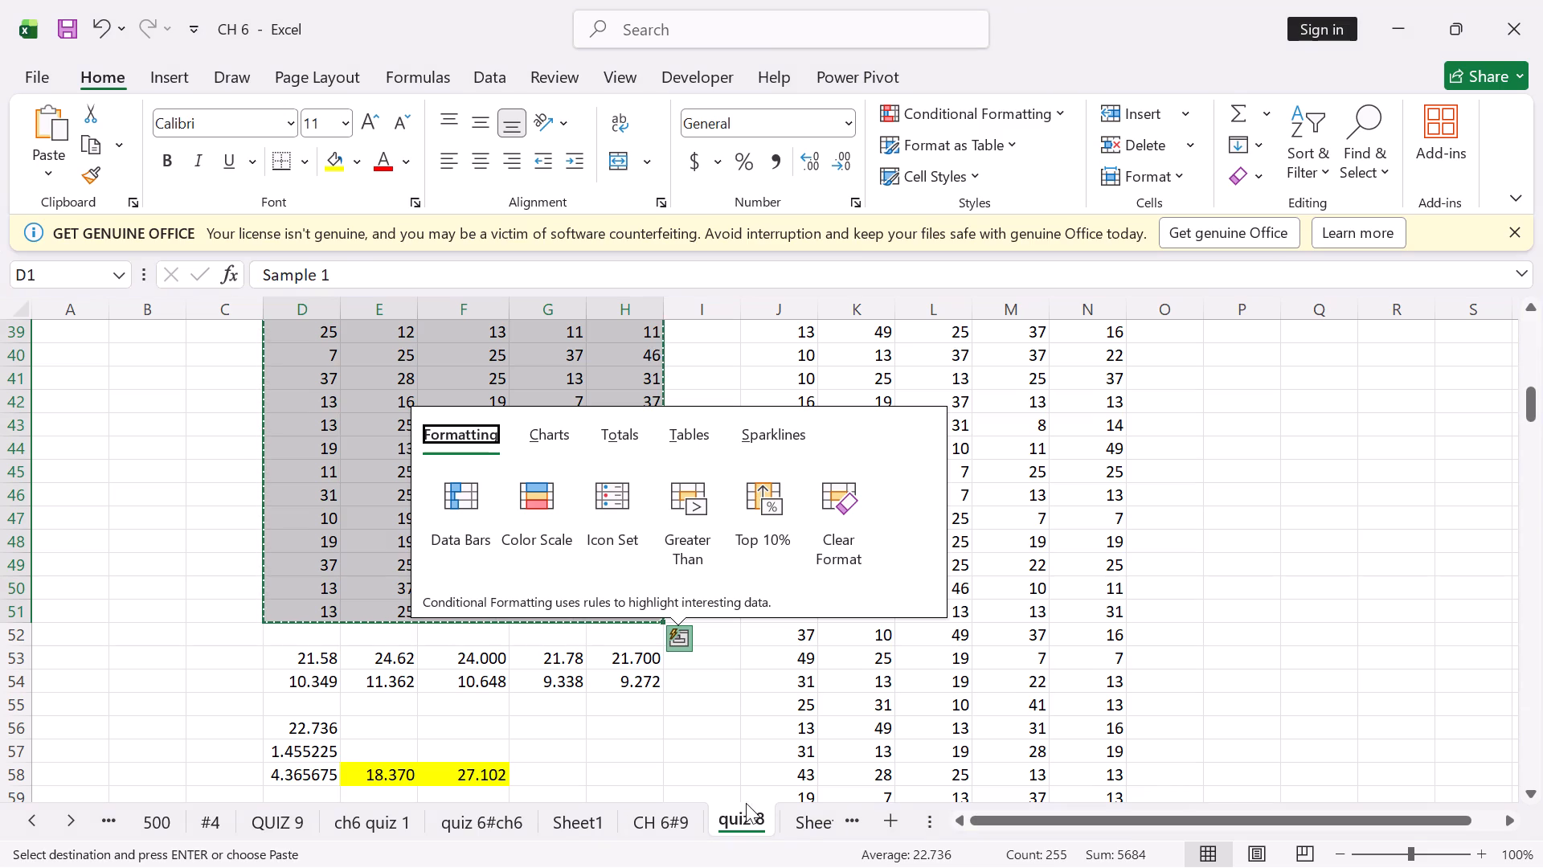
pyautogui.click(807, 823)
pyautogui.click(214, 472)
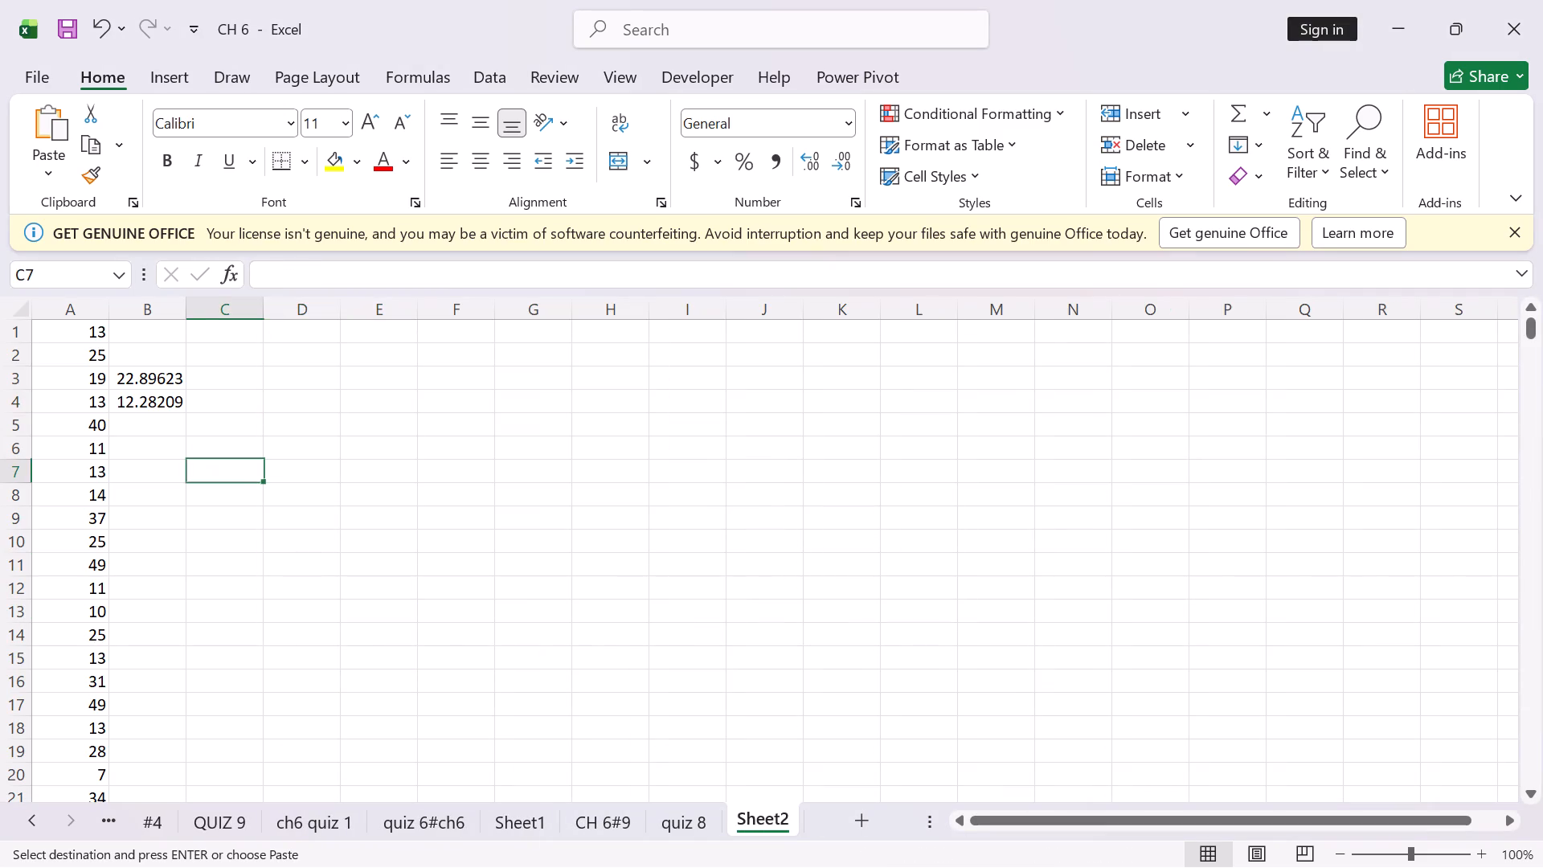
pyautogui.scroll(7, 350, 353)
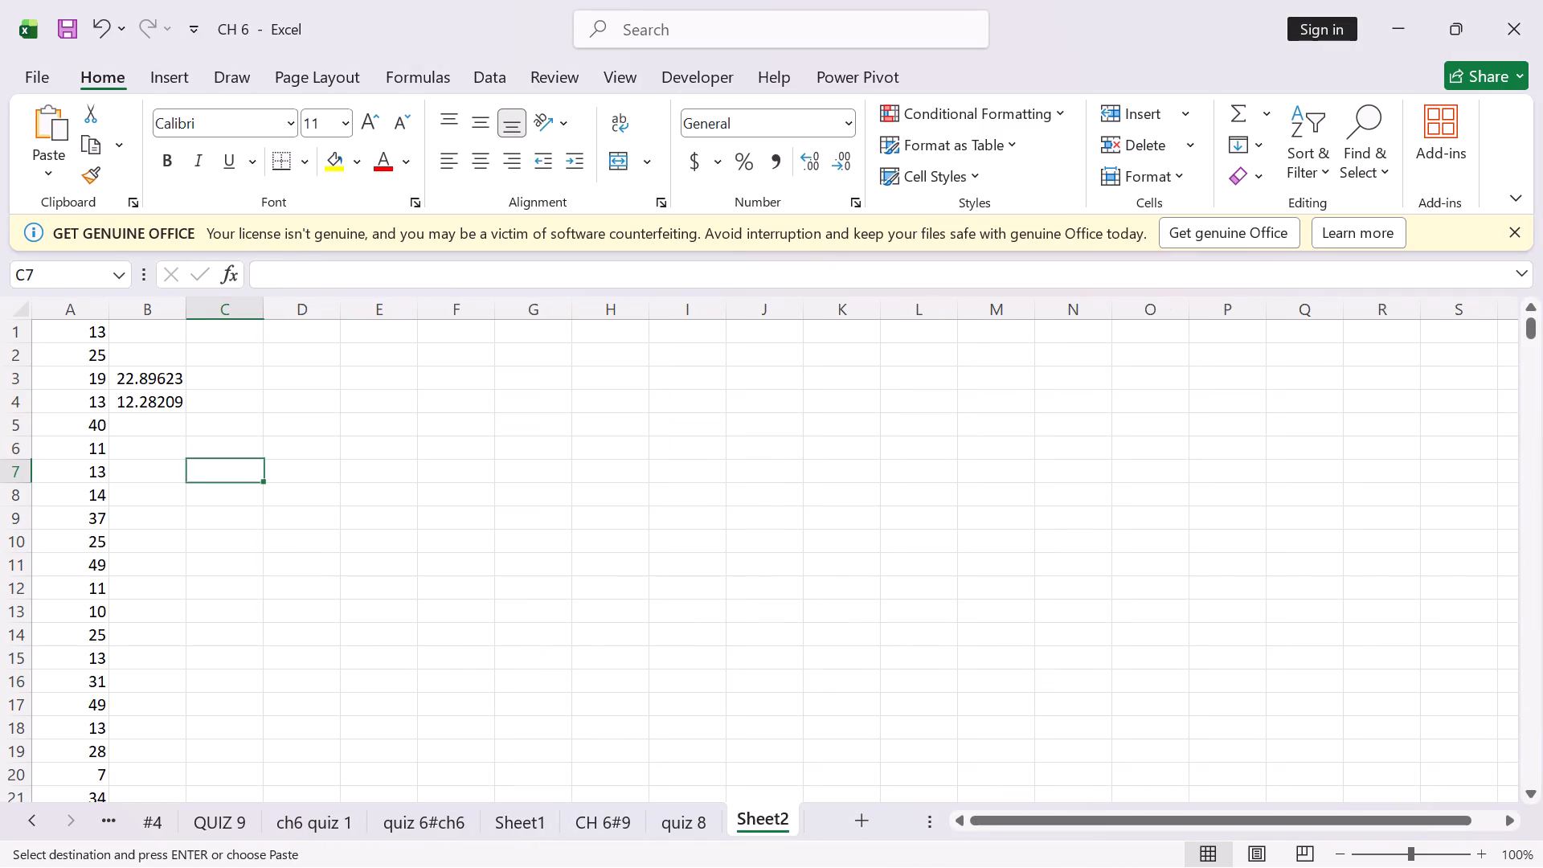
pyautogui.click(353, 328)
pyautogui.hotkey('ctrl', 'v')
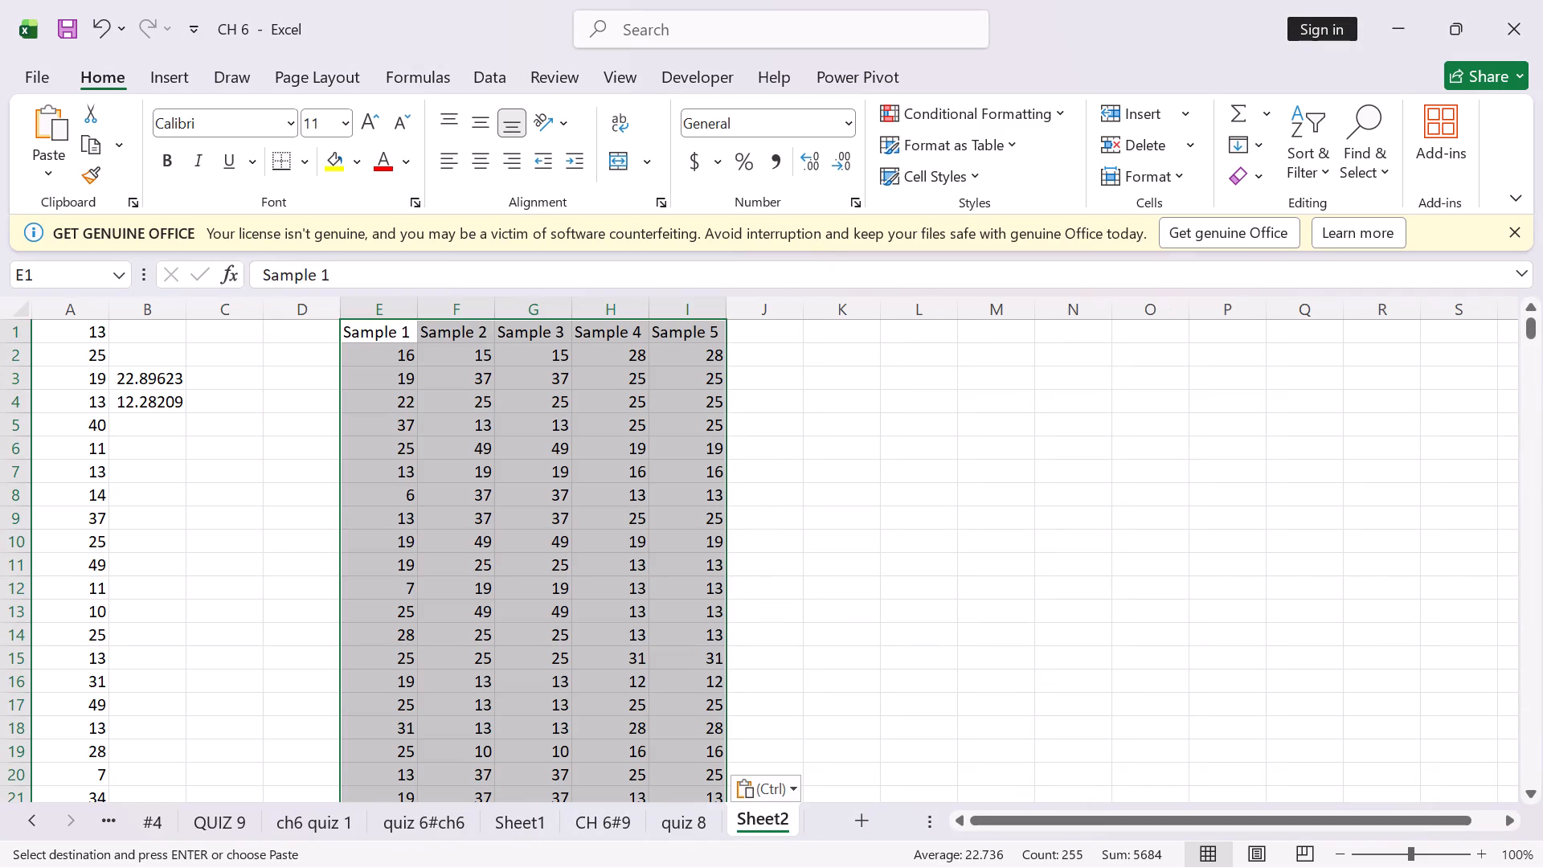
# Enter the formula =AVERAGE(E2:E51) in cell E53 below the Sample 1 data.
pyautogui.scroll(-16, 403, 350)
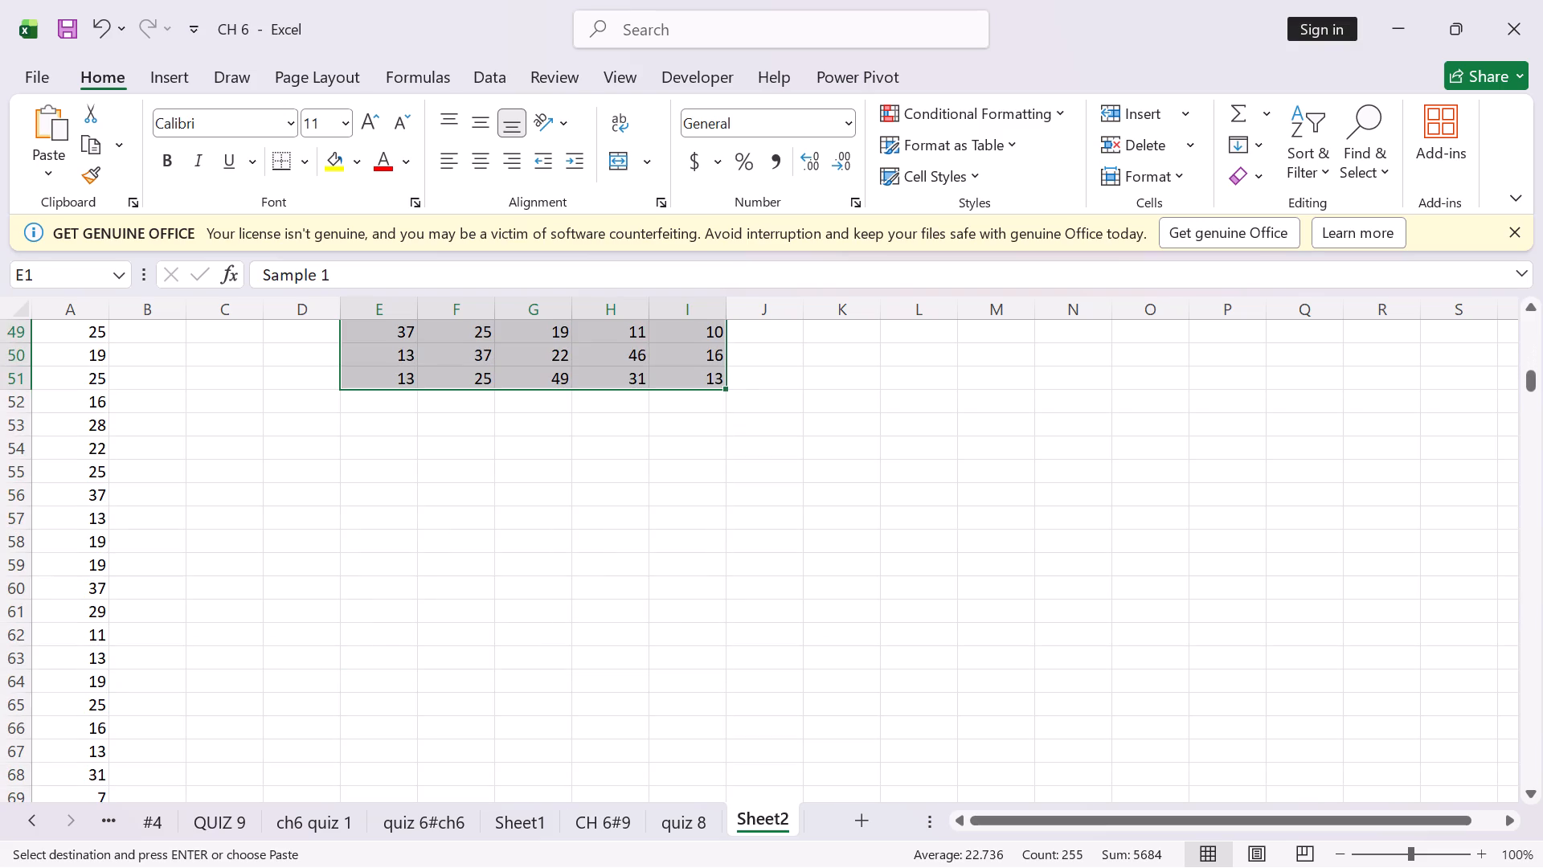
pyautogui.click(436, 440)
pyautogui.doubleClick(397, 425)
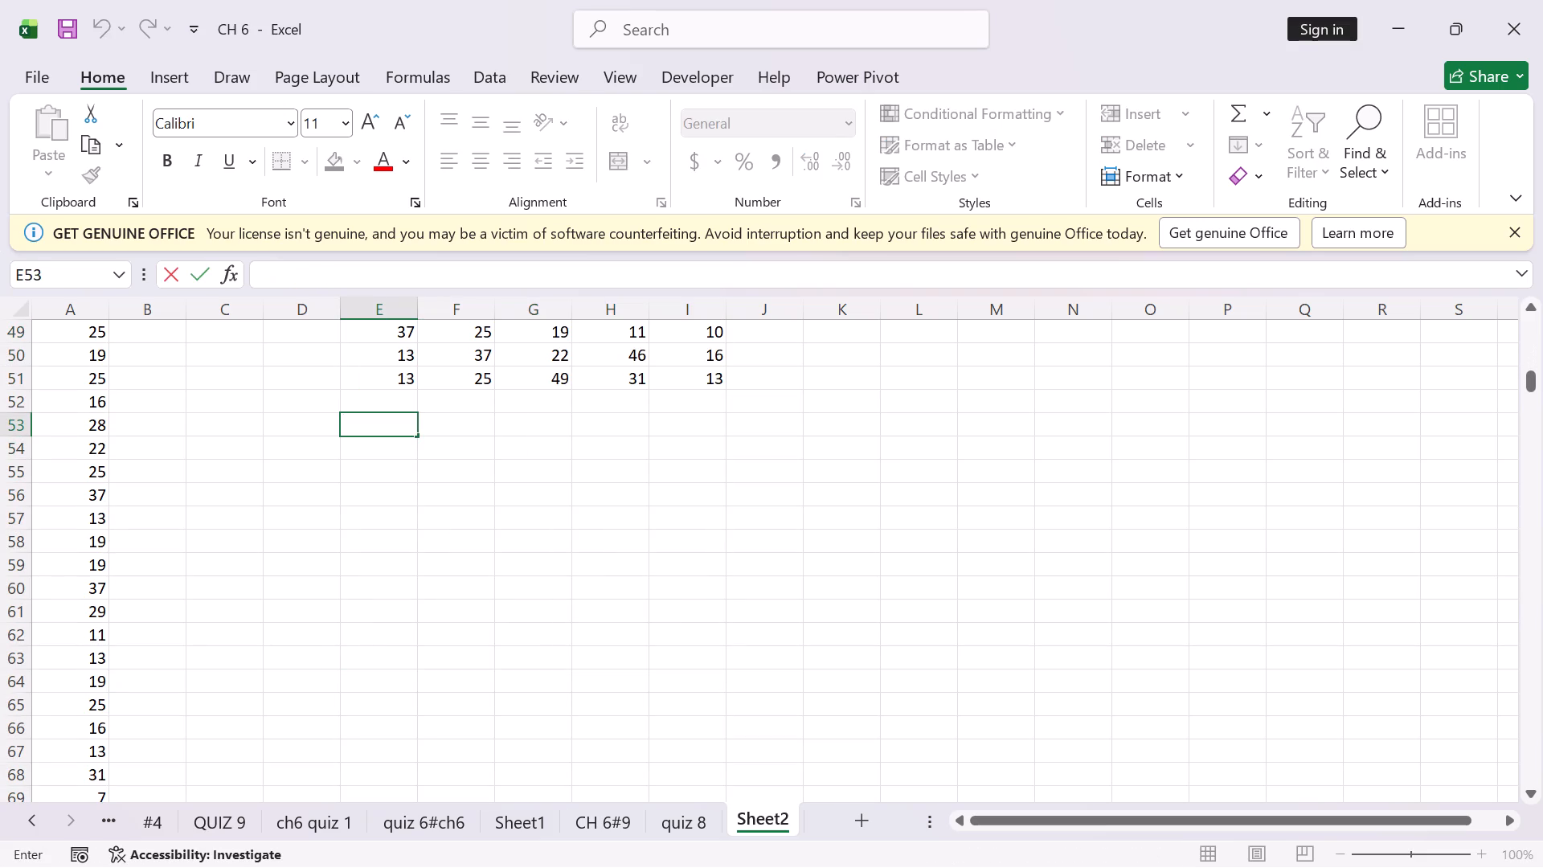
pyautogui.press('=')
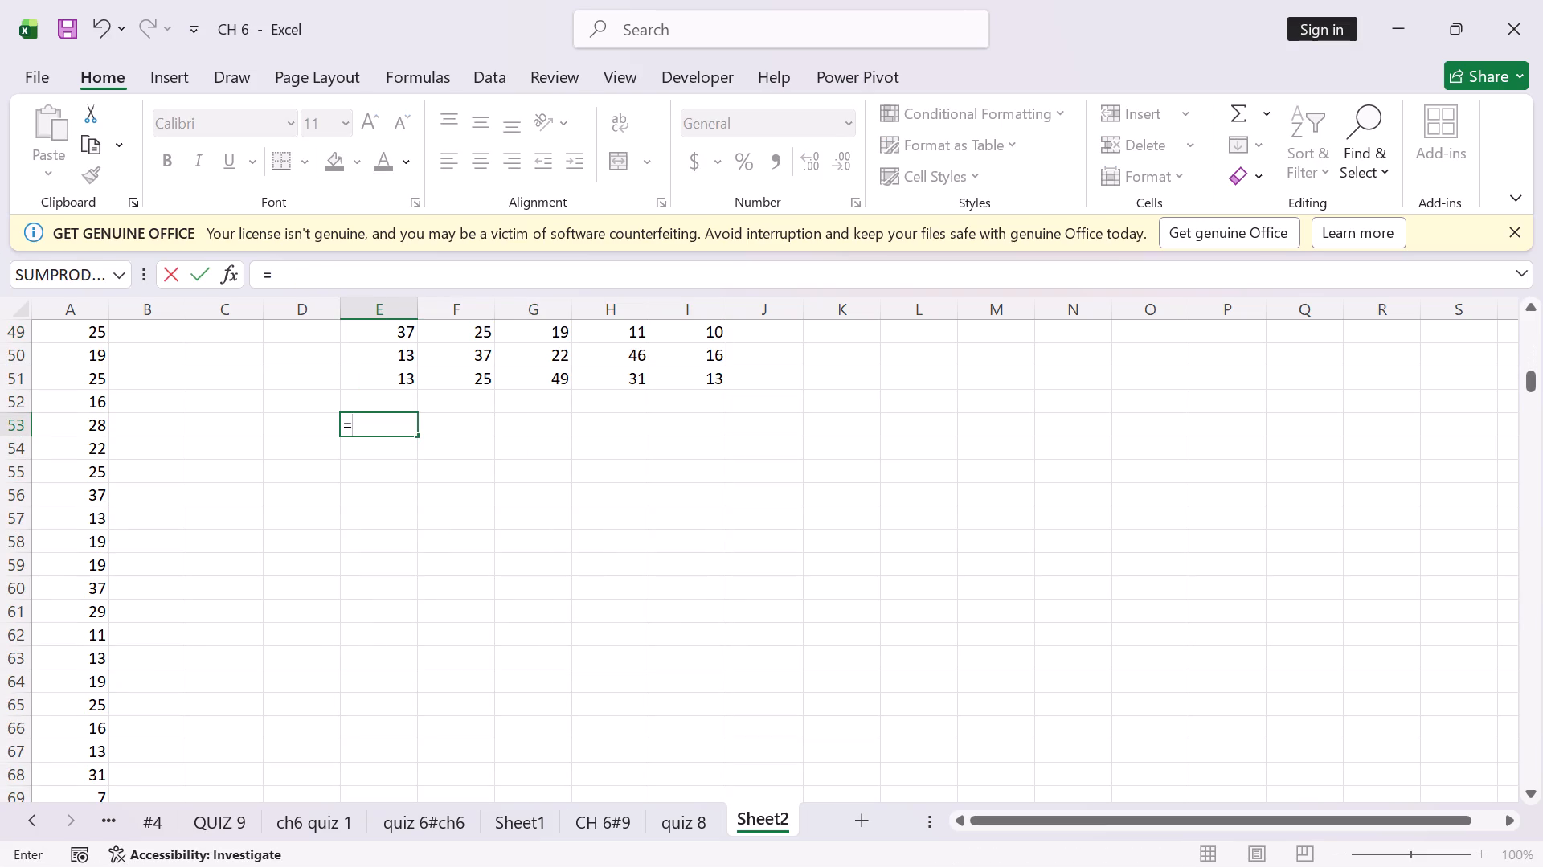
pyautogui.write('AV')
pyautogui.scroll(1, 424, 428)
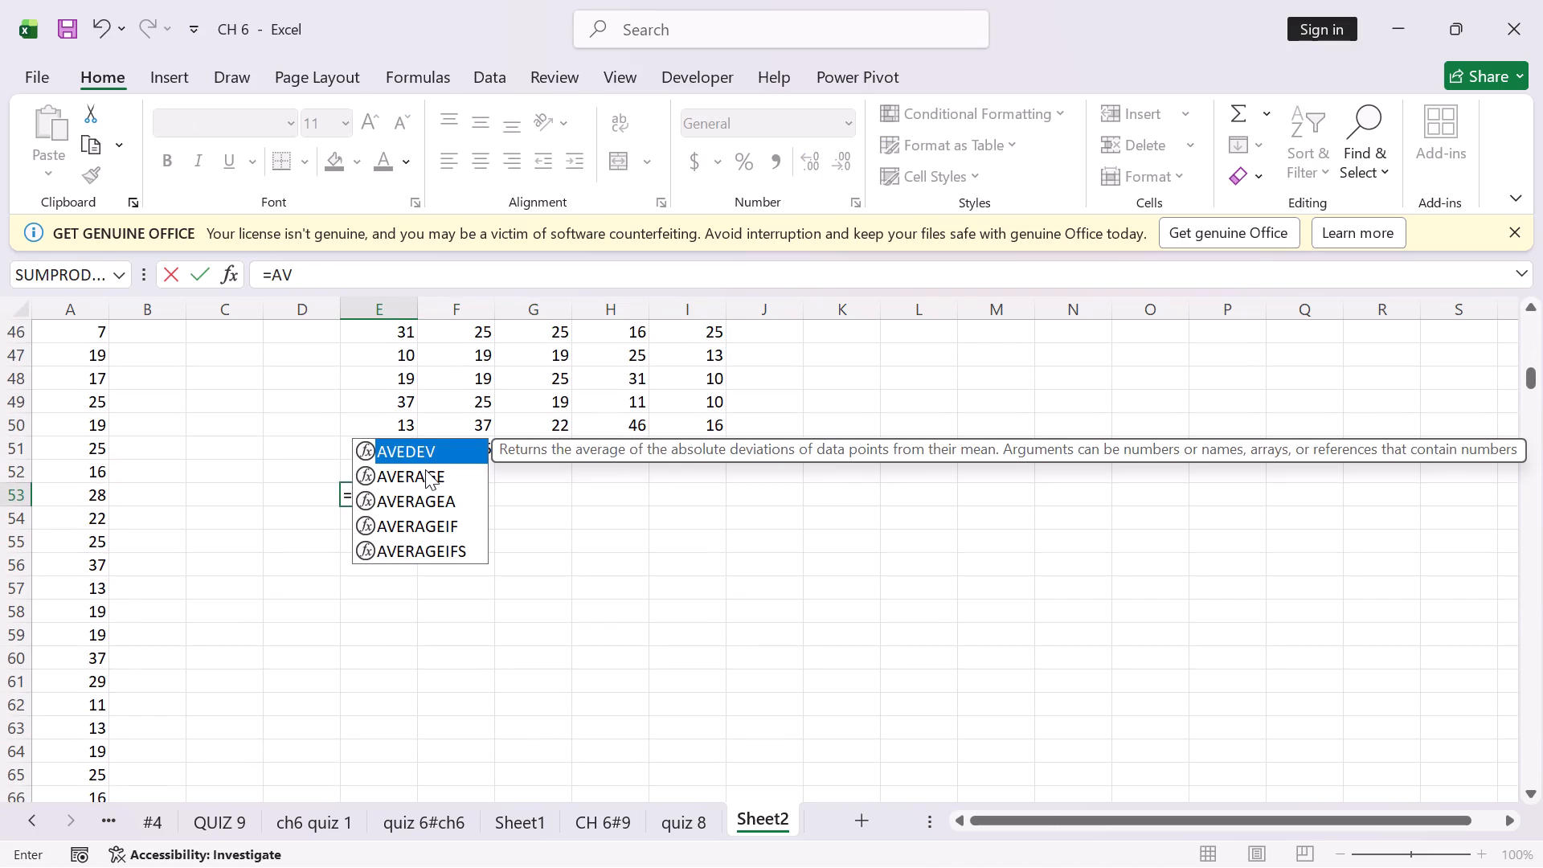
pyautogui.doubleClick(425, 471)
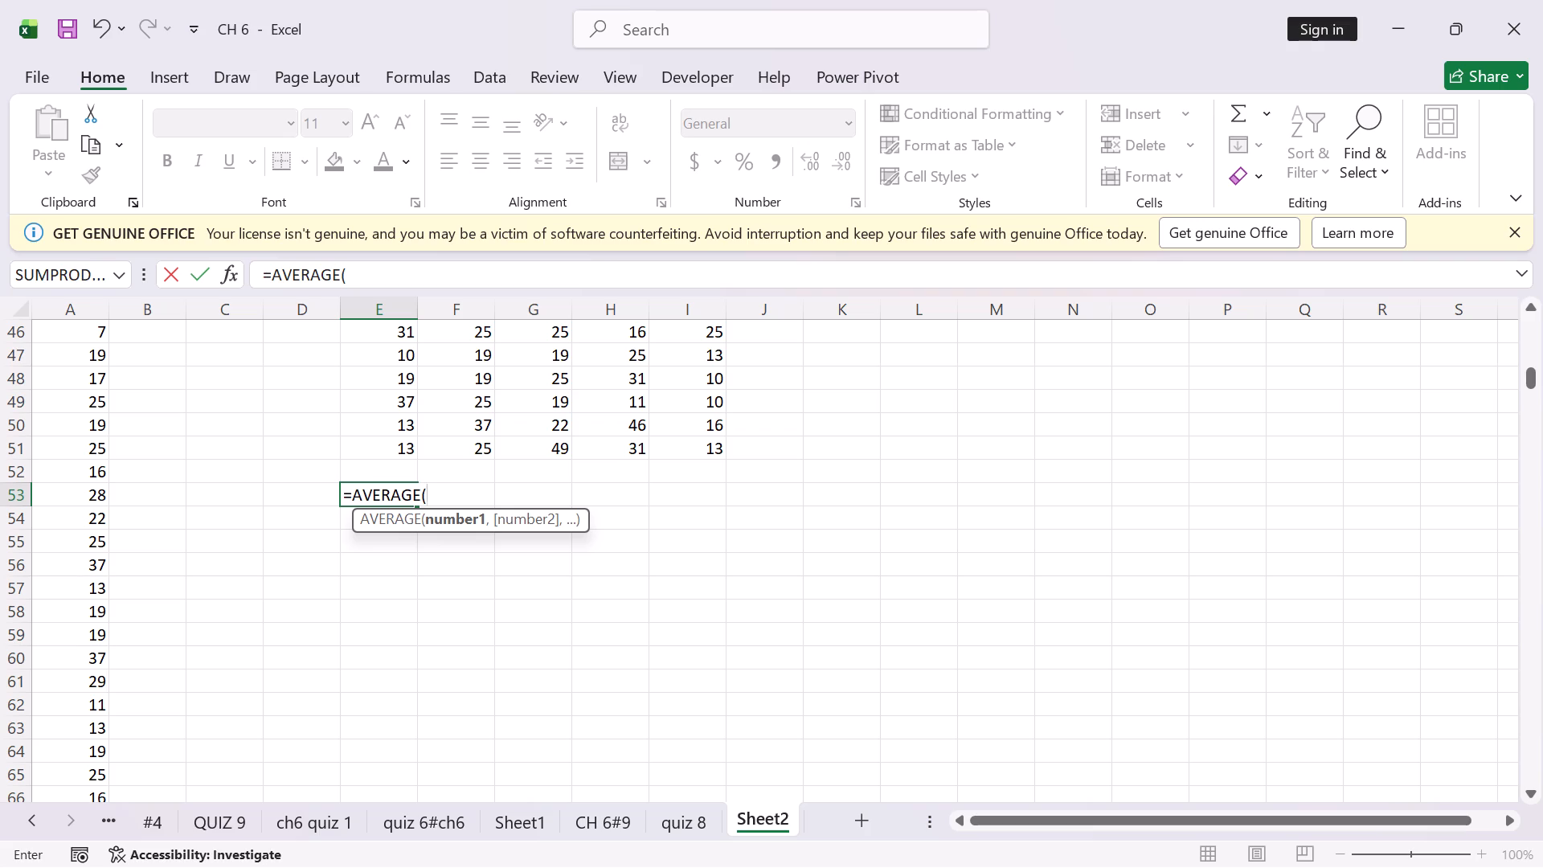
pyautogui.press('e')
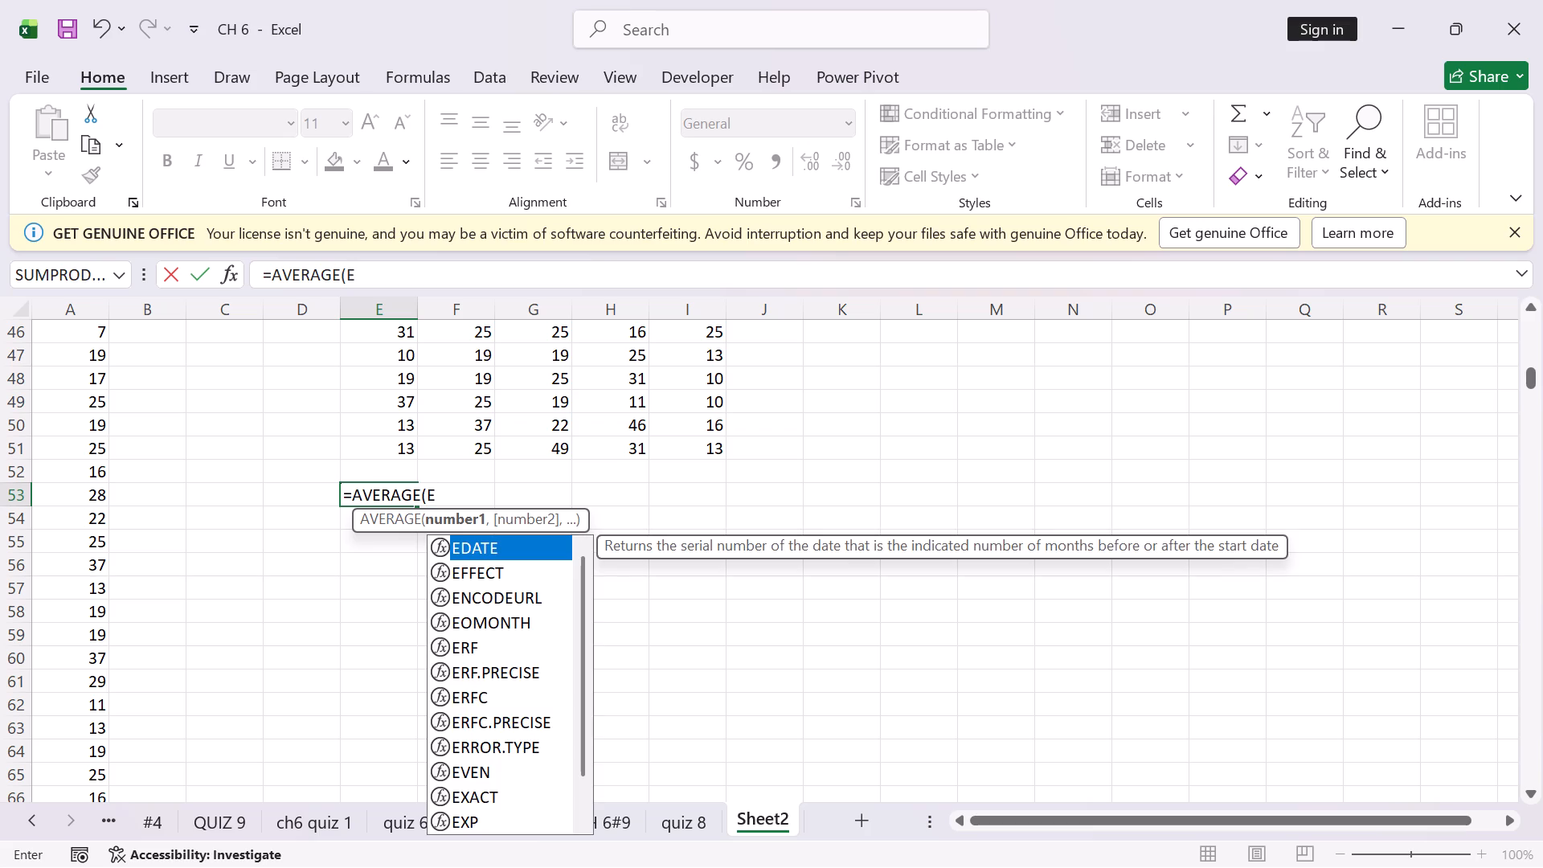
pyautogui.press('2')
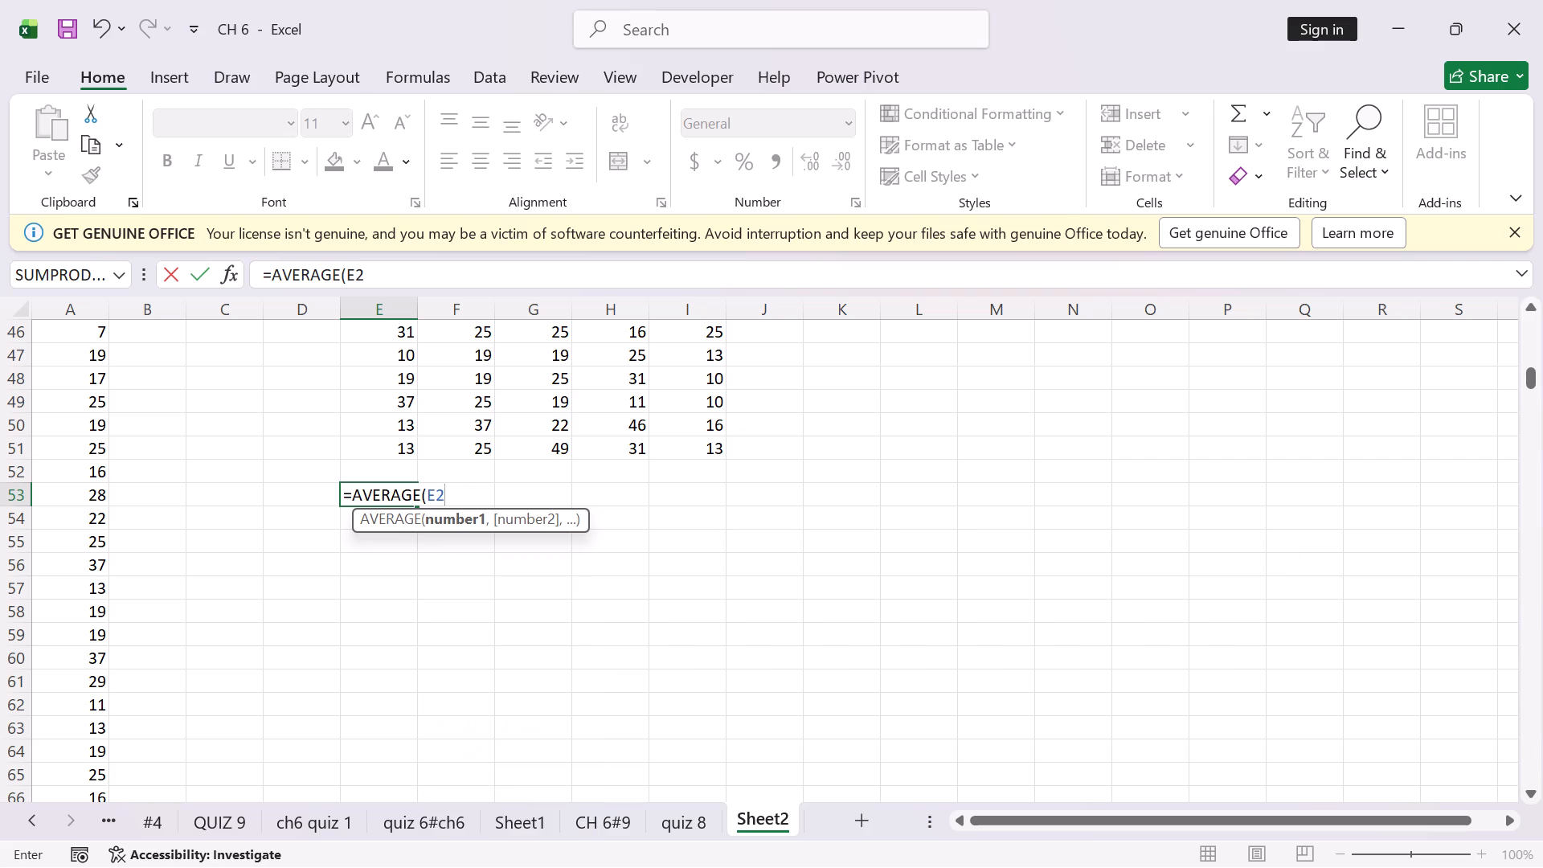
pyautogui.hotkey('shift', ':')
pyautogui.press('e')
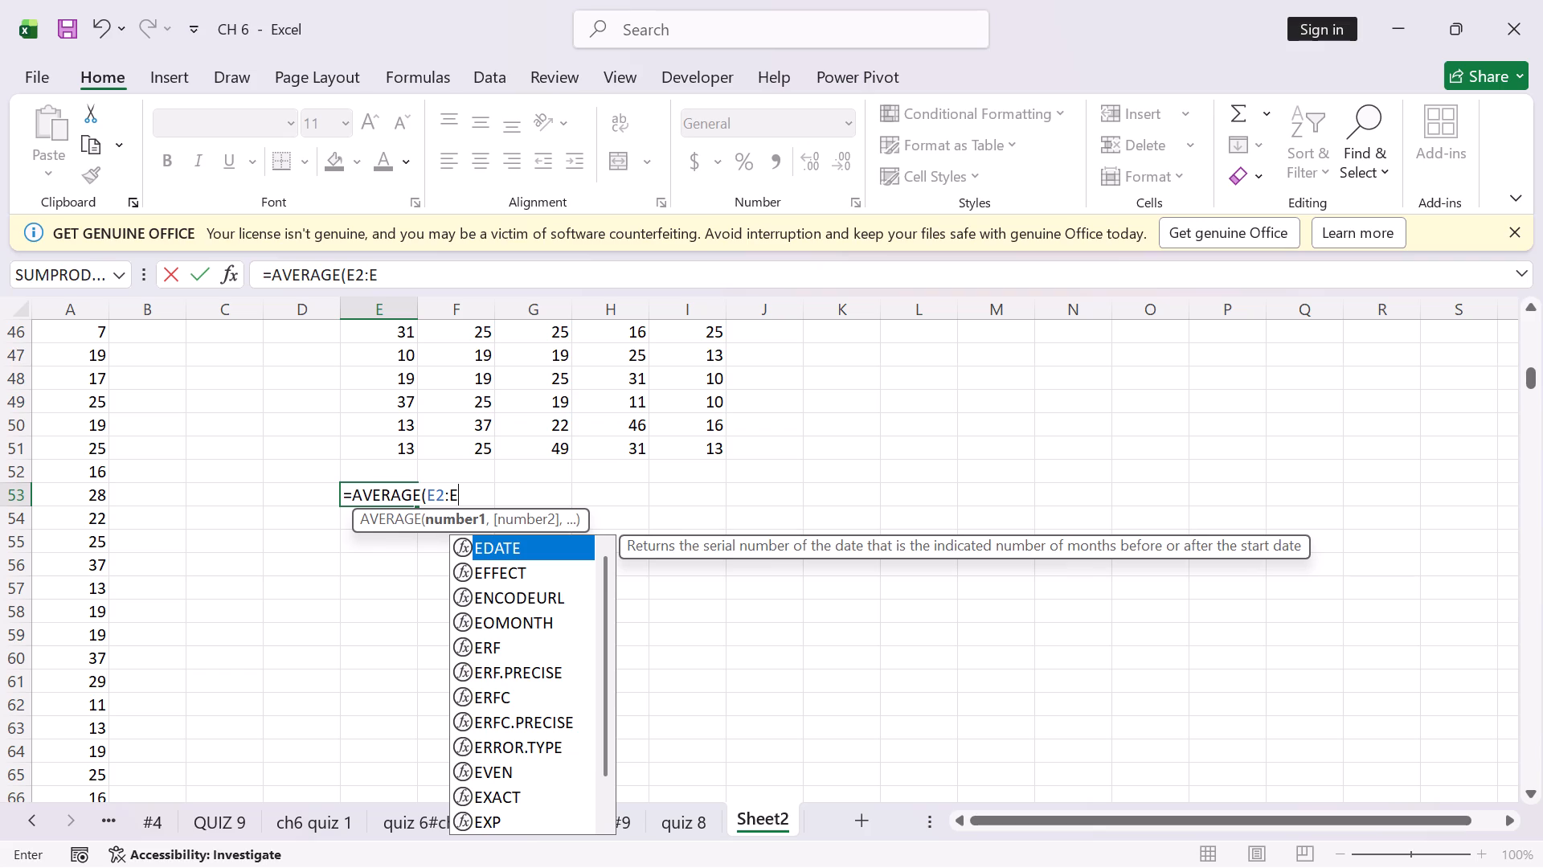
pyautogui.write('51')
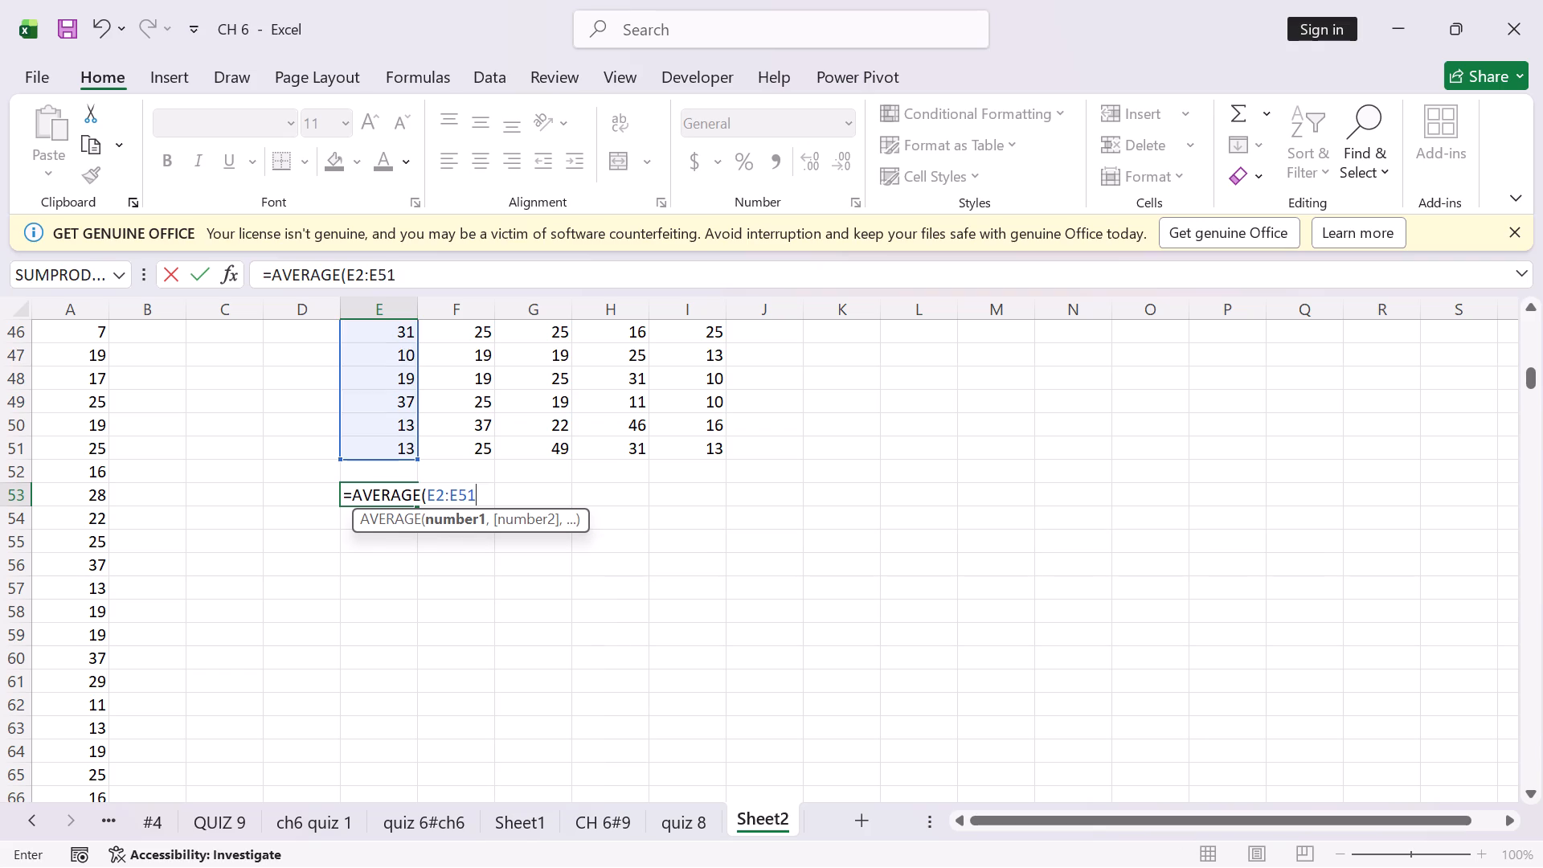
pyautogui.hotkey('shift', ')')
pyautogui.press('Return')
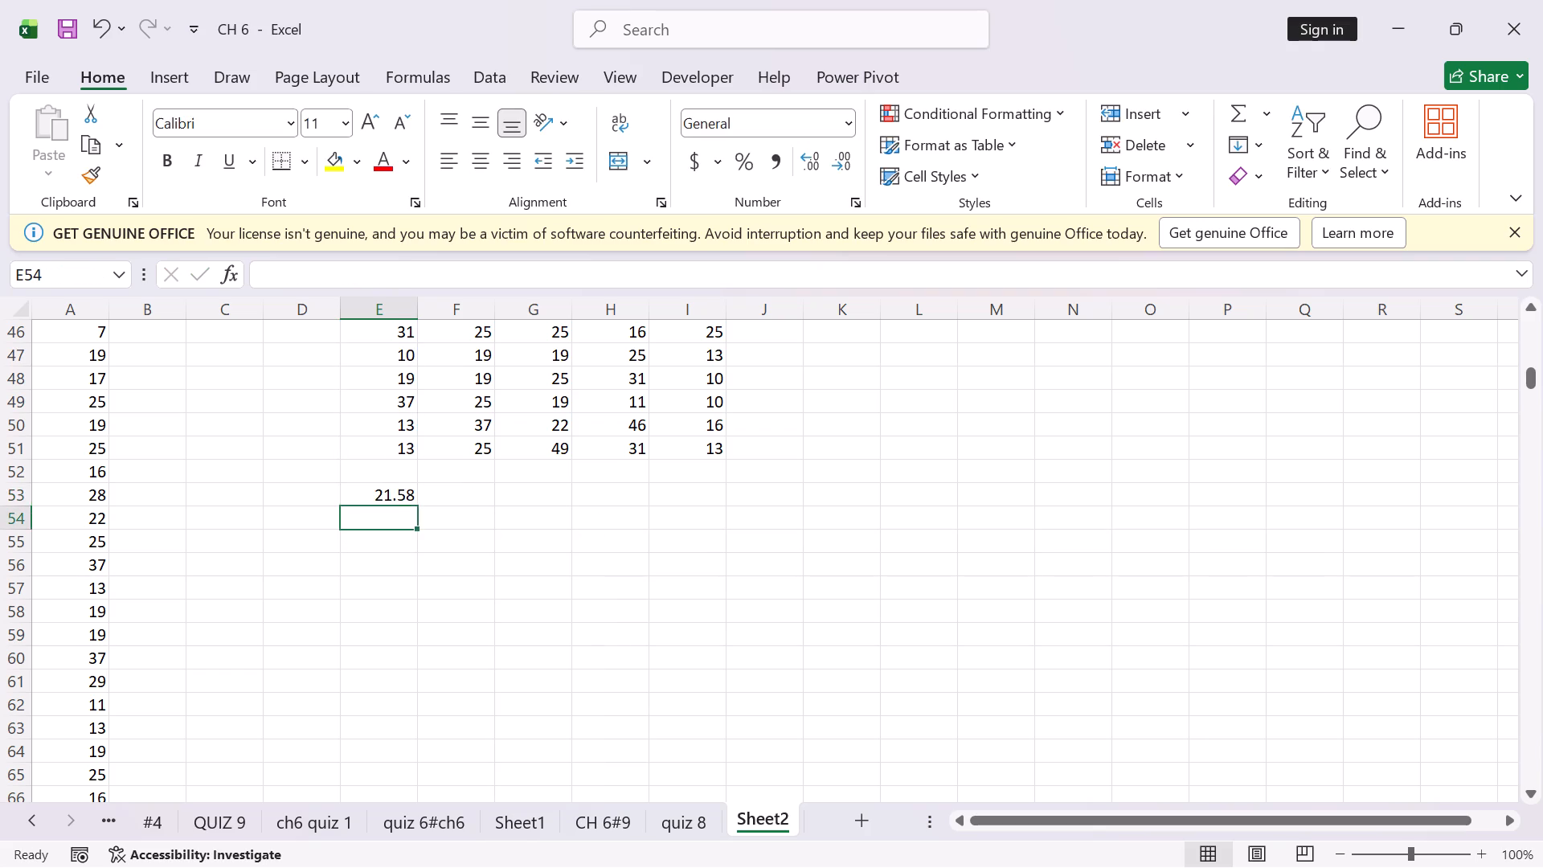
# Fill the Sample 1 average formula across row 53 through I53 for Samples 2 to 5.
pyautogui.scroll(1, 465, 485)
pyautogui.click(403, 567)
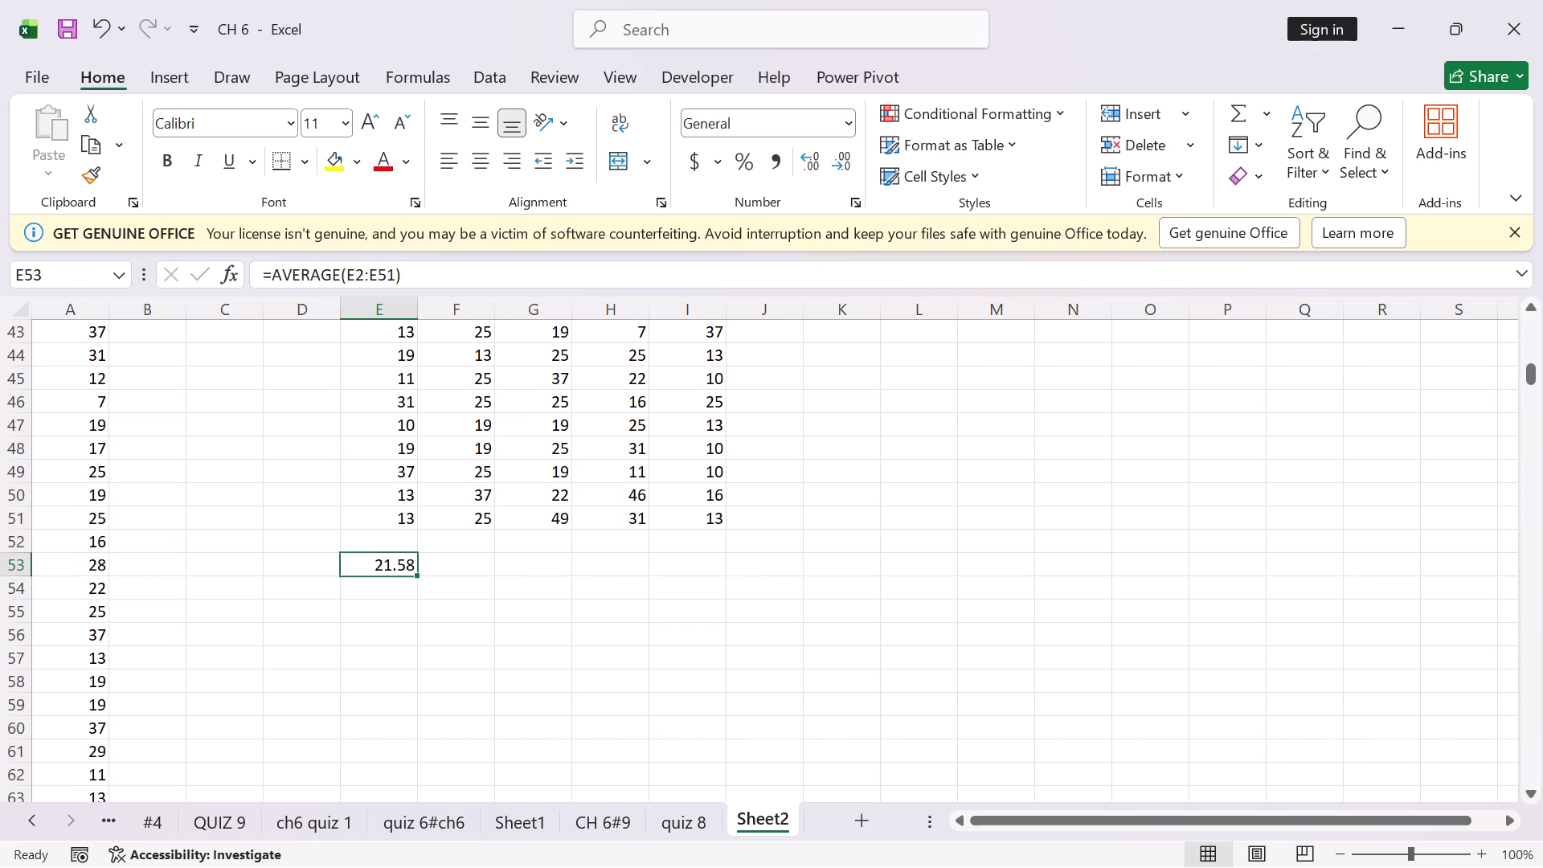
pyautogui.moveTo(419, 574); pyautogui.dragTo(745, 576)
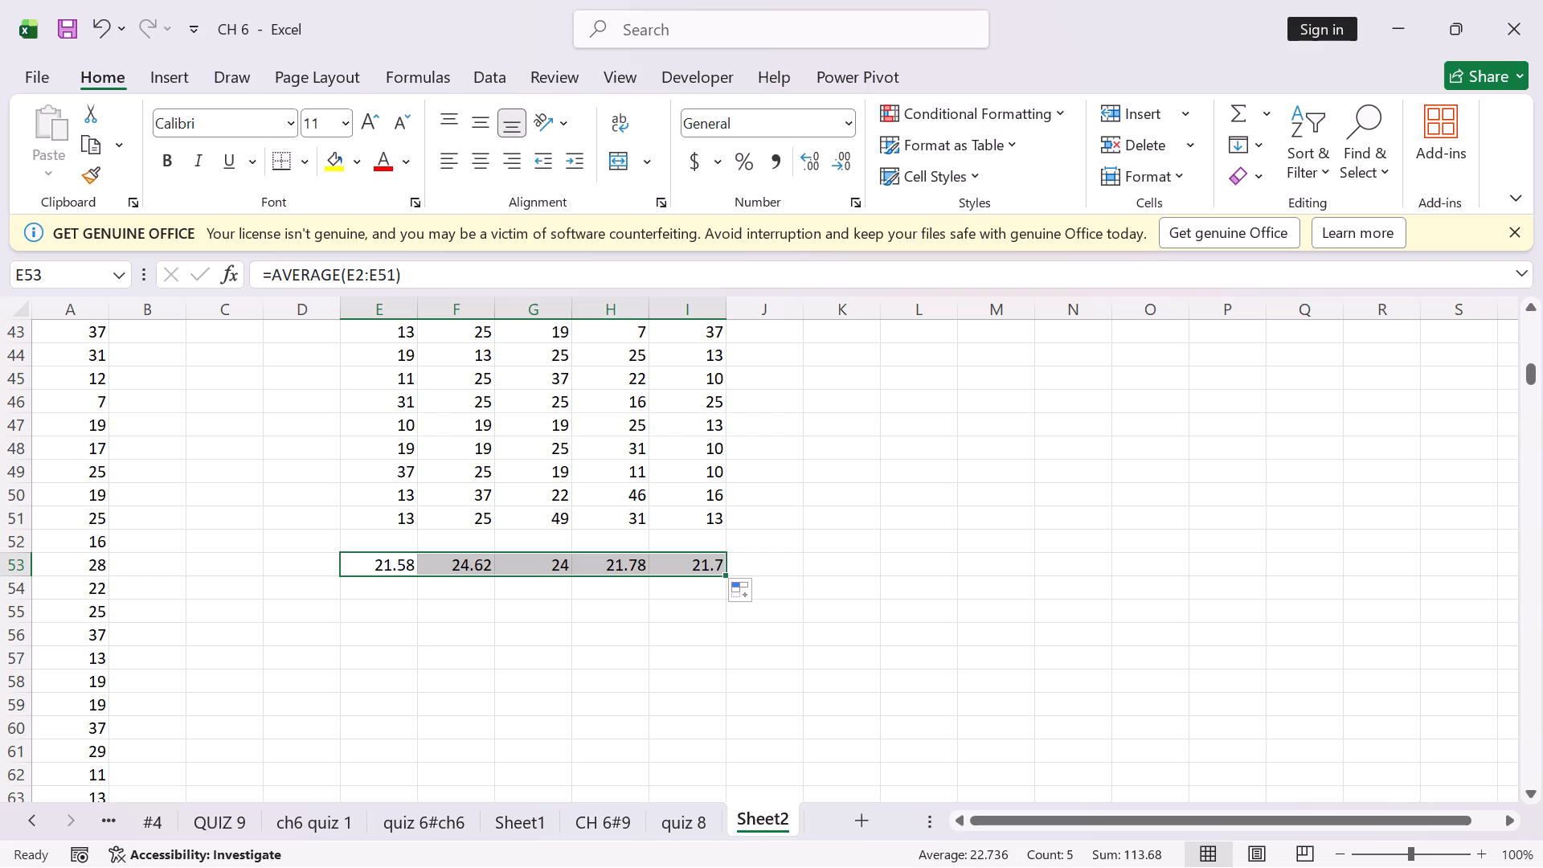
pyautogui.click(599, 640)
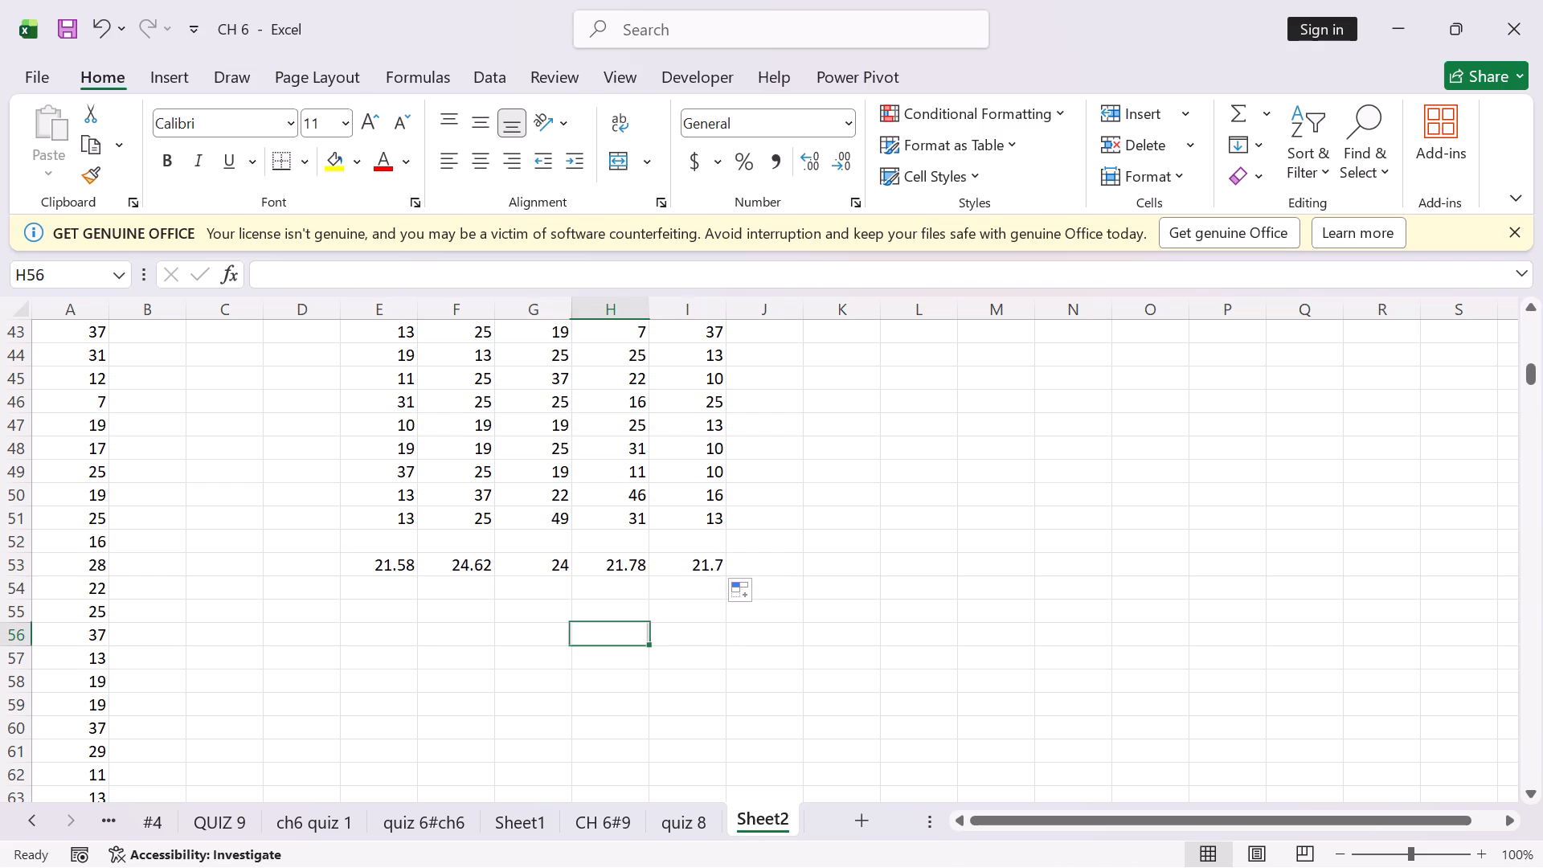
# Enter the sample standard deviation formula =STDEV.S(E2:E51) in cell E54, below the Sample 1 average.
pyautogui.doubleClick(379, 587)
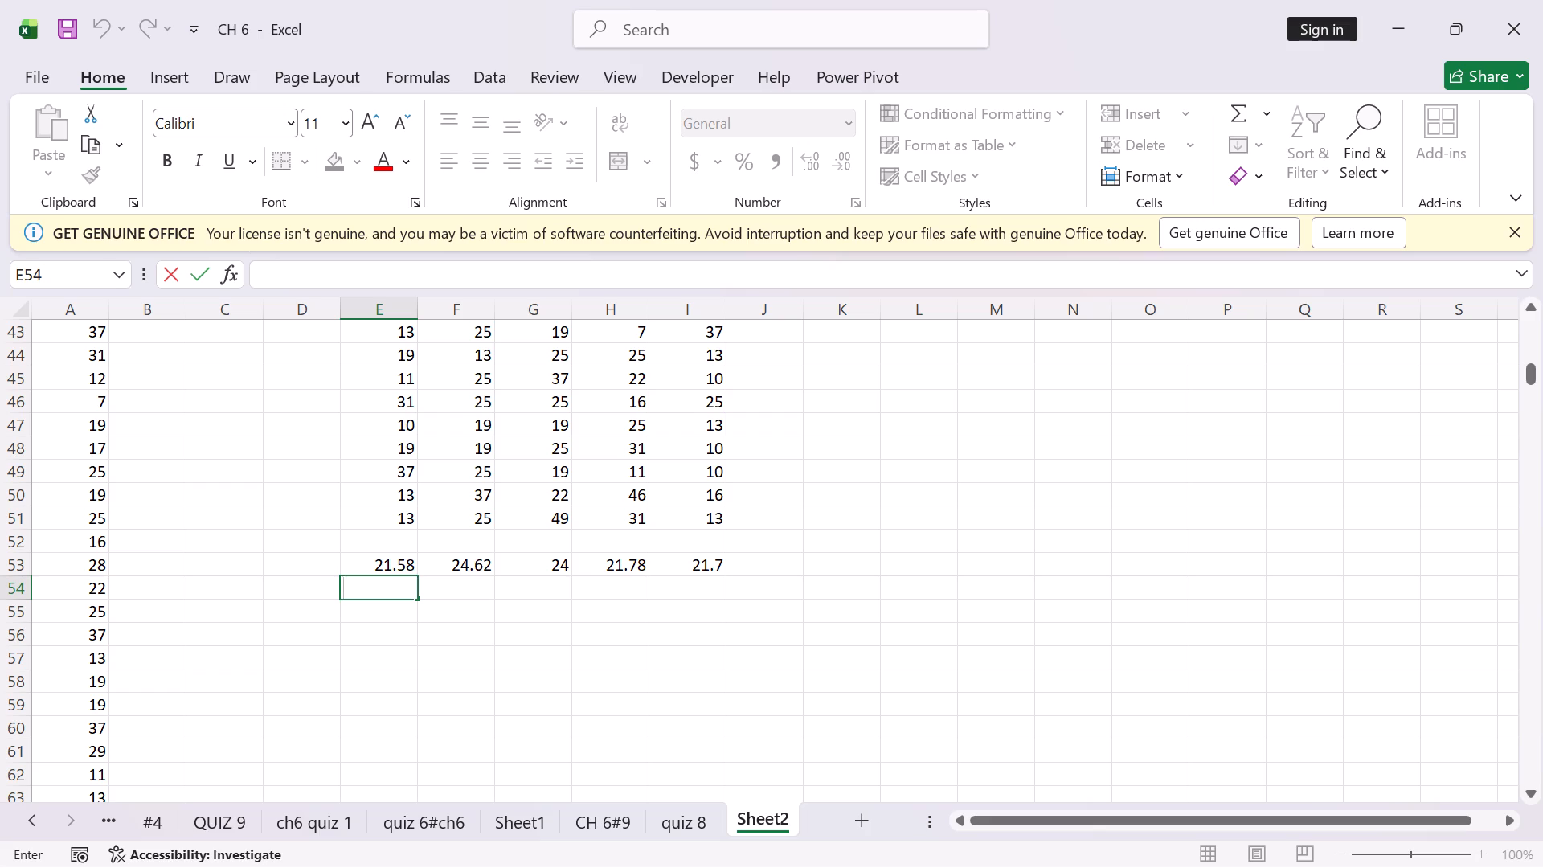
pyautogui.click(436, 604)
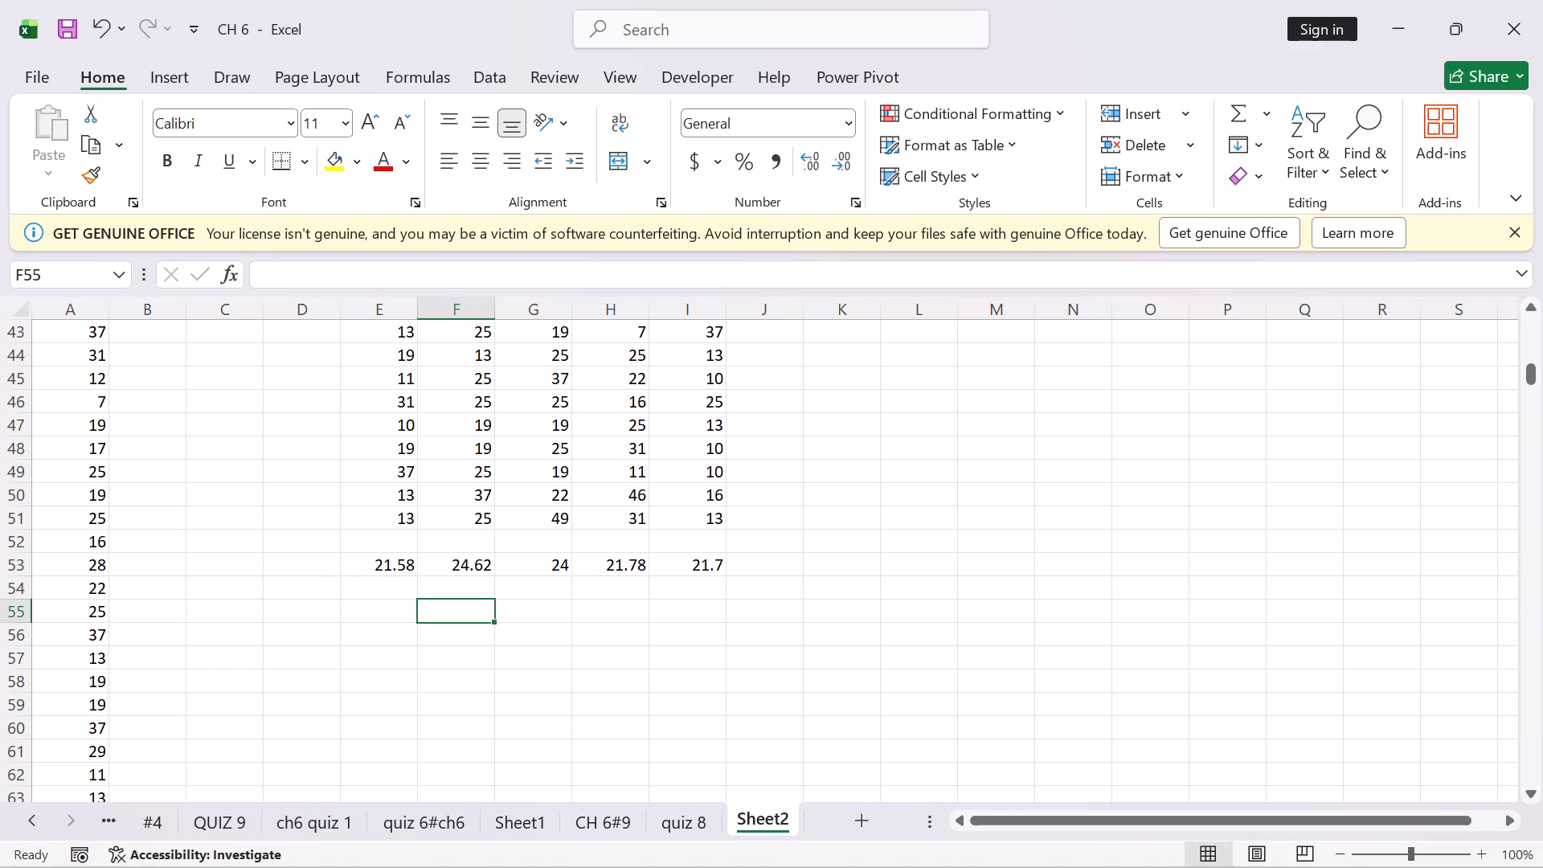
pyautogui.click(690, 823)
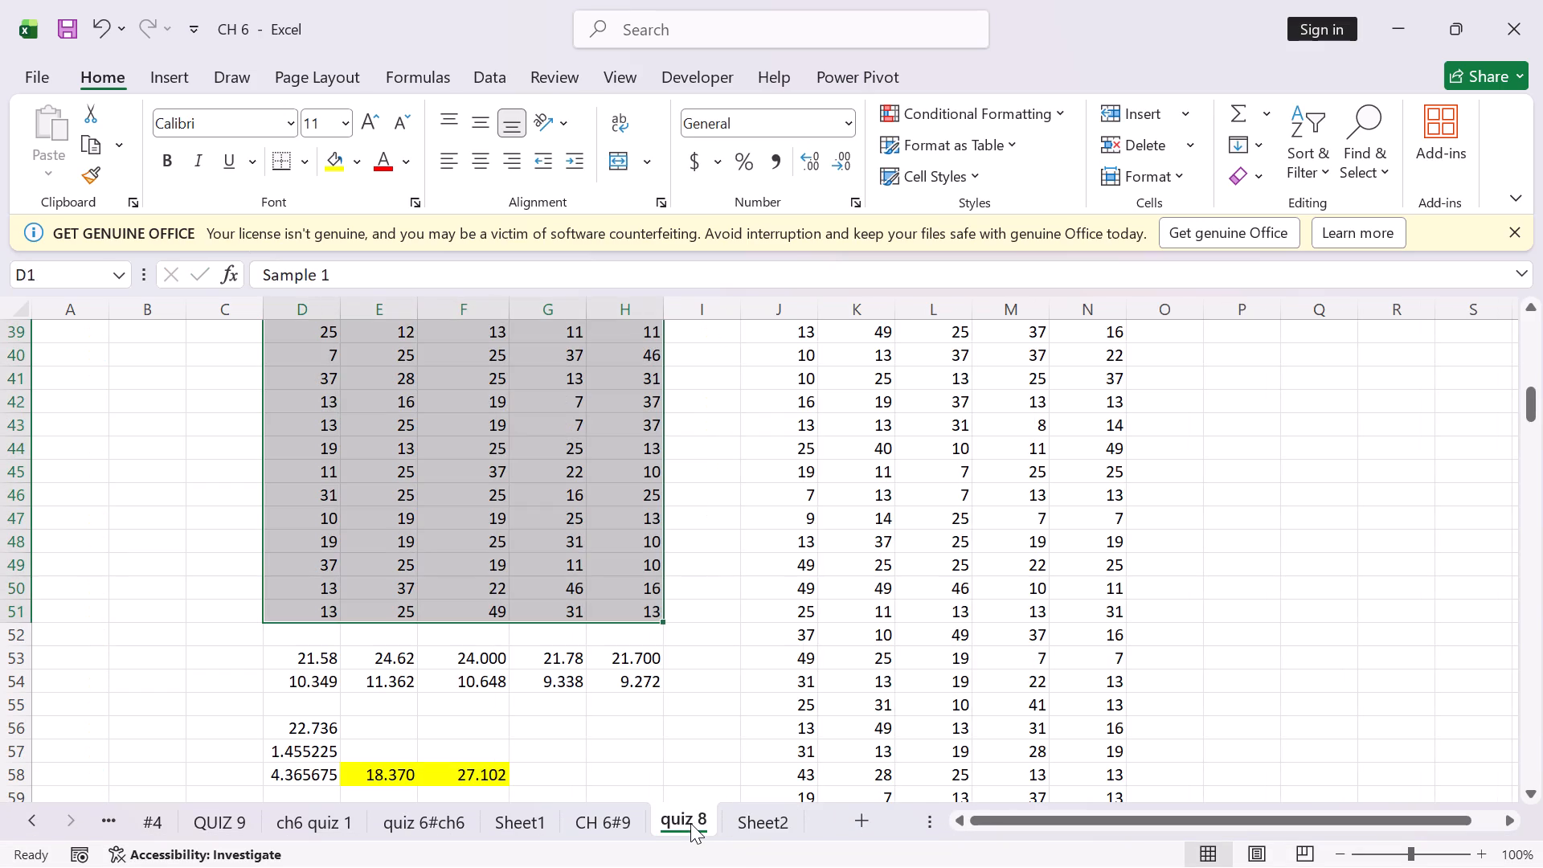
pyautogui.click(748, 813)
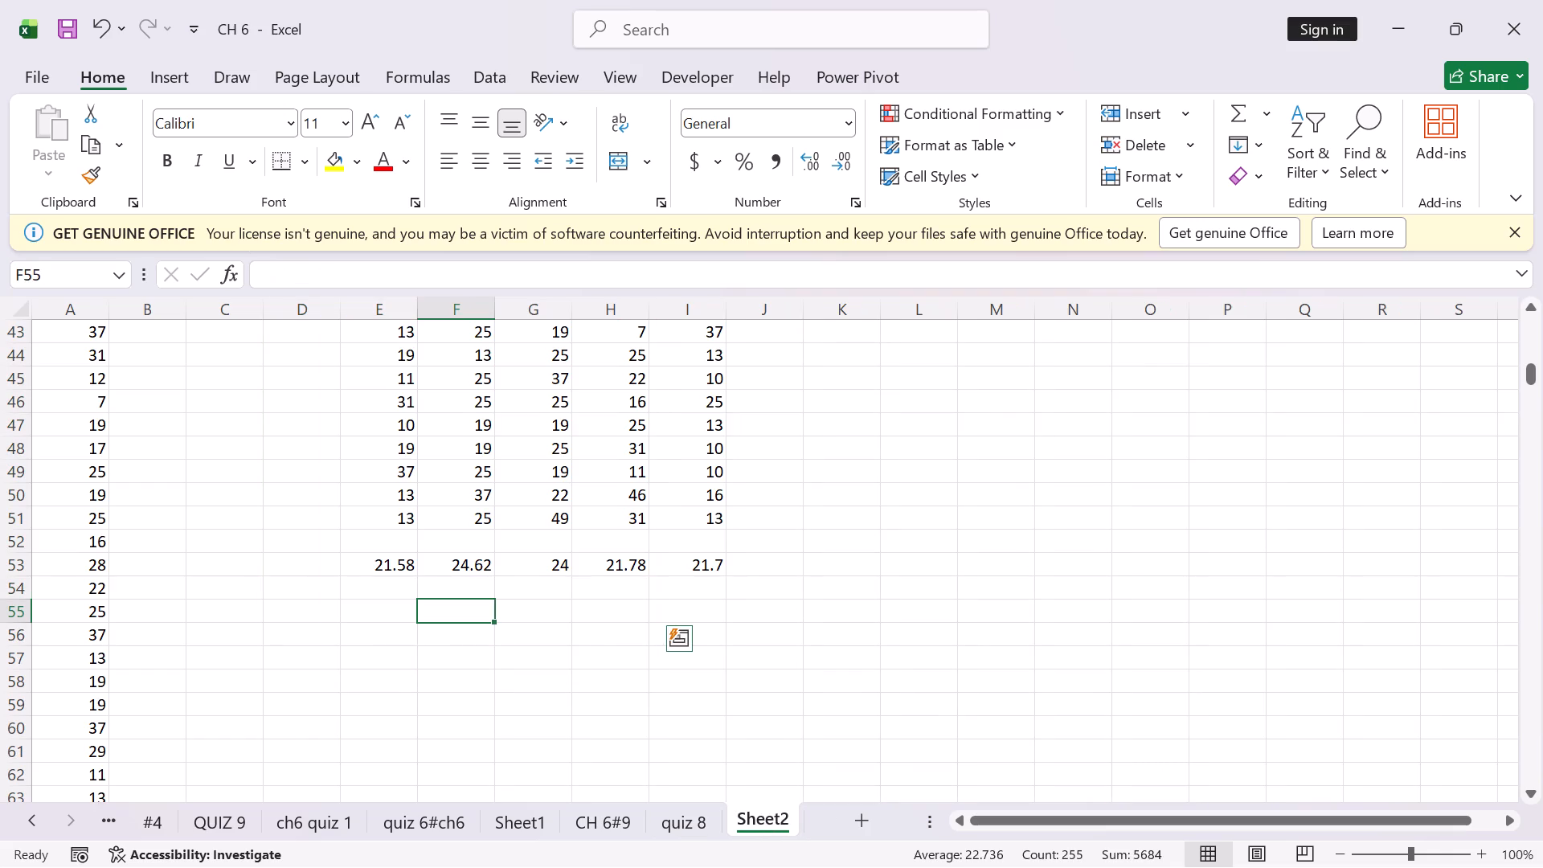
pyautogui.doubleClick(371, 588)
pyautogui.press('=')
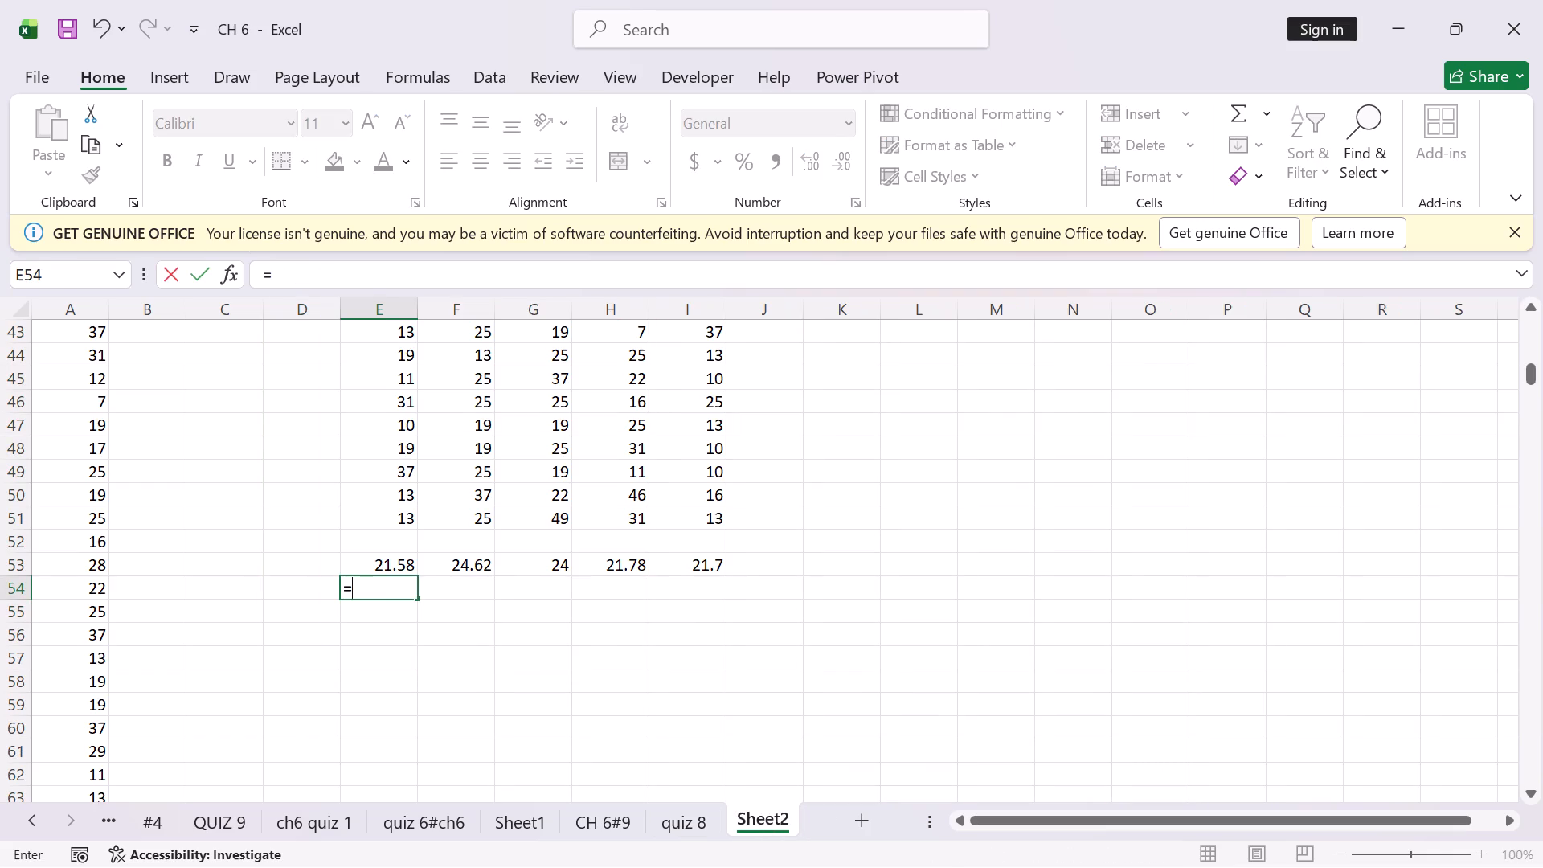
pyautogui.write('ST')
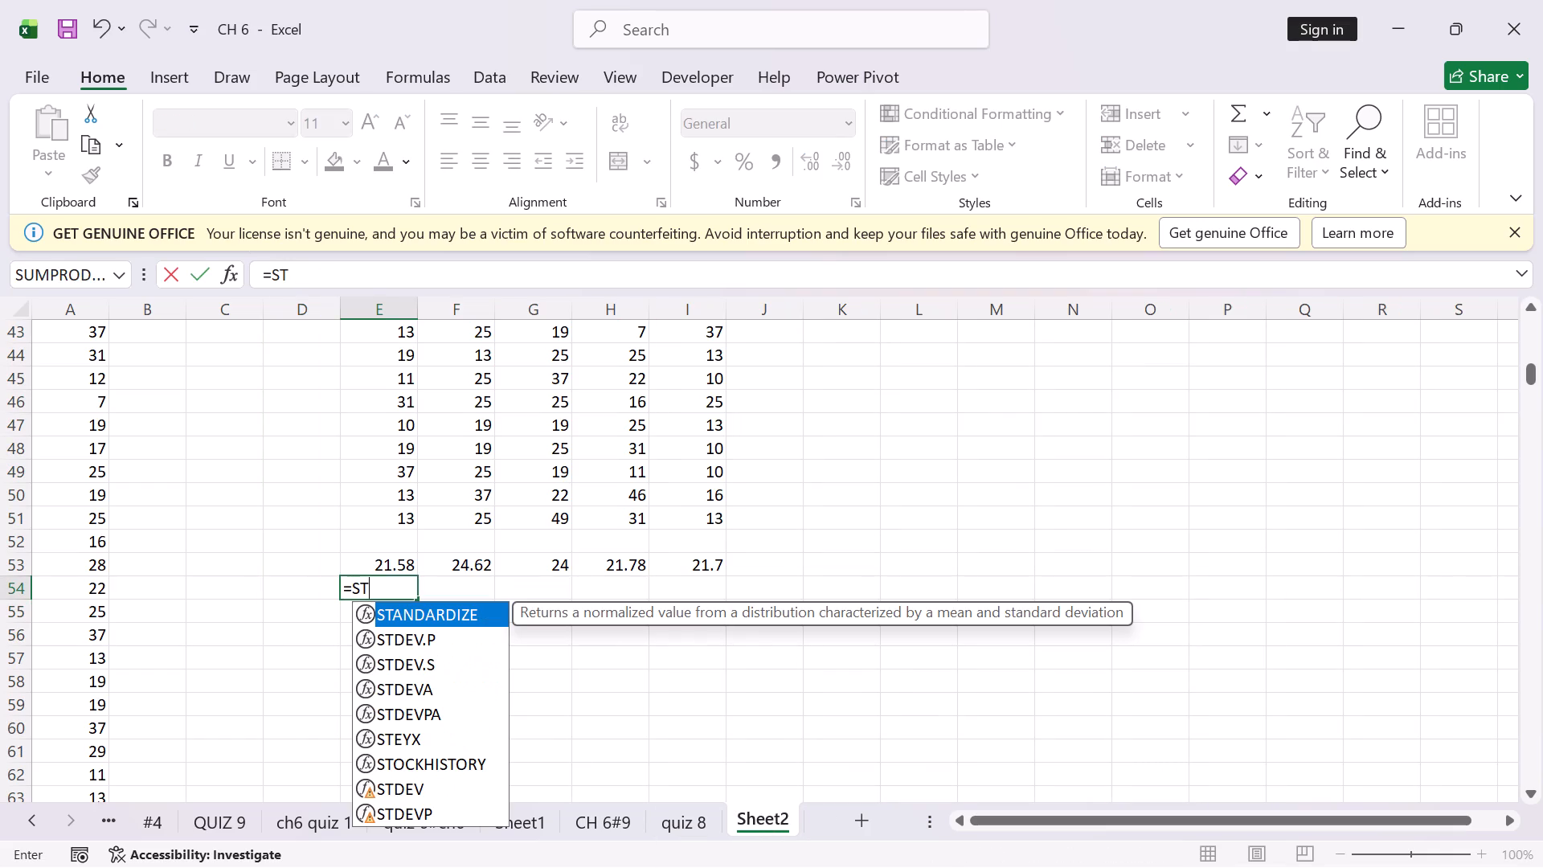
pyautogui.doubleClick(411, 670)
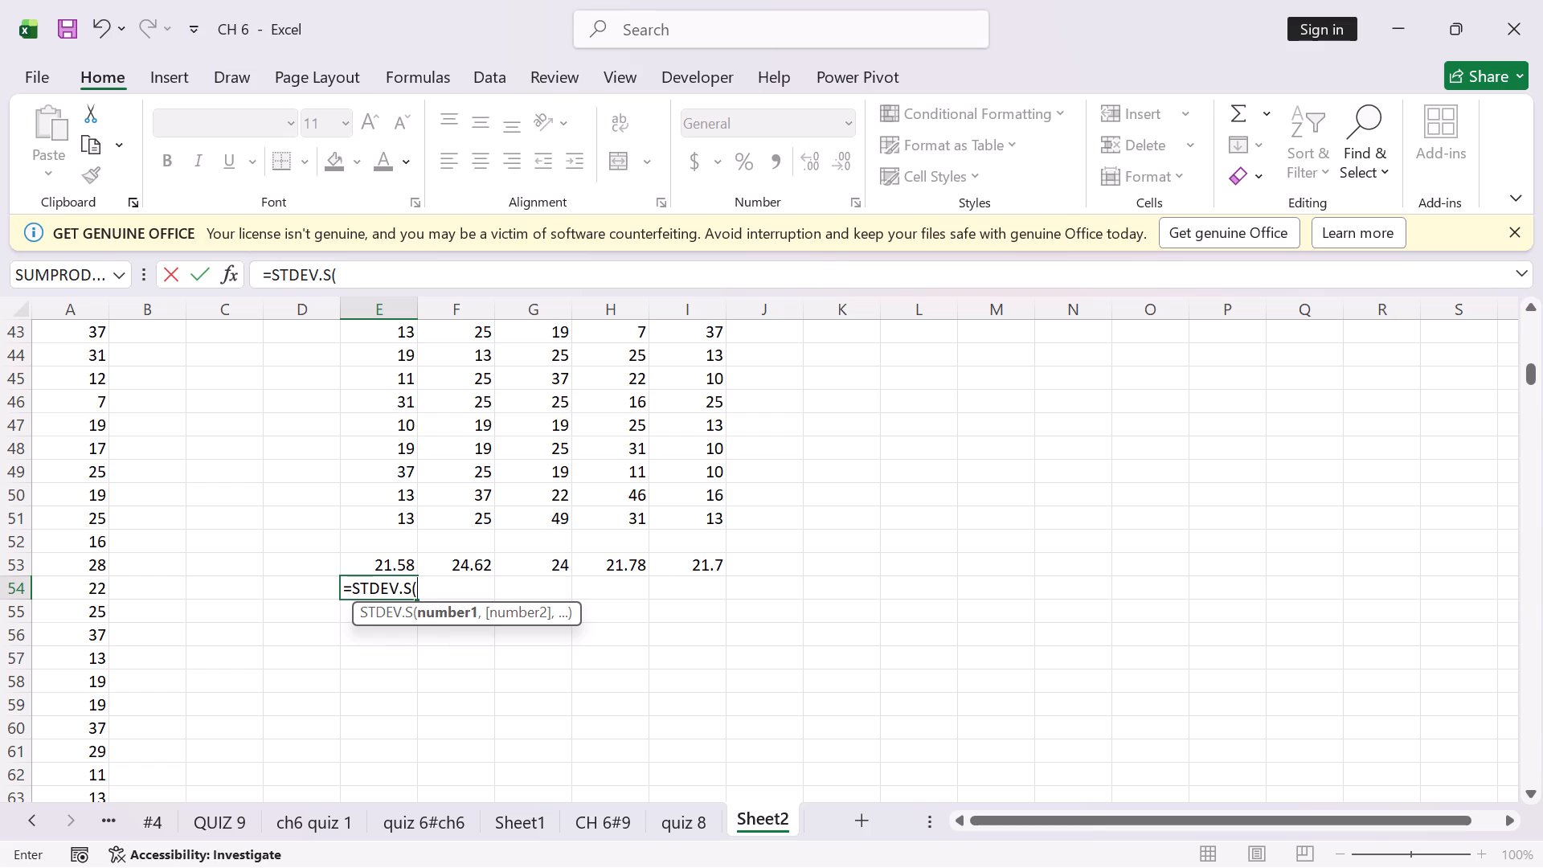
pyautogui.press('e')
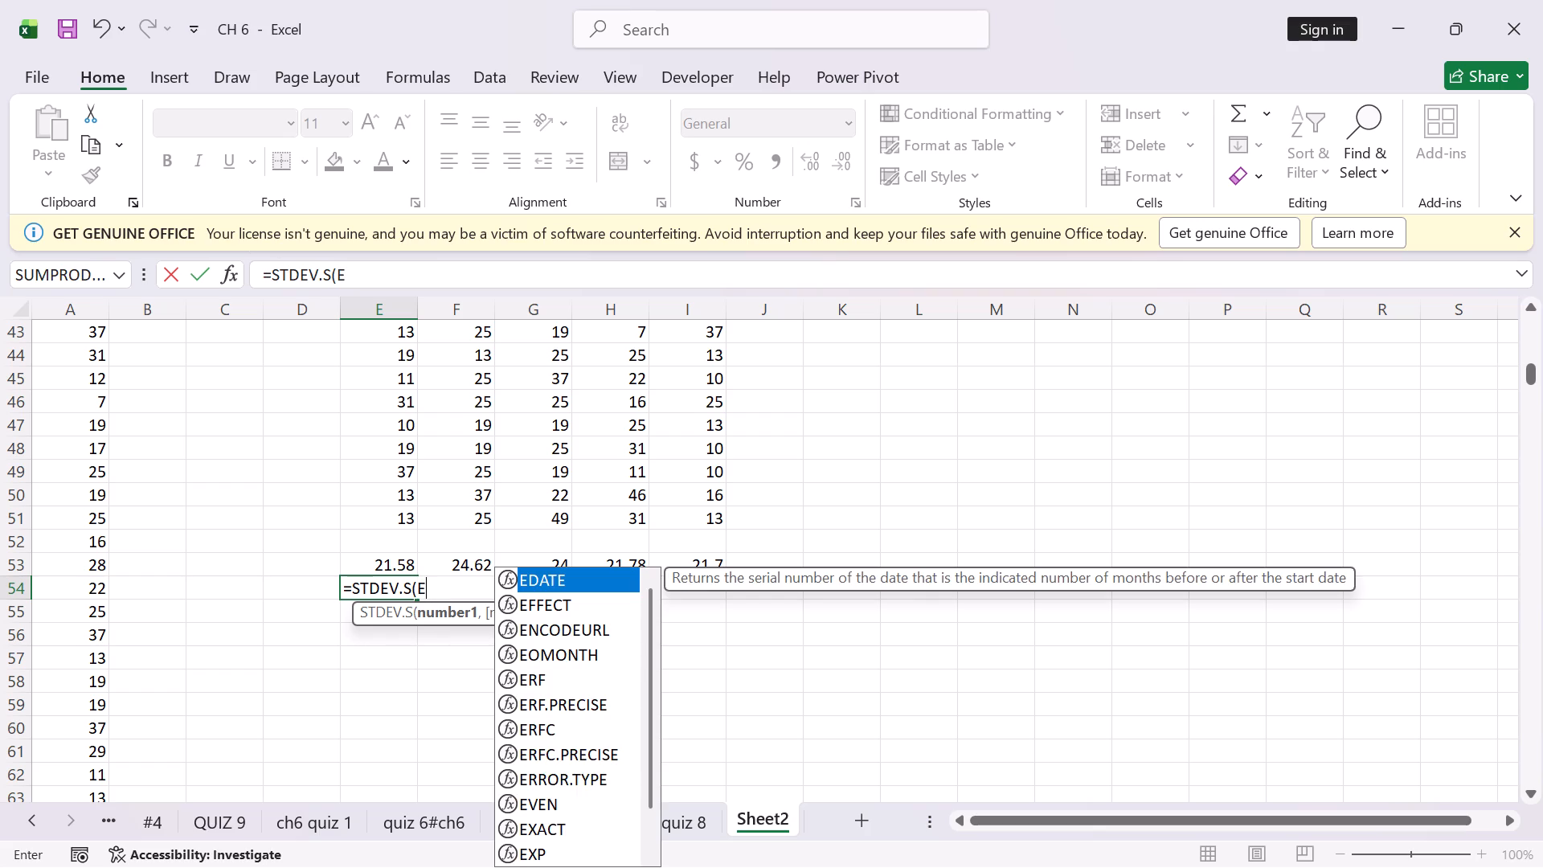
pyautogui.press('2')
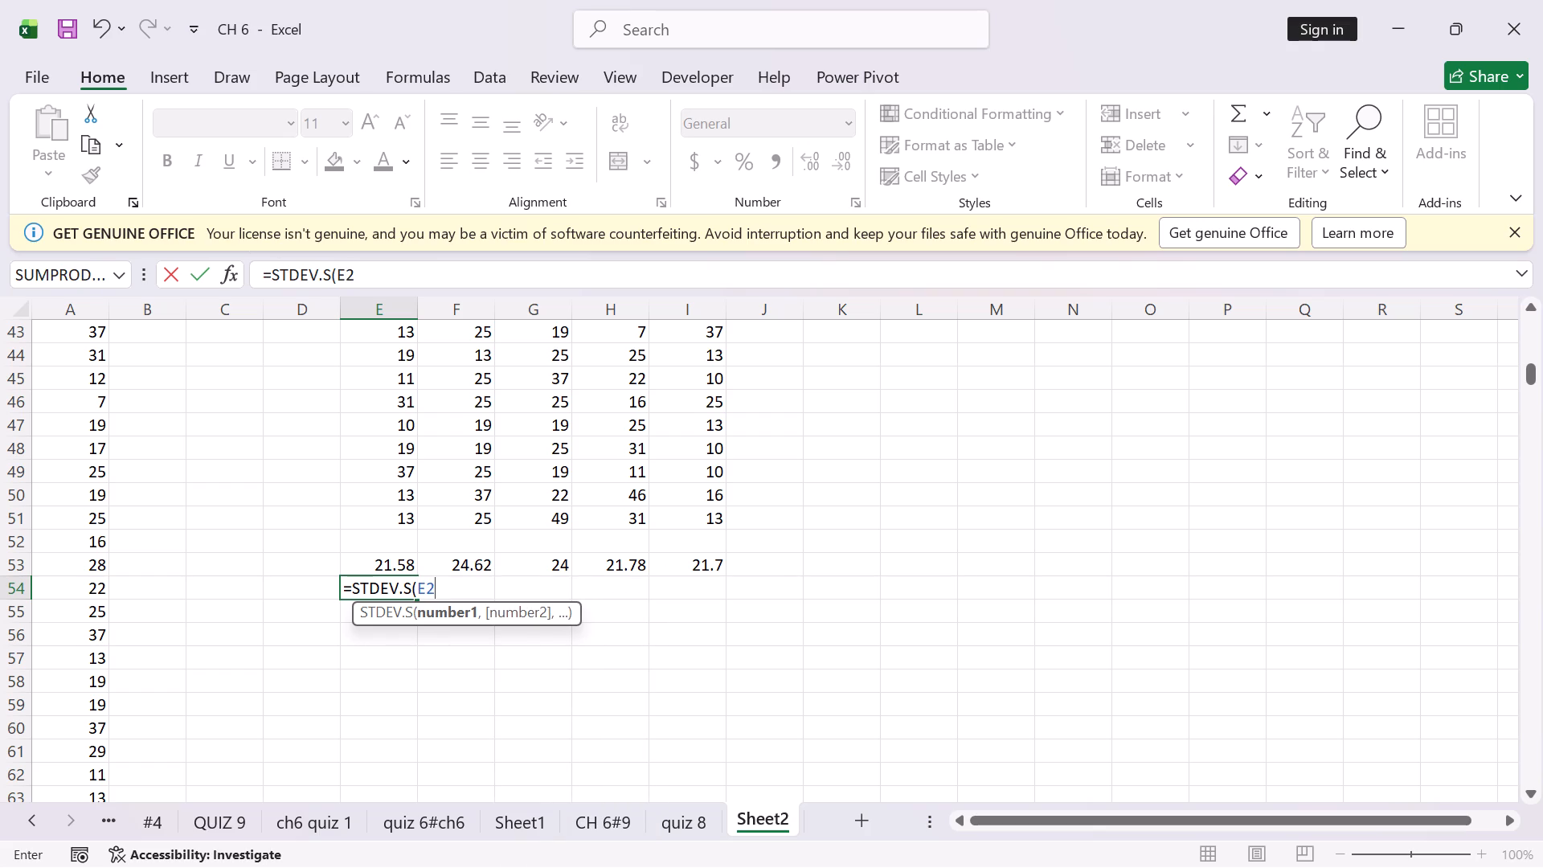
pyautogui.hotkey('shift', ':')
pyautogui.press('e')
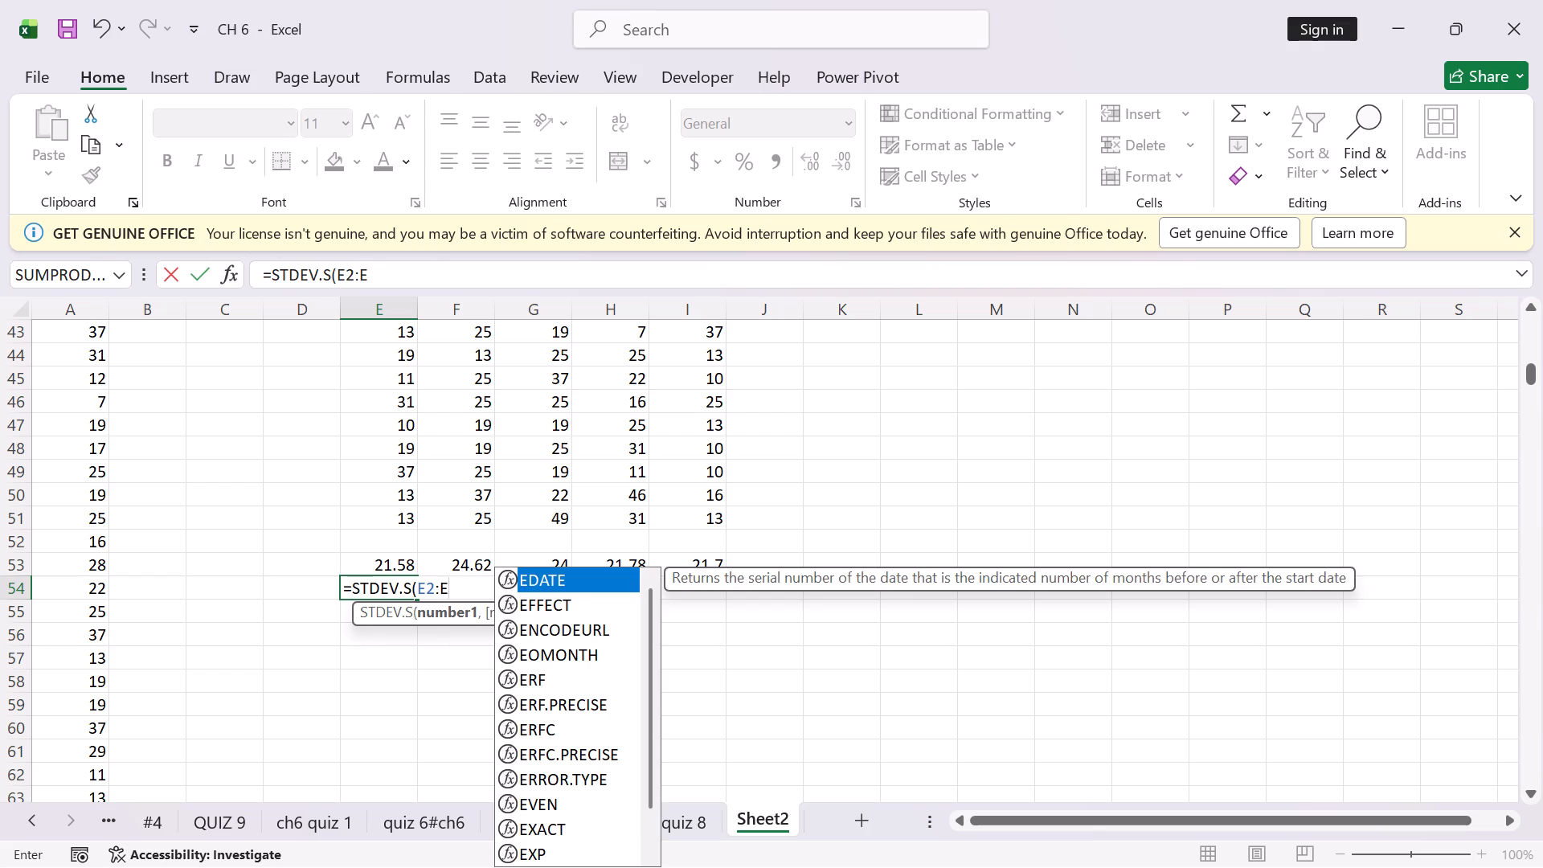
pyautogui.write('51')
pyautogui.hotkey('shift', ')')
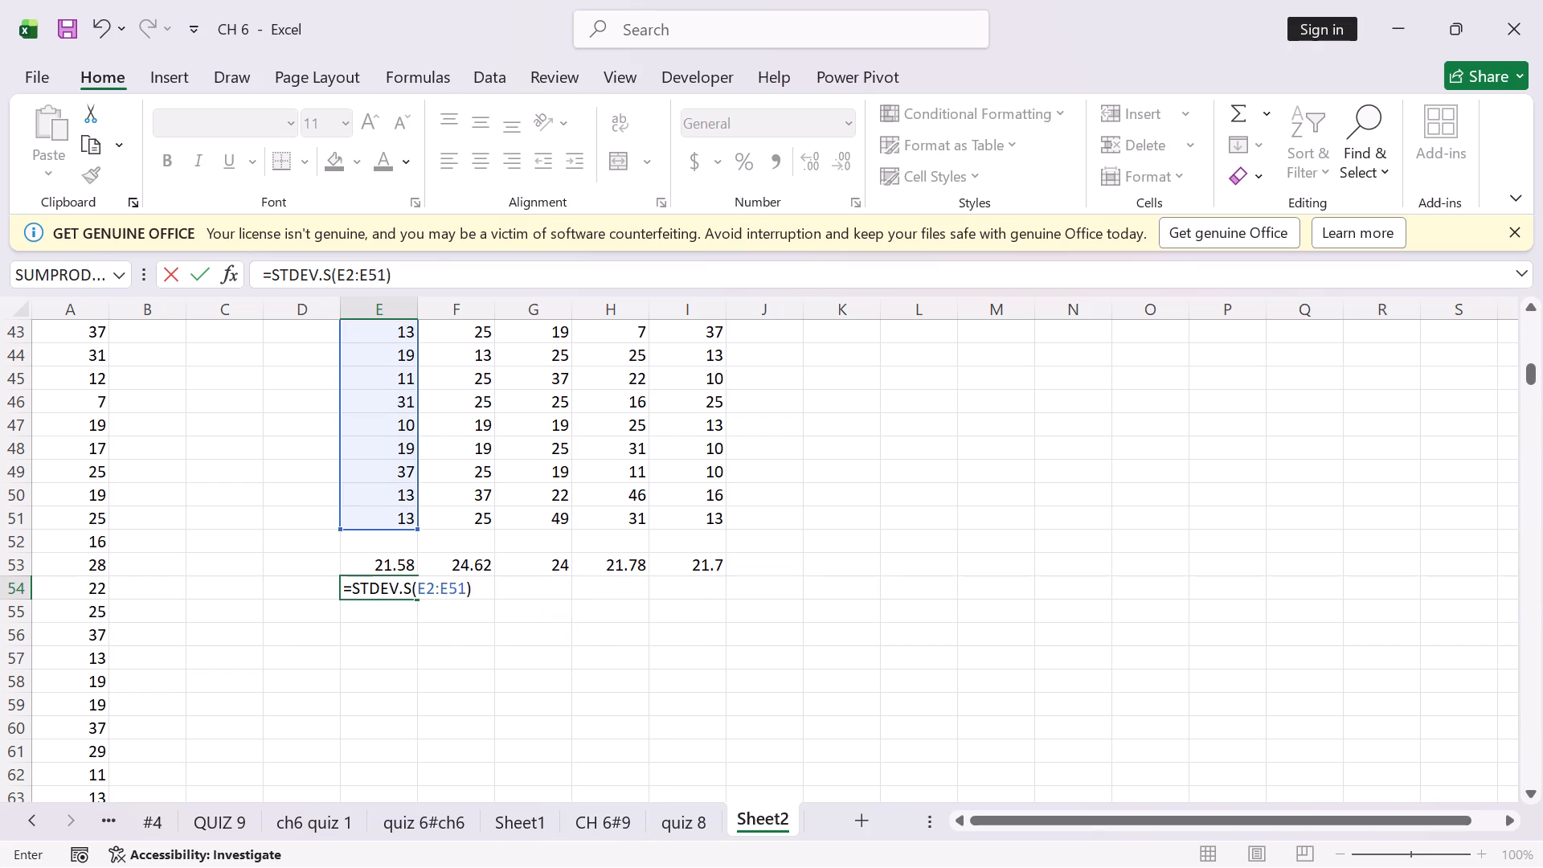
pyautogui.press('Return')
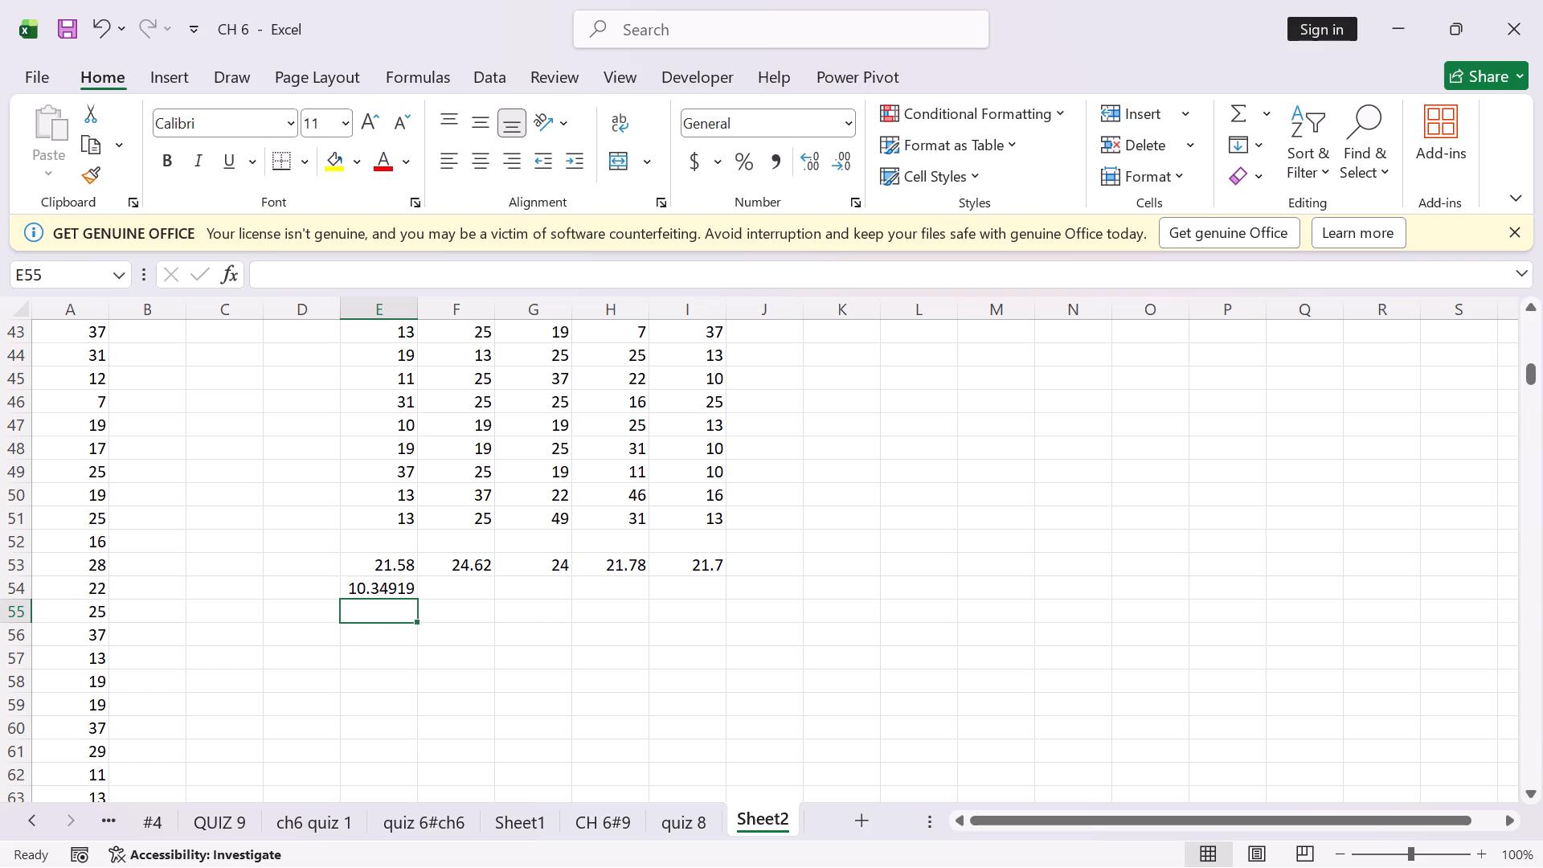
# Fill the Sample 1 standard deviation formula across row 54 through I54 for Samples 2 to 5.
pyautogui.click(394, 579)
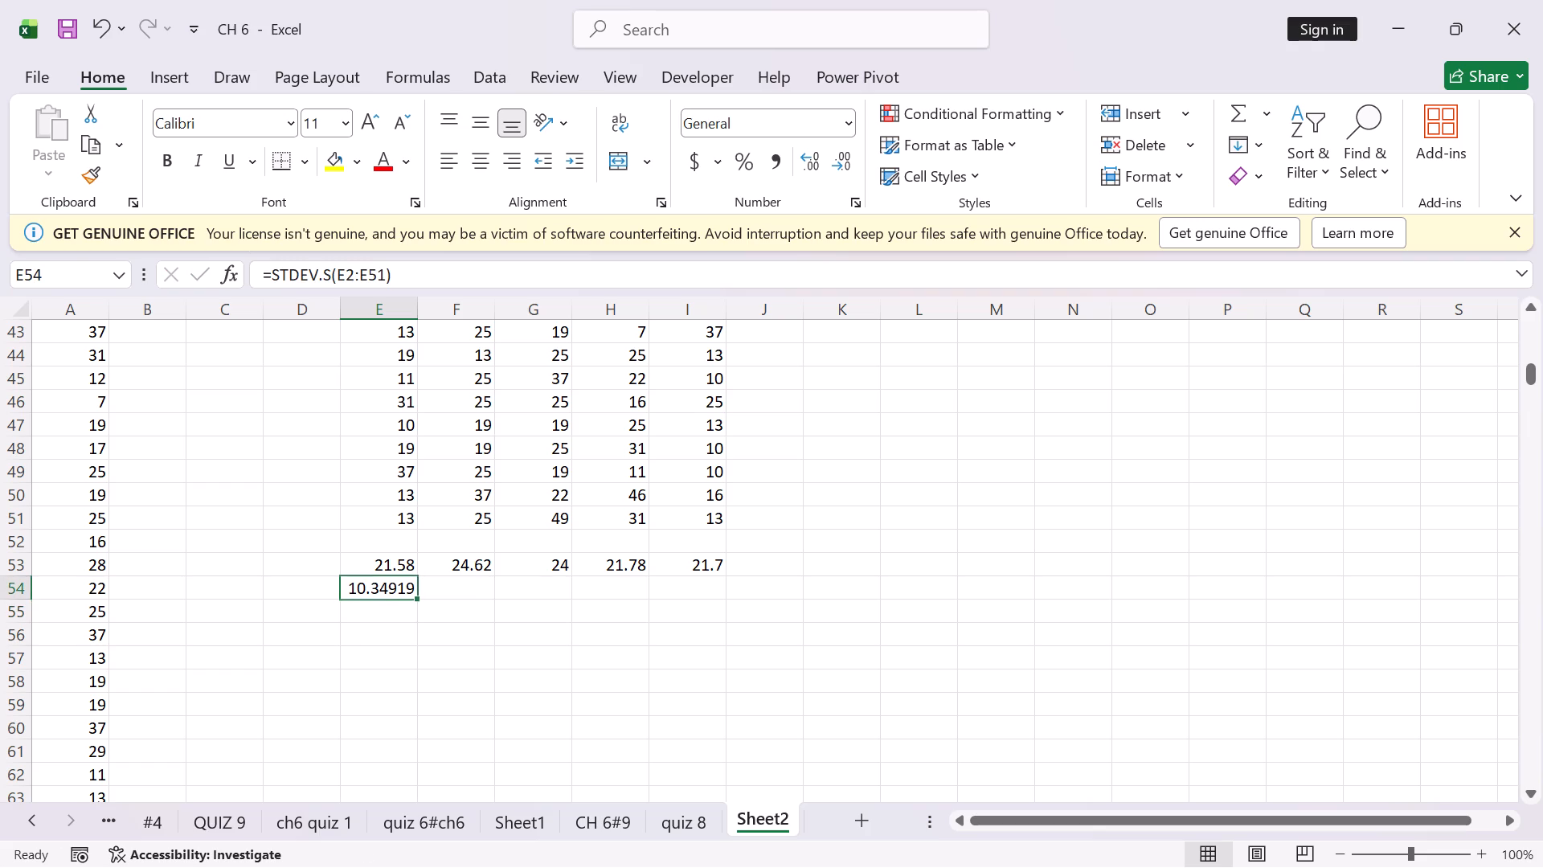
pyautogui.moveTo(419, 599); pyautogui.dragTo(740, 633)
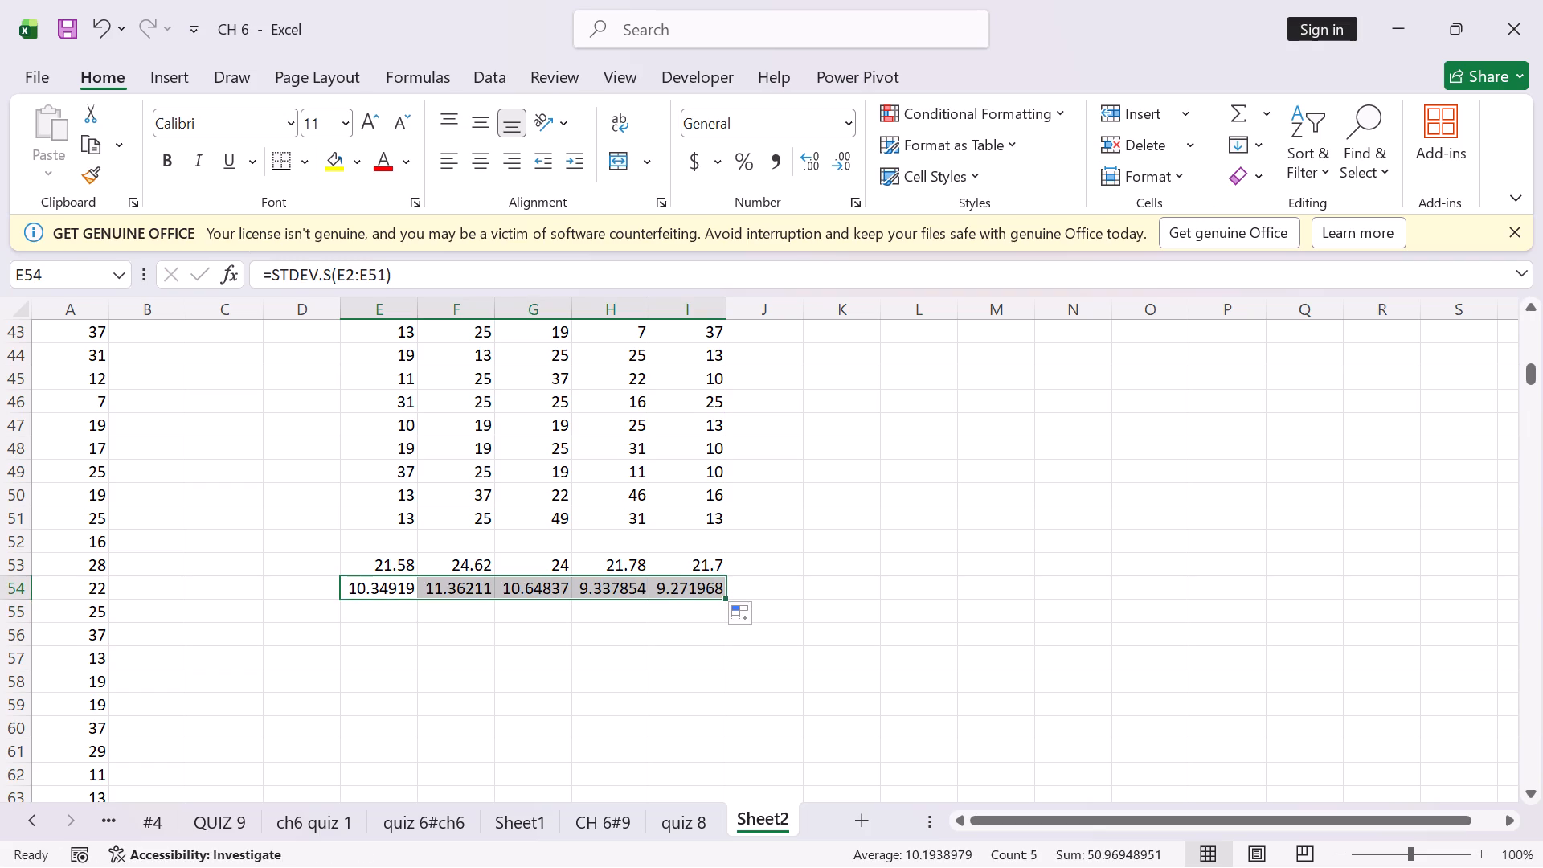
pyautogui.click(577, 604)
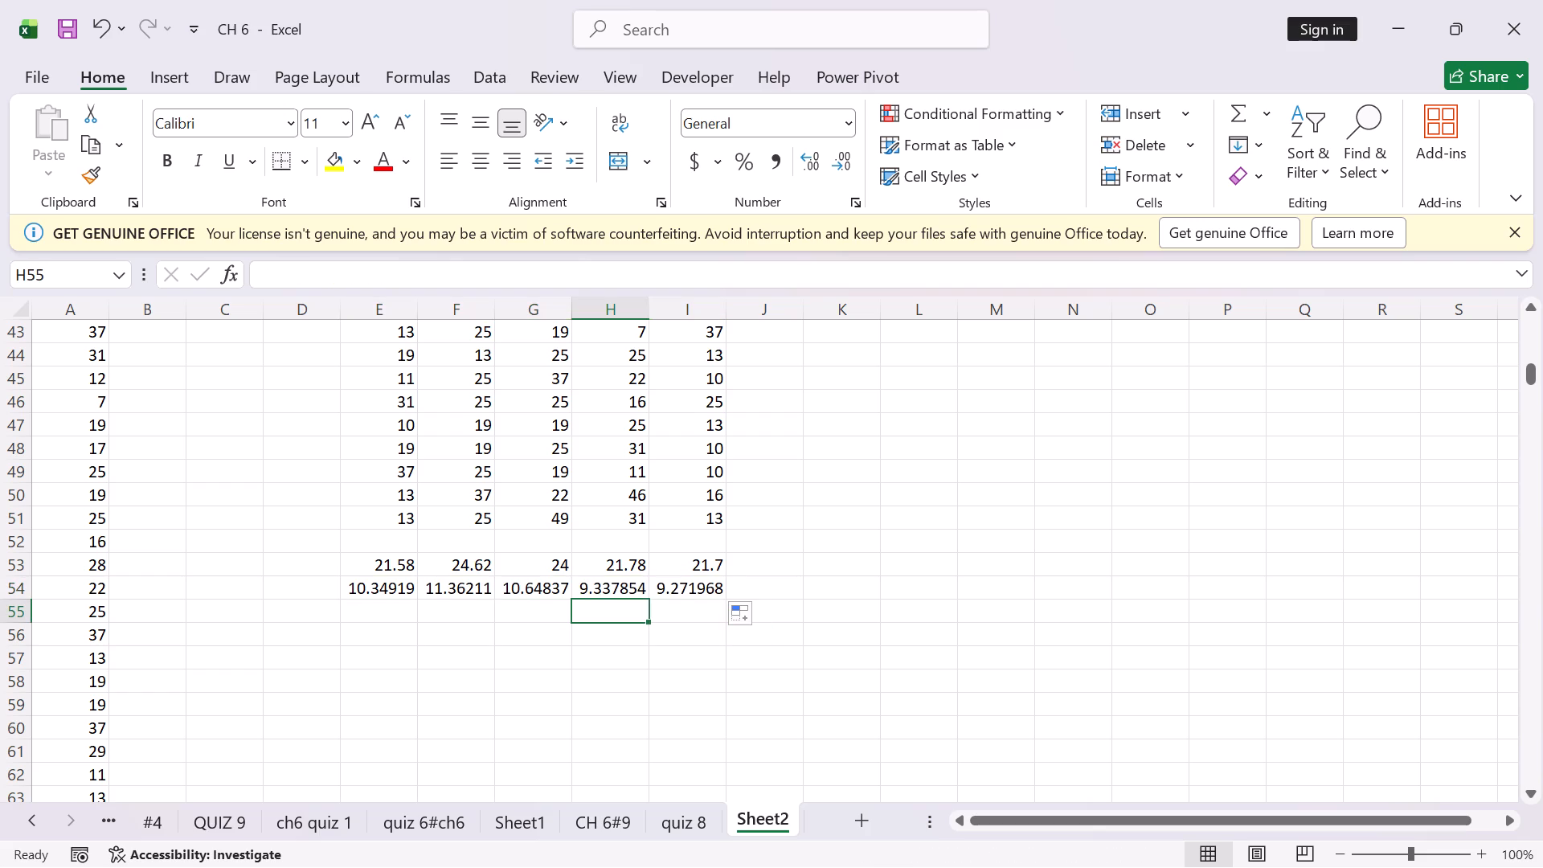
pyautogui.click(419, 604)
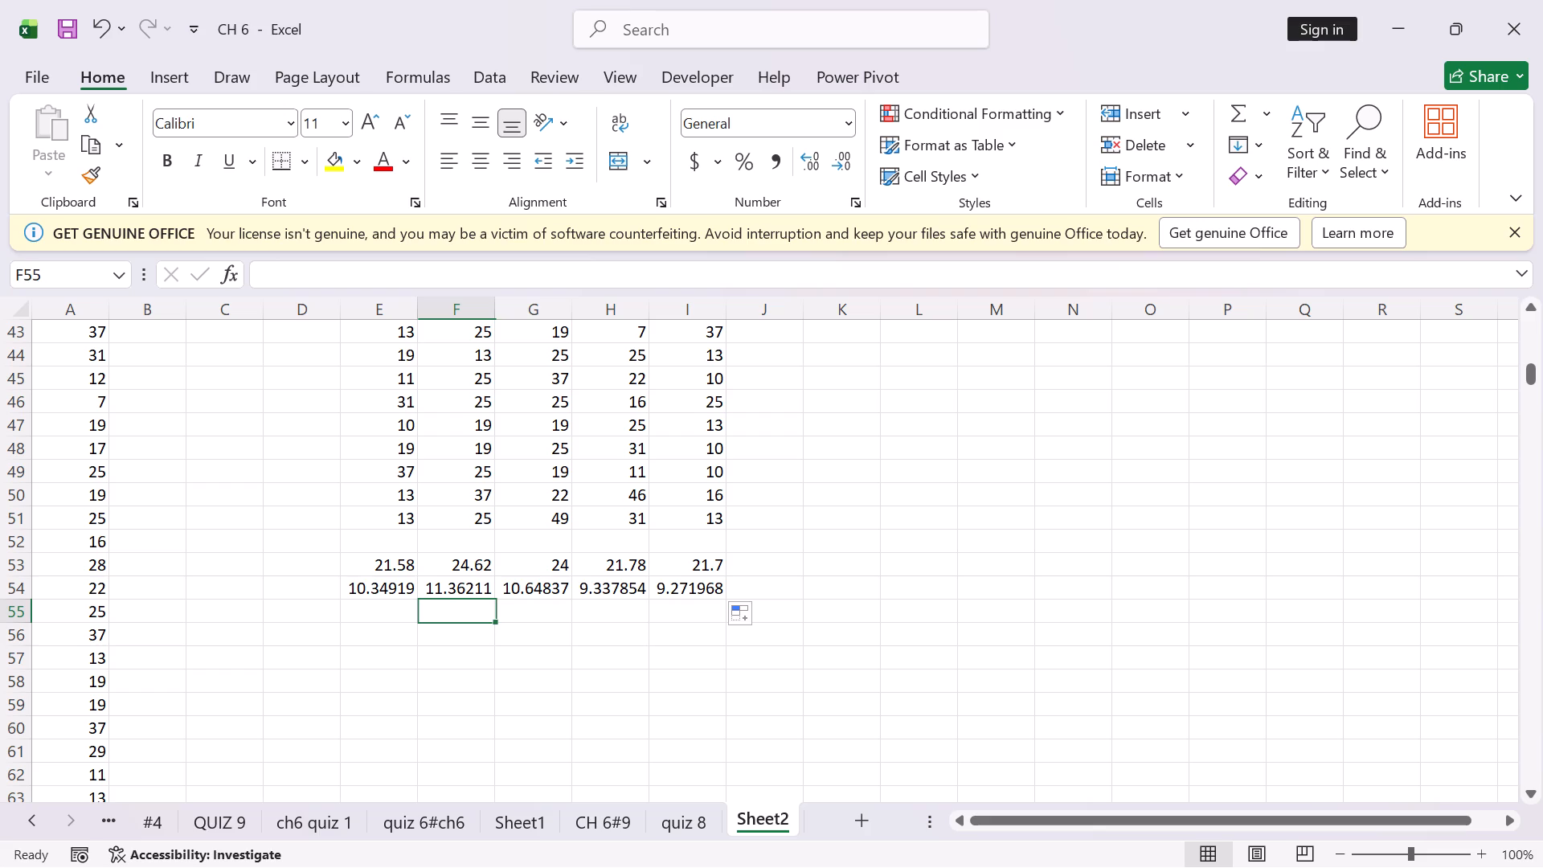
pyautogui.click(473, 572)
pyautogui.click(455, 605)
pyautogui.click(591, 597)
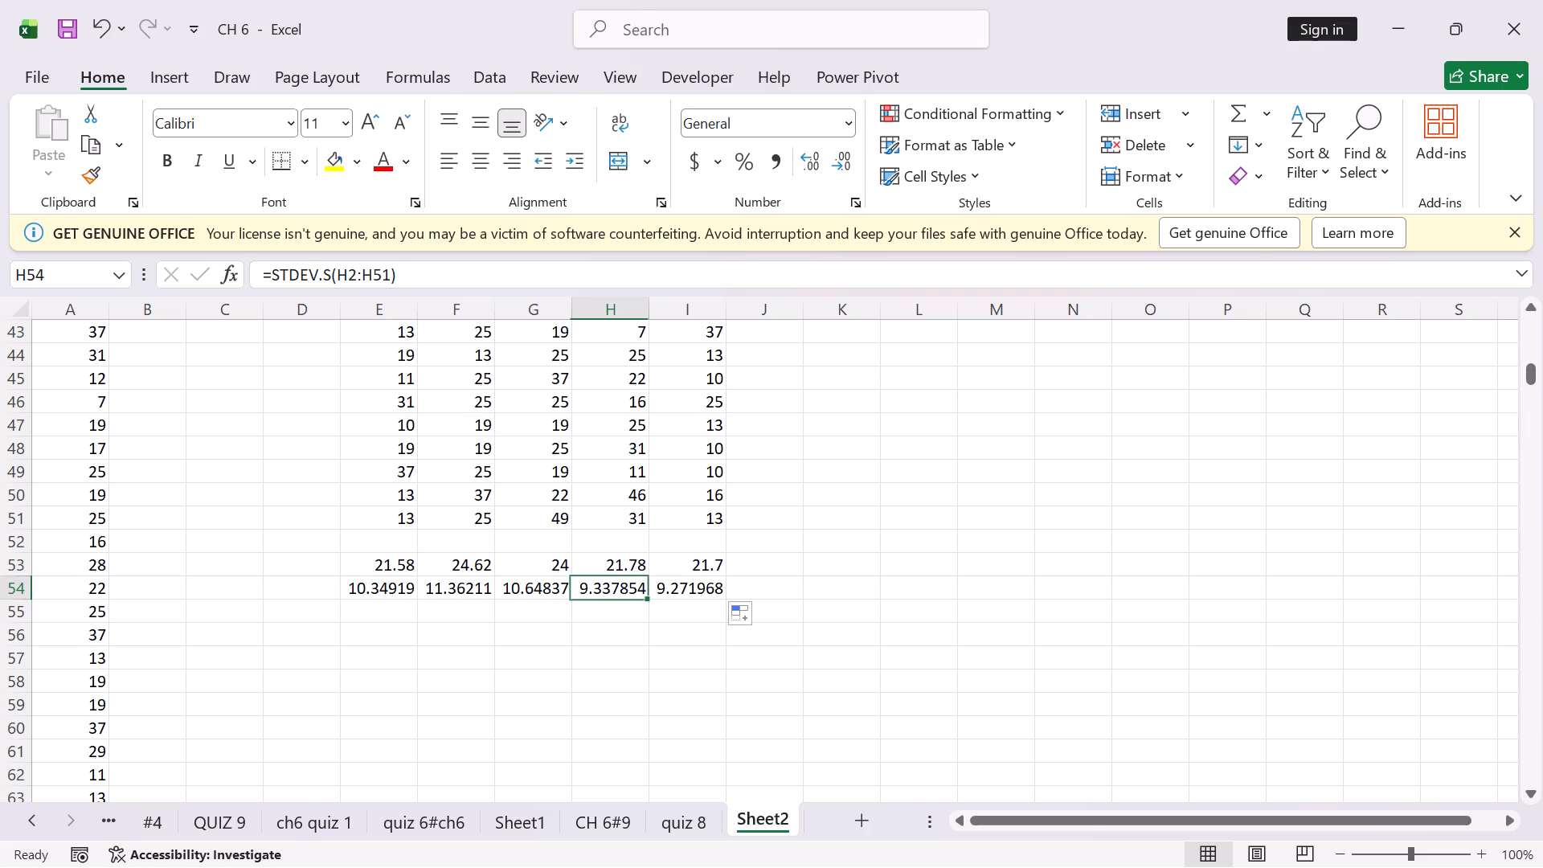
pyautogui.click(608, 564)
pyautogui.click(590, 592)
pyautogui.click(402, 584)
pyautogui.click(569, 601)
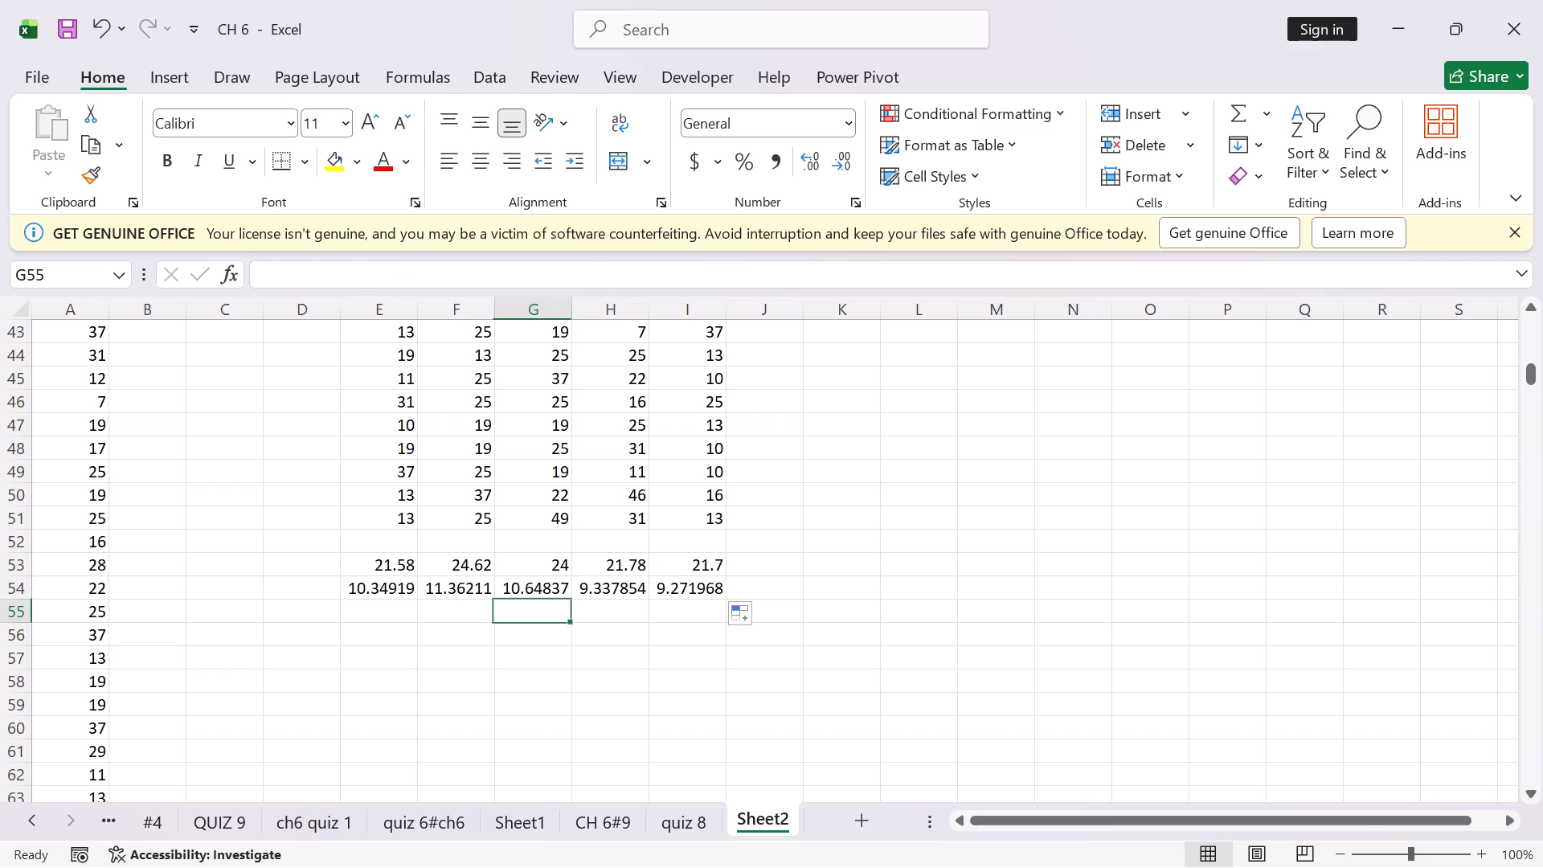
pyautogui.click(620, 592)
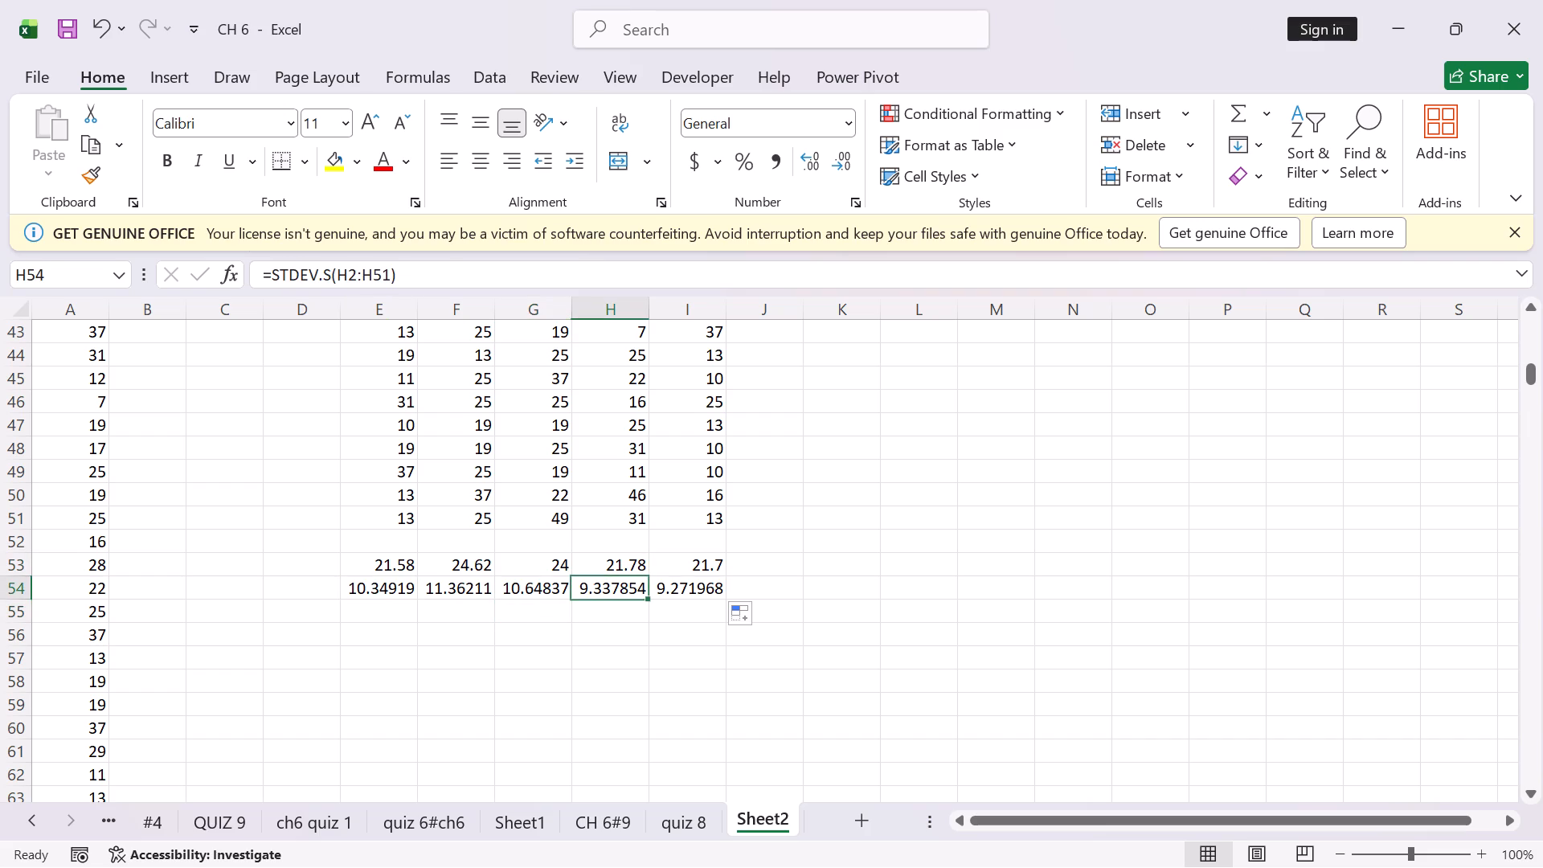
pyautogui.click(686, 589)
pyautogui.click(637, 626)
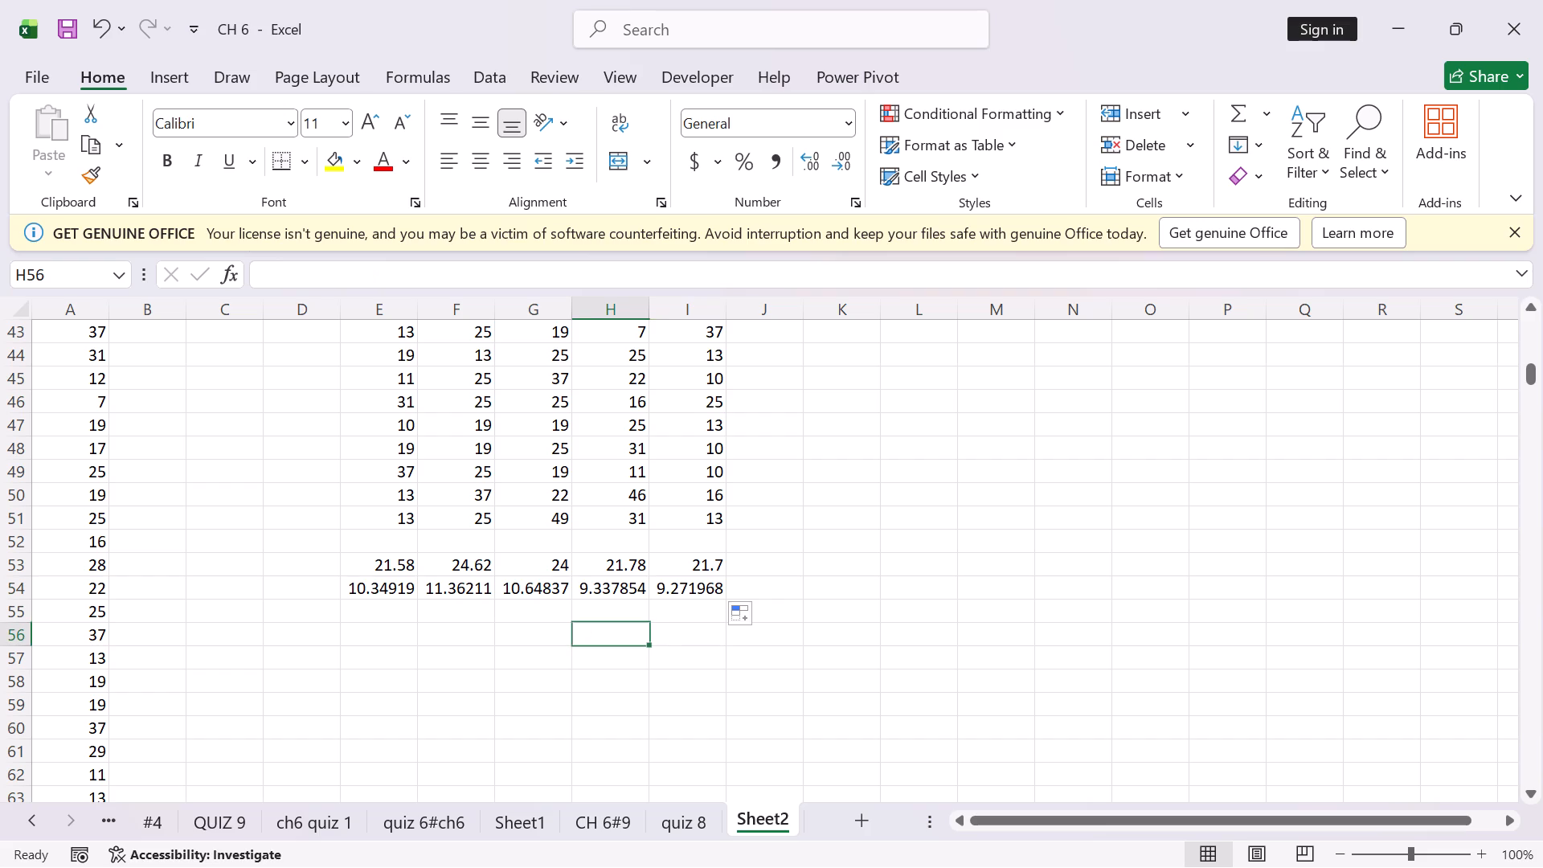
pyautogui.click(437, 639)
# Create a PivotTable on a new worksheet from the population data in Sheet2 column A, range A1:A424.
pyautogui.scroll(7, 257, 532)
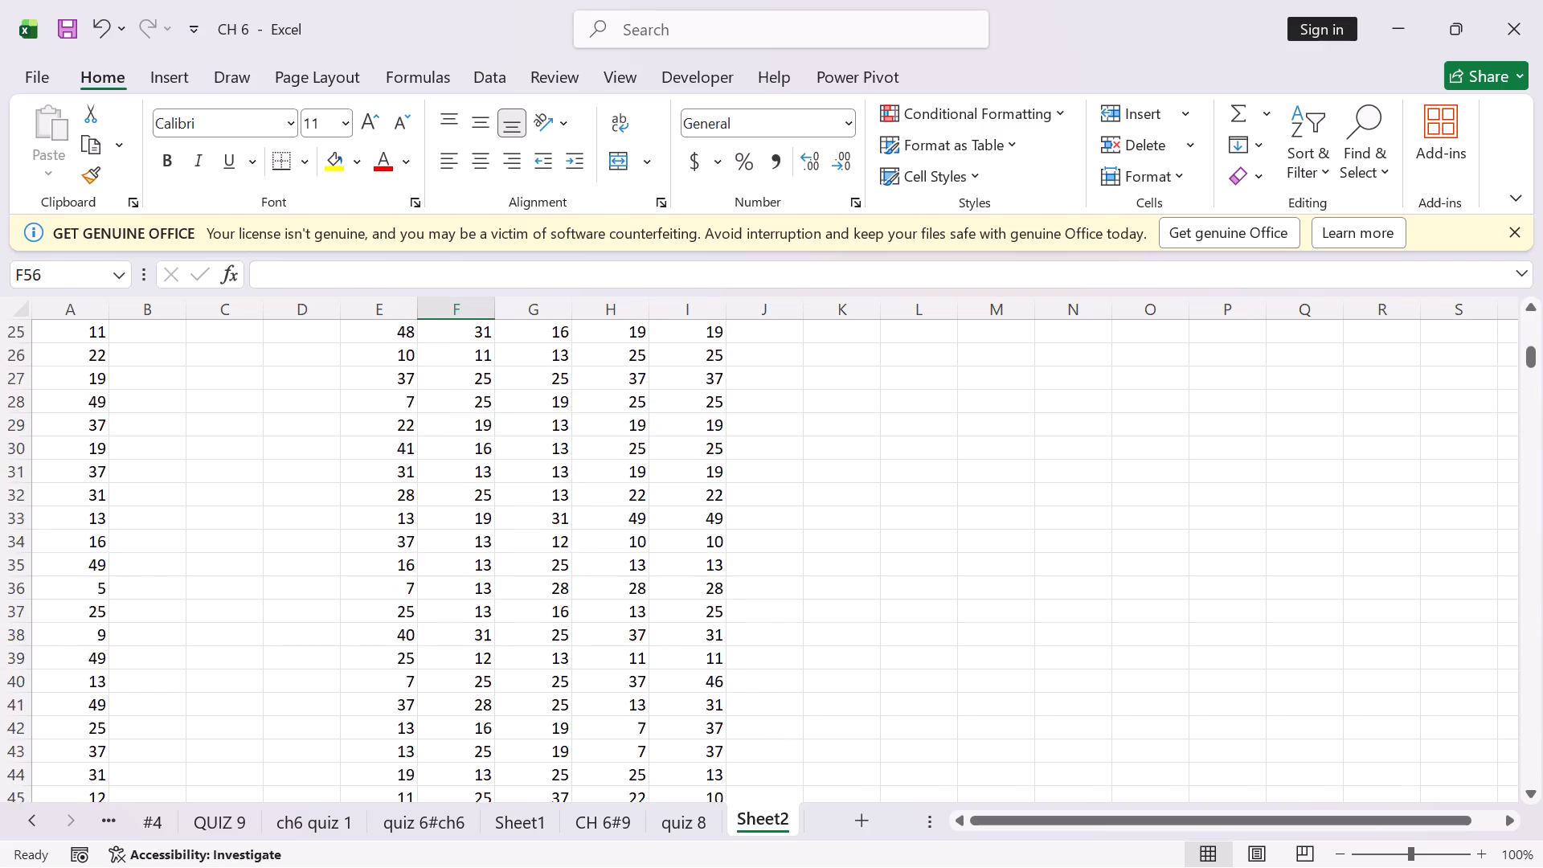
pyautogui.scroll(15, 175, 479)
pyautogui.click(90, 341)
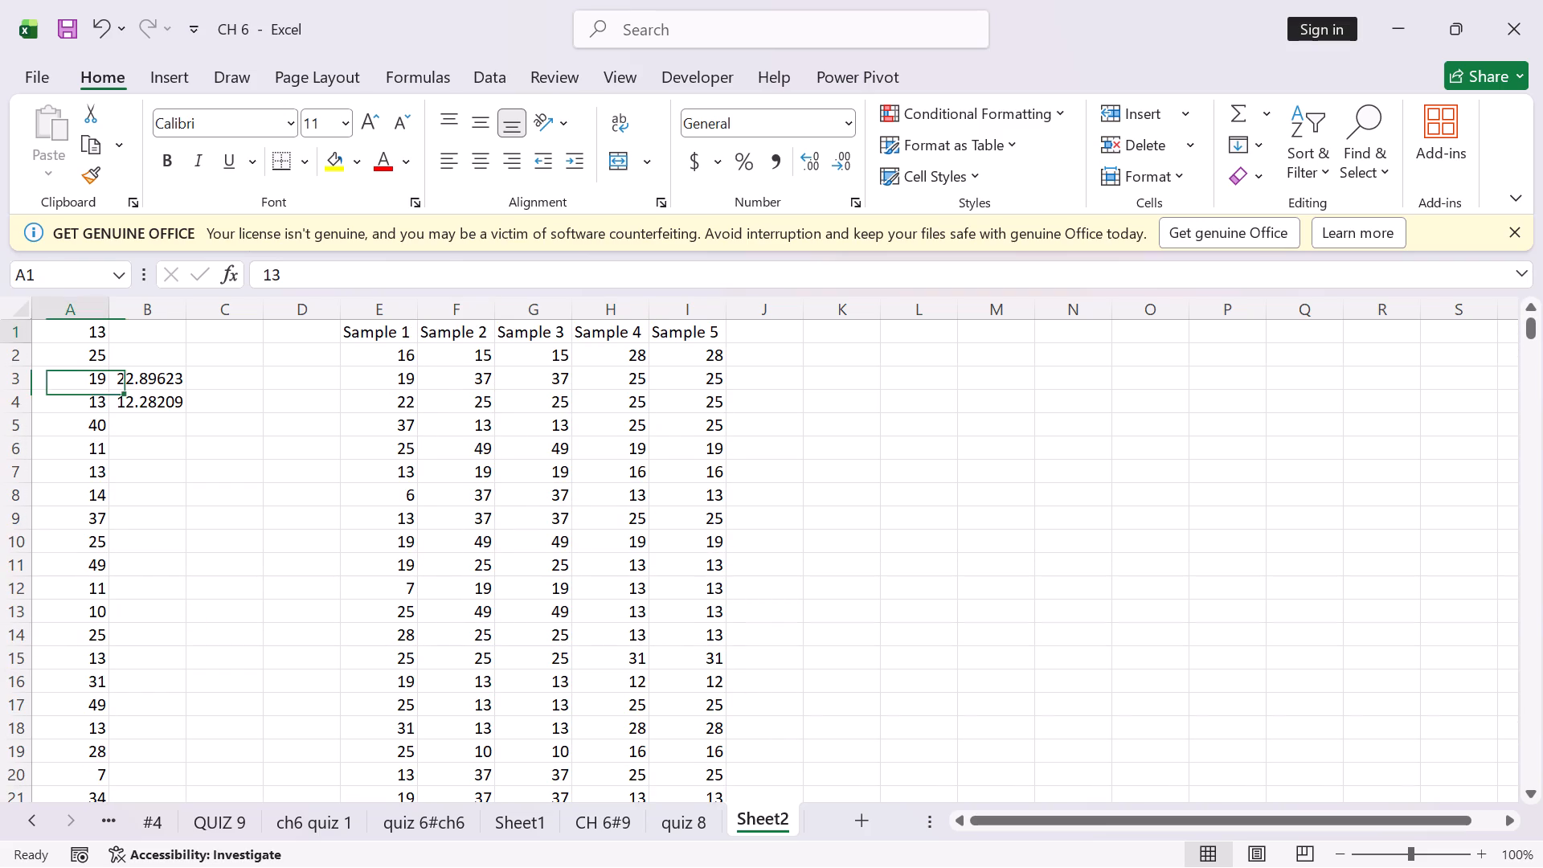
pyautogui.click(167, 81)
pyautogui.click(61, 116)
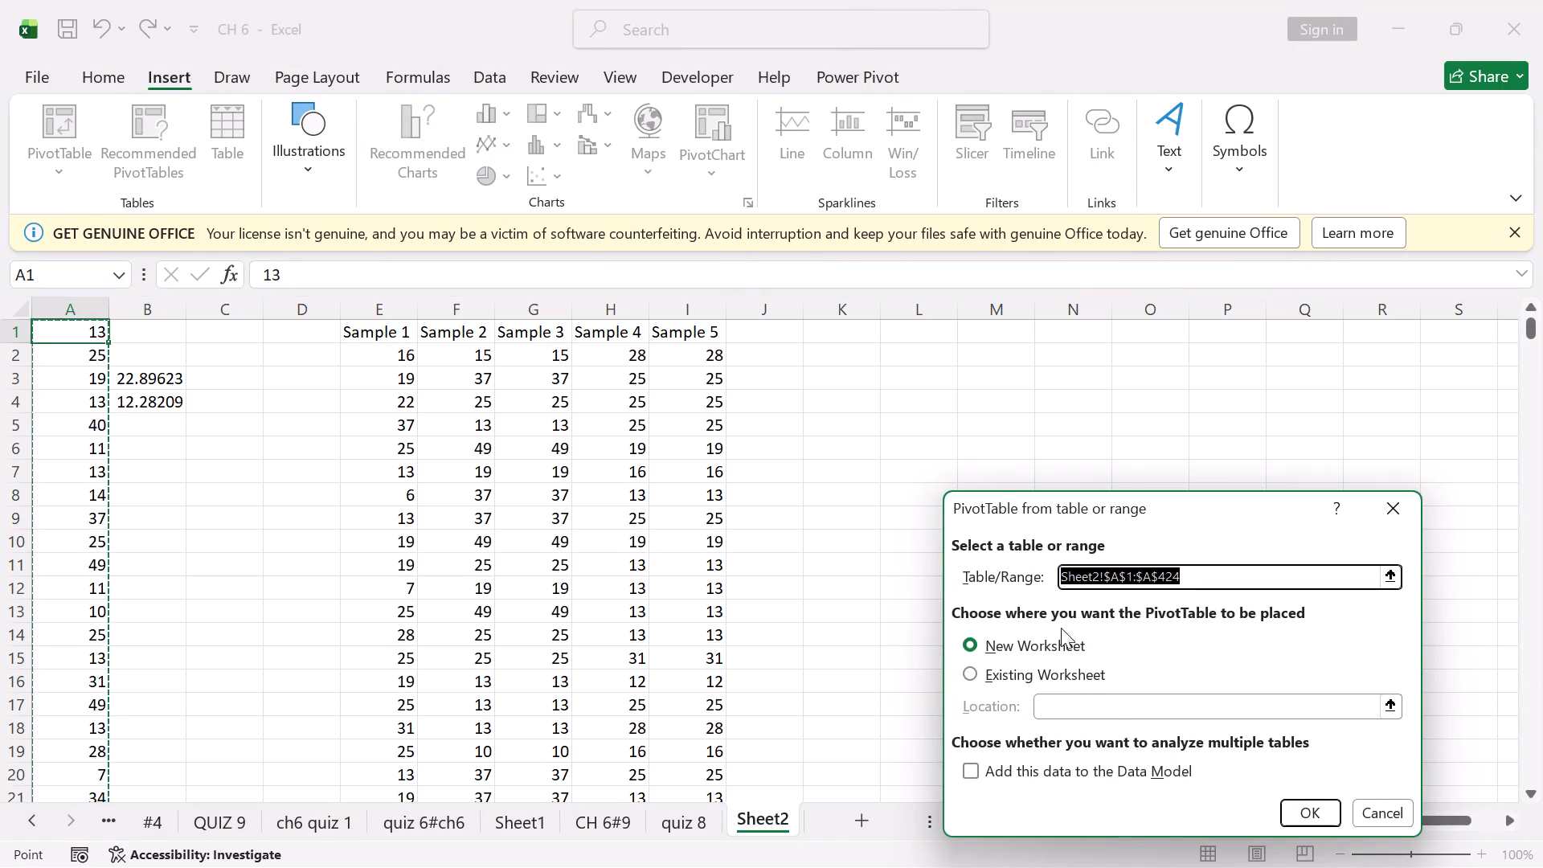
pyautogui.click(1307, 805)
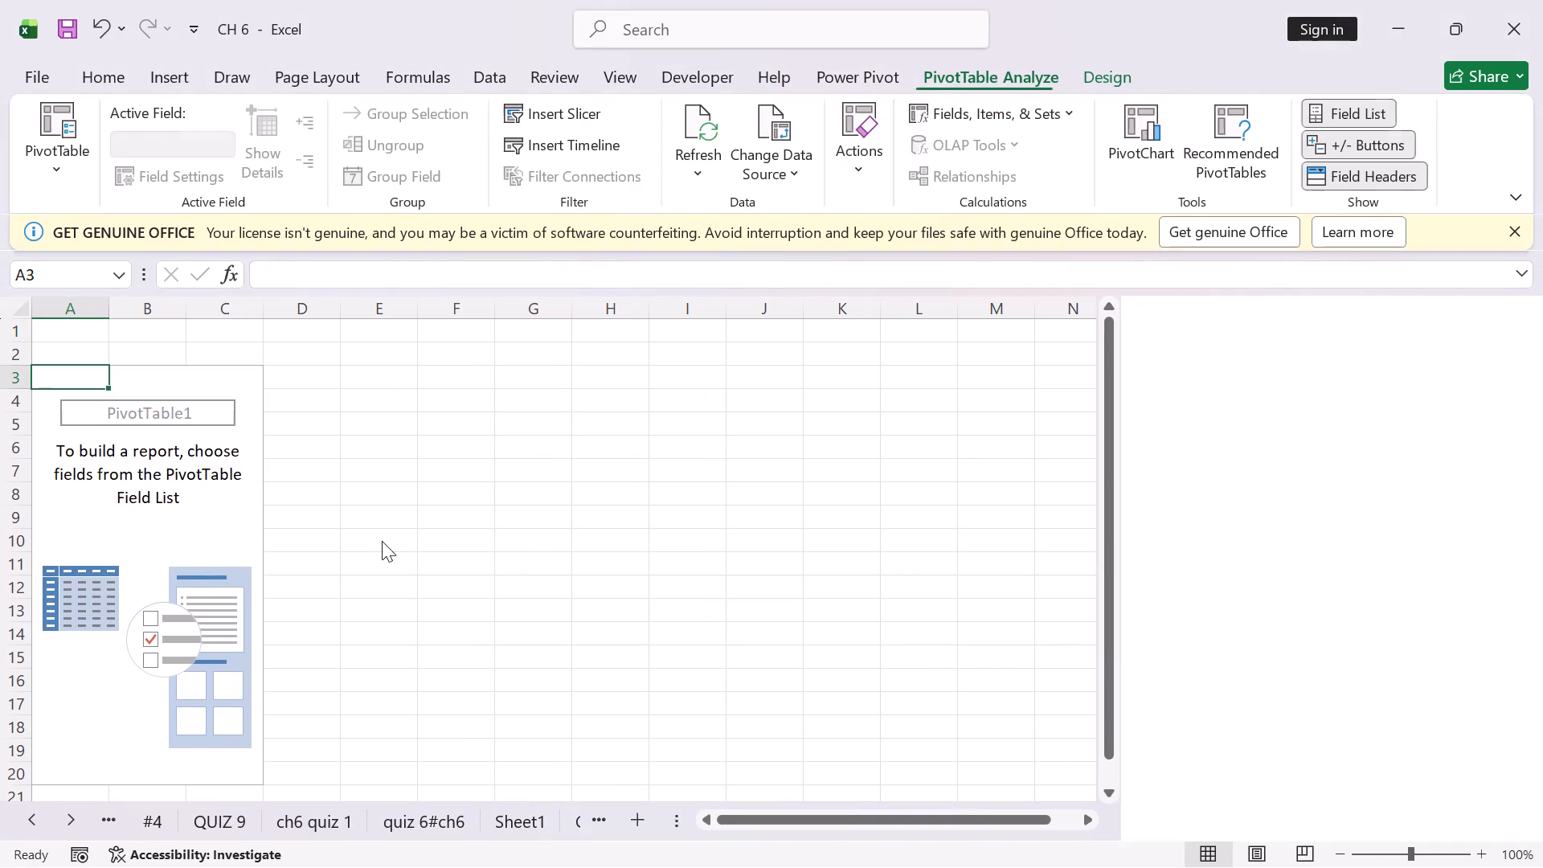
# Add the field 13 to both the Values and the Rows of the PivotTable.
pyautogui.click(1152, 461)
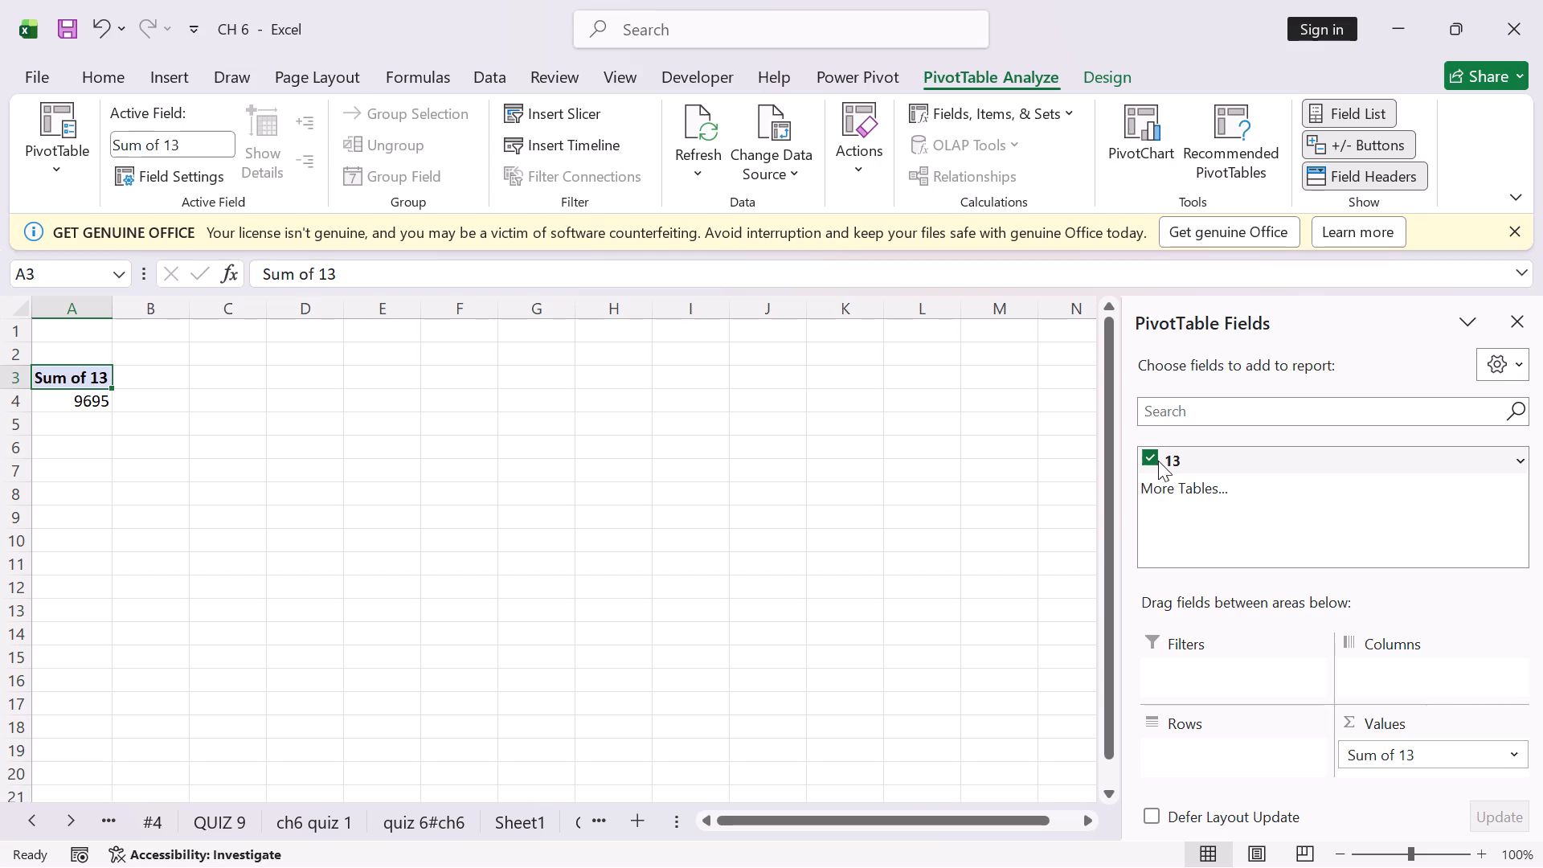
pyautogui.moveTo(1156, 460); pyautogui.dragTo(1202, 769)
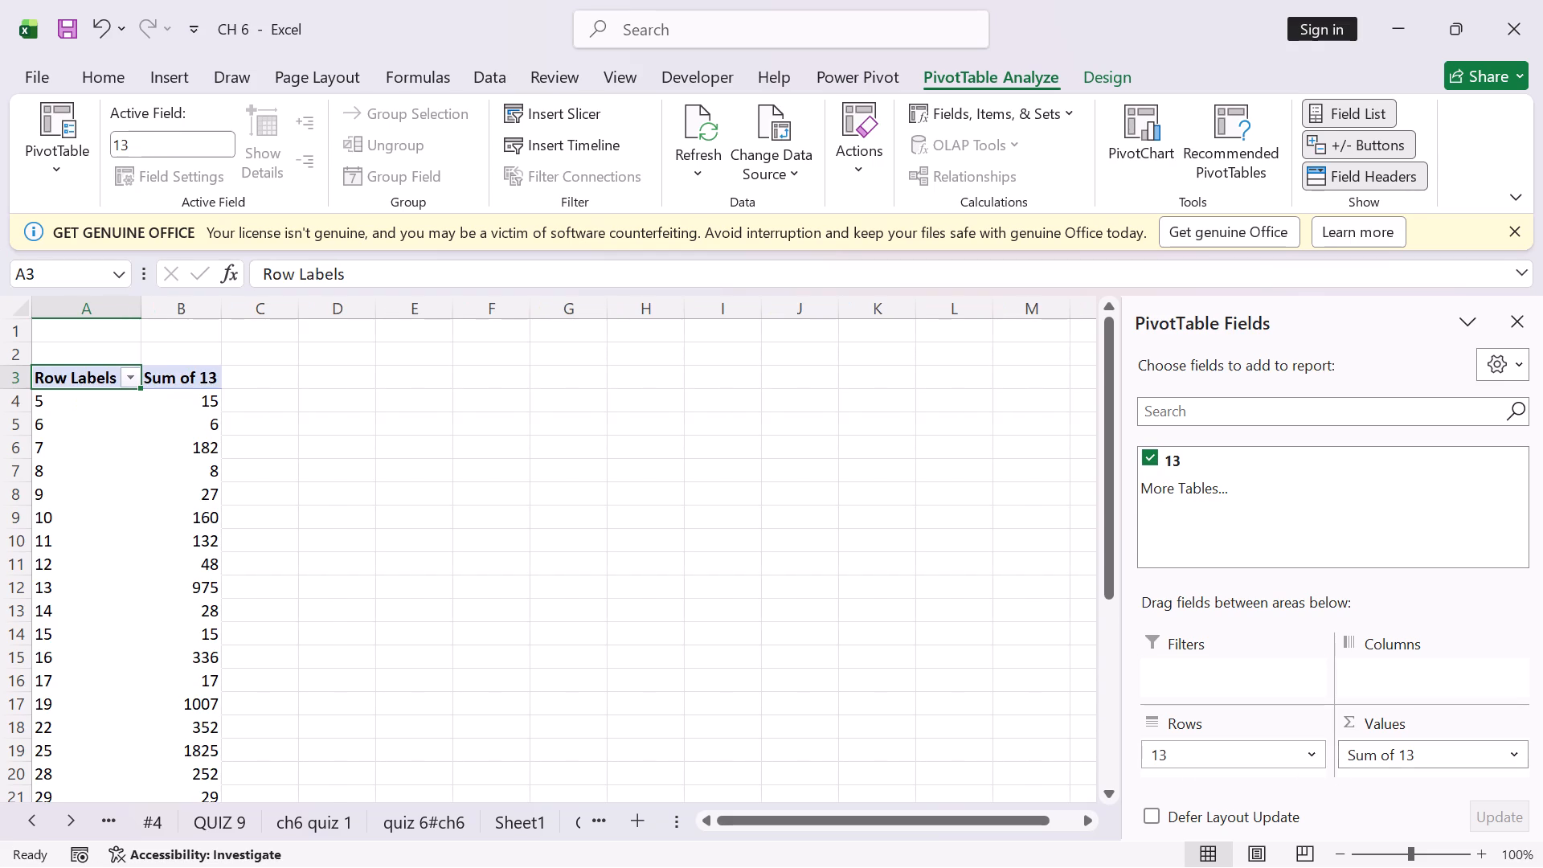
# Summarize the PivotTable's value field 13 by Count.
pyautogui.click(1413, 759)
pyautogui.click(1398, 729)
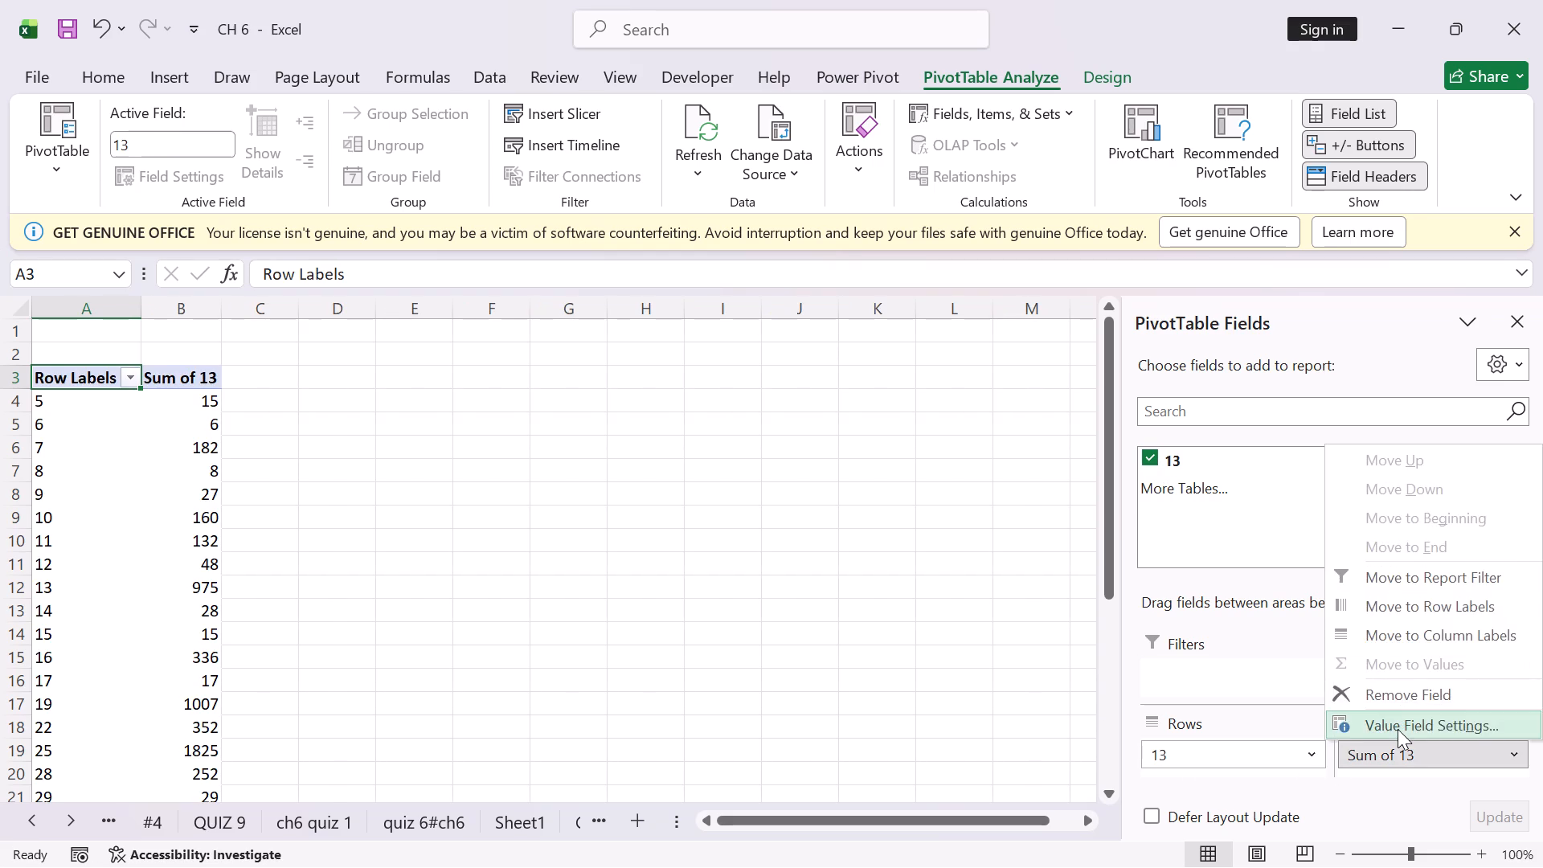
pyautogui.click(996, 669)
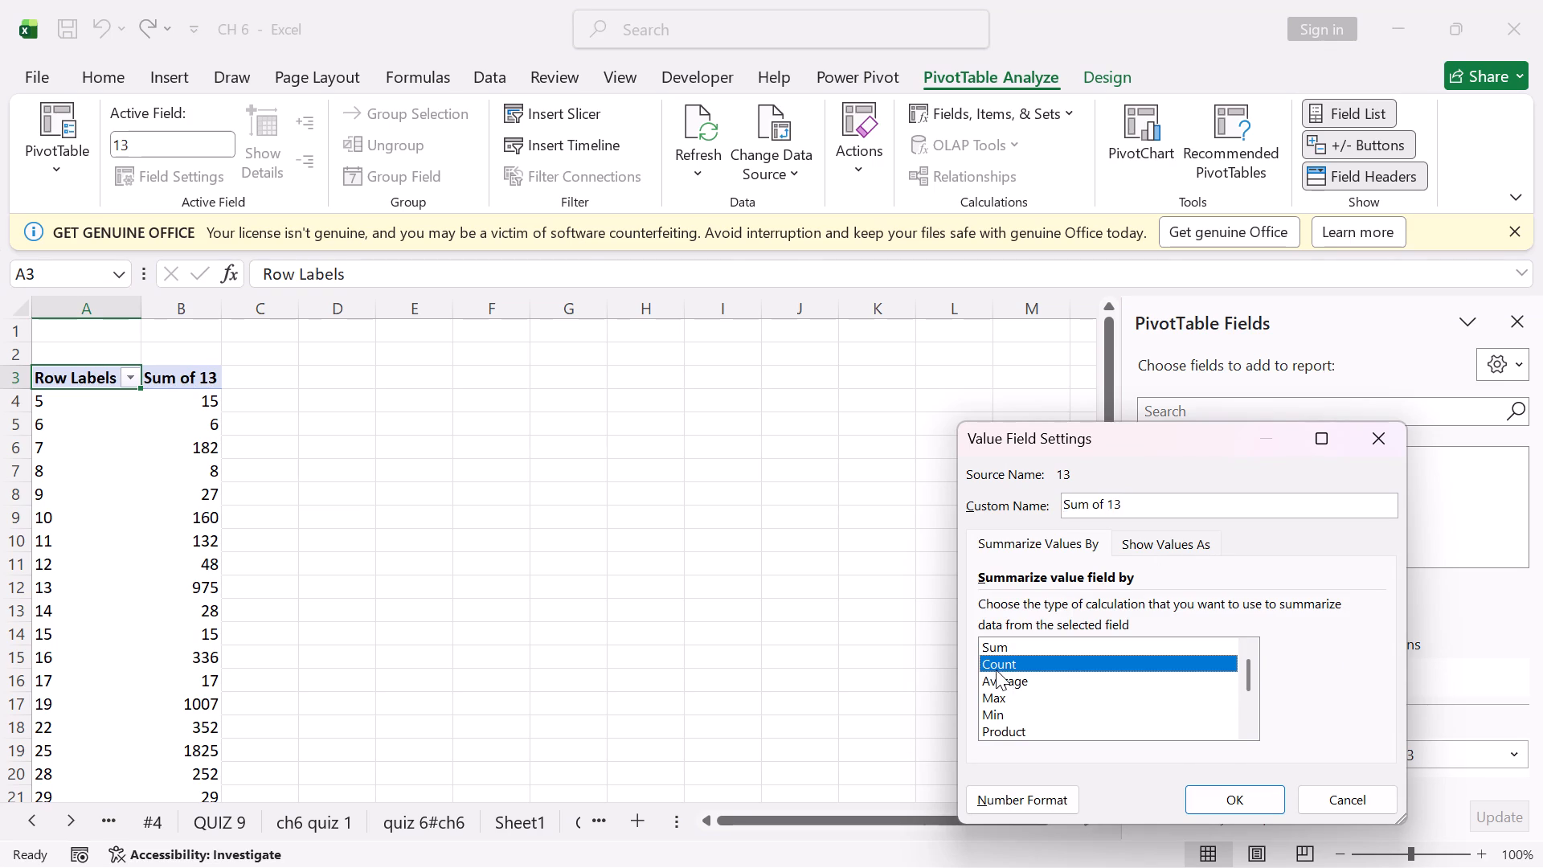
pyautogui.click(1230, 794)
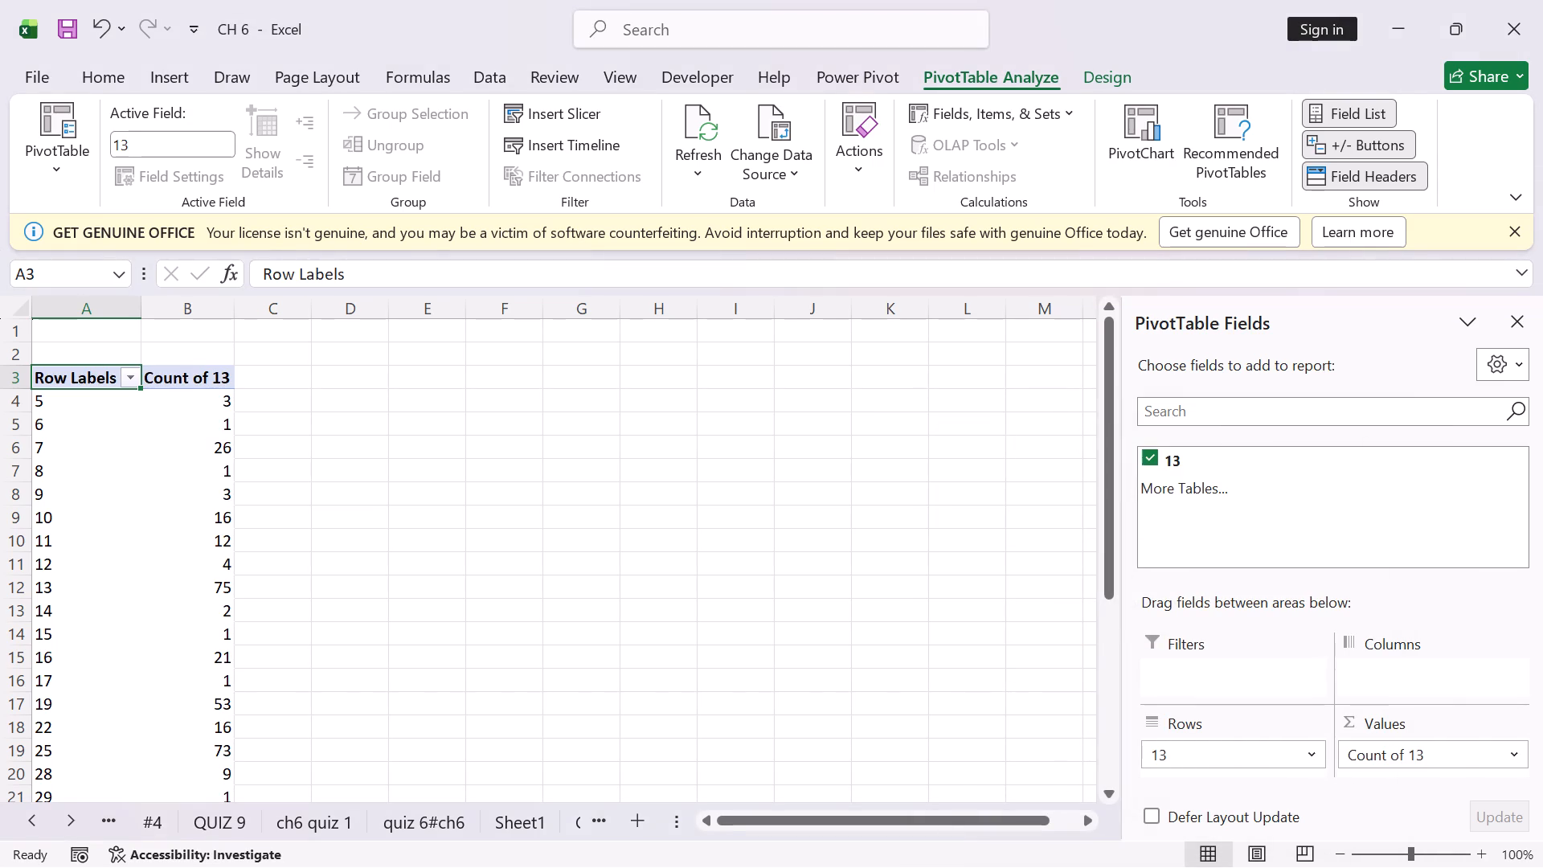
# Group the PivotTable's row labels starting at 0 and ending at 80, in intervals of 20.
pyautogui.rightClick(48, 401)
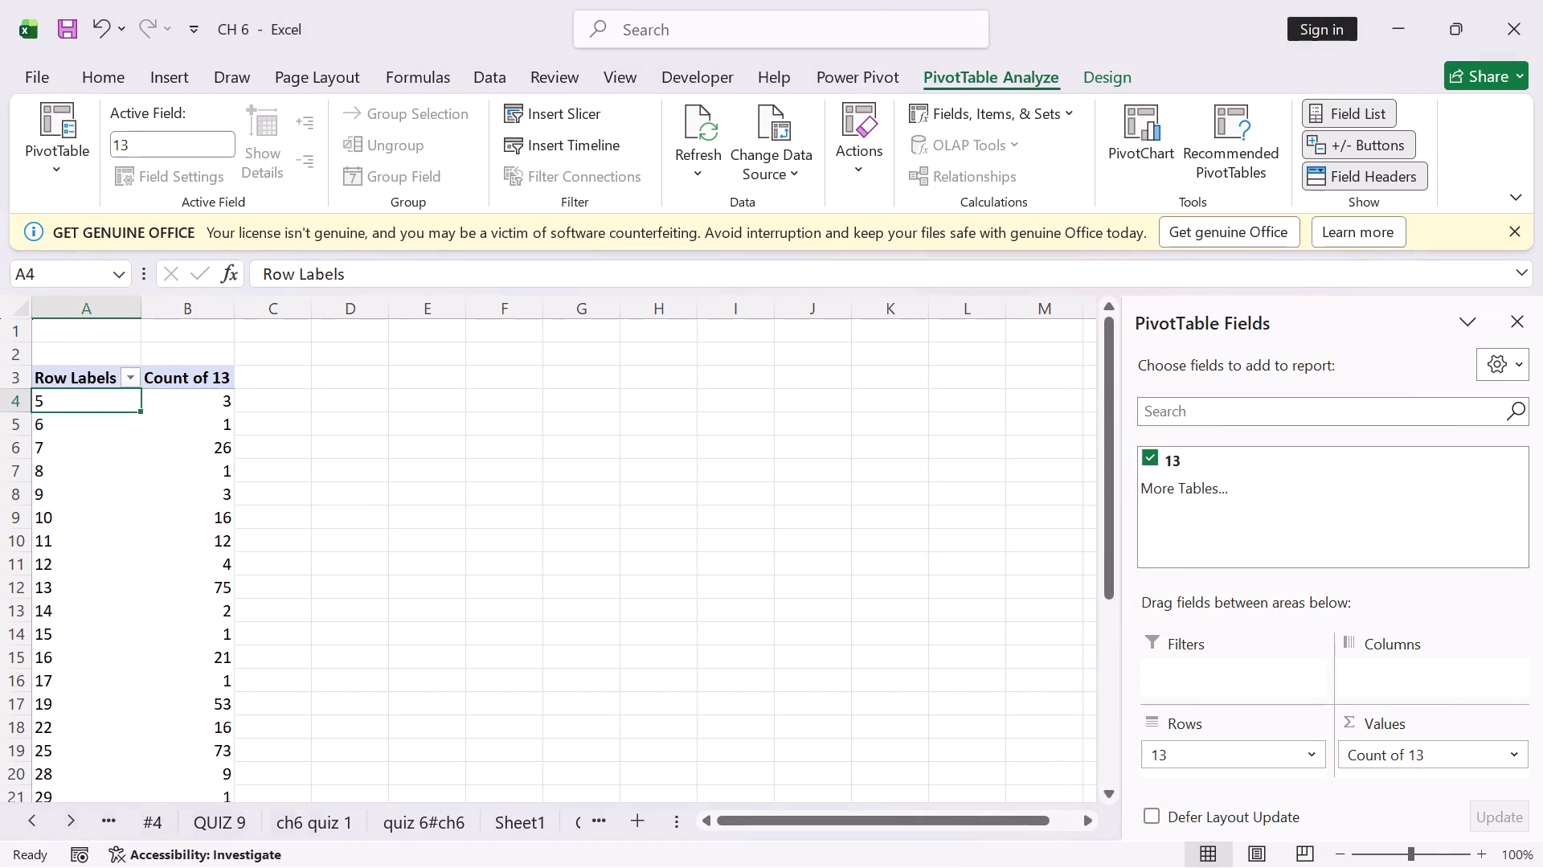
pyautogui.click(149, 633)
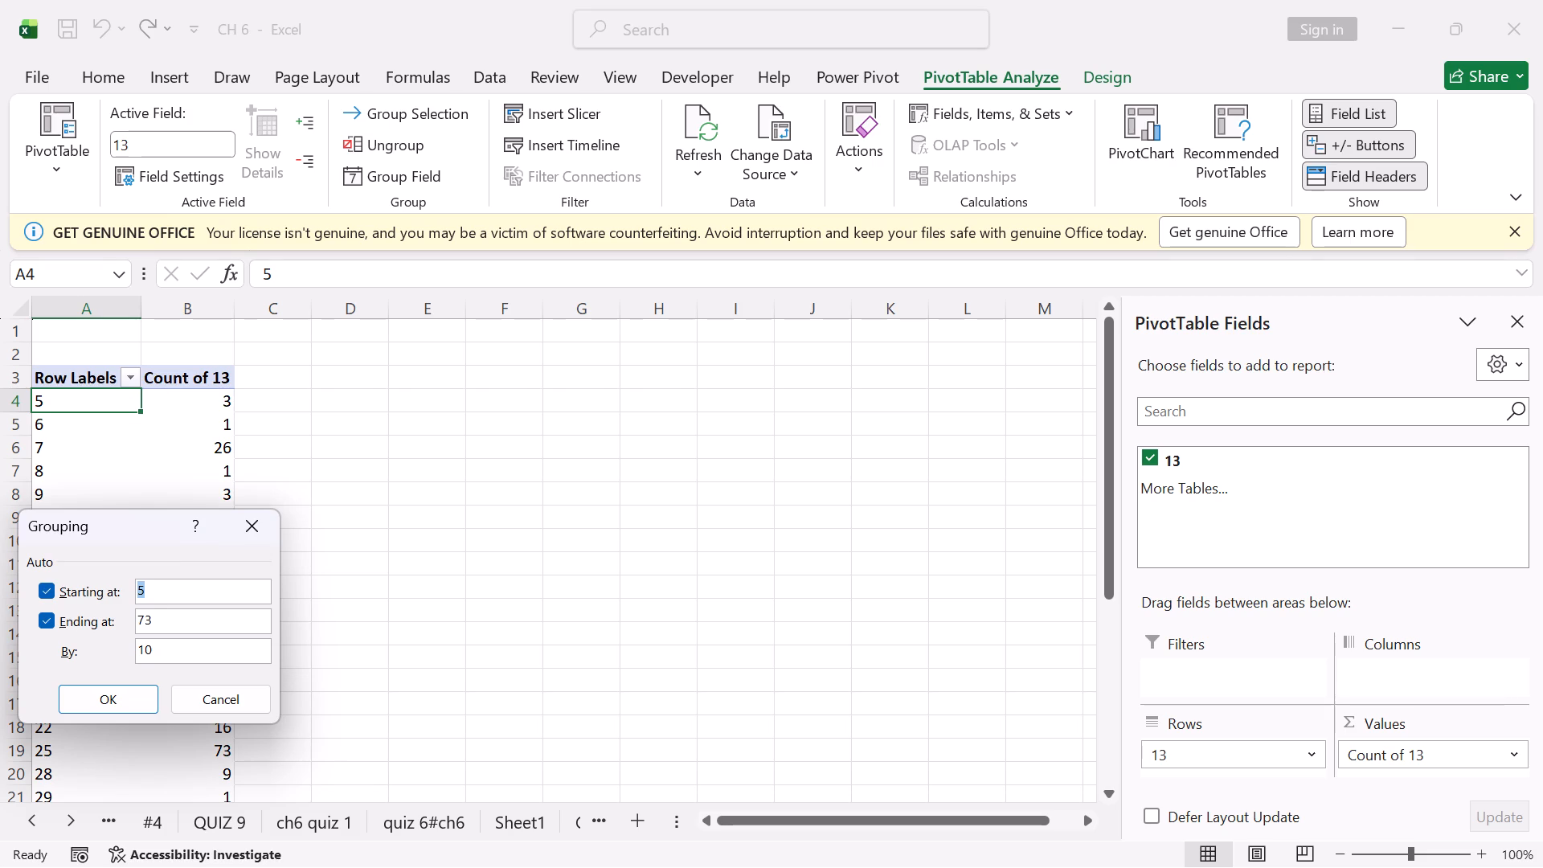
pyautogui.click(155, 619)
pyautogui.press('BackSpace')
pyautogui.press('5')
pyautogui.click(153, 650)
pyautogui.press('BackSpace')
pyautogui.press('BackSpace')
pyautogui.press('BackSpace')
pyautogui.write('20')
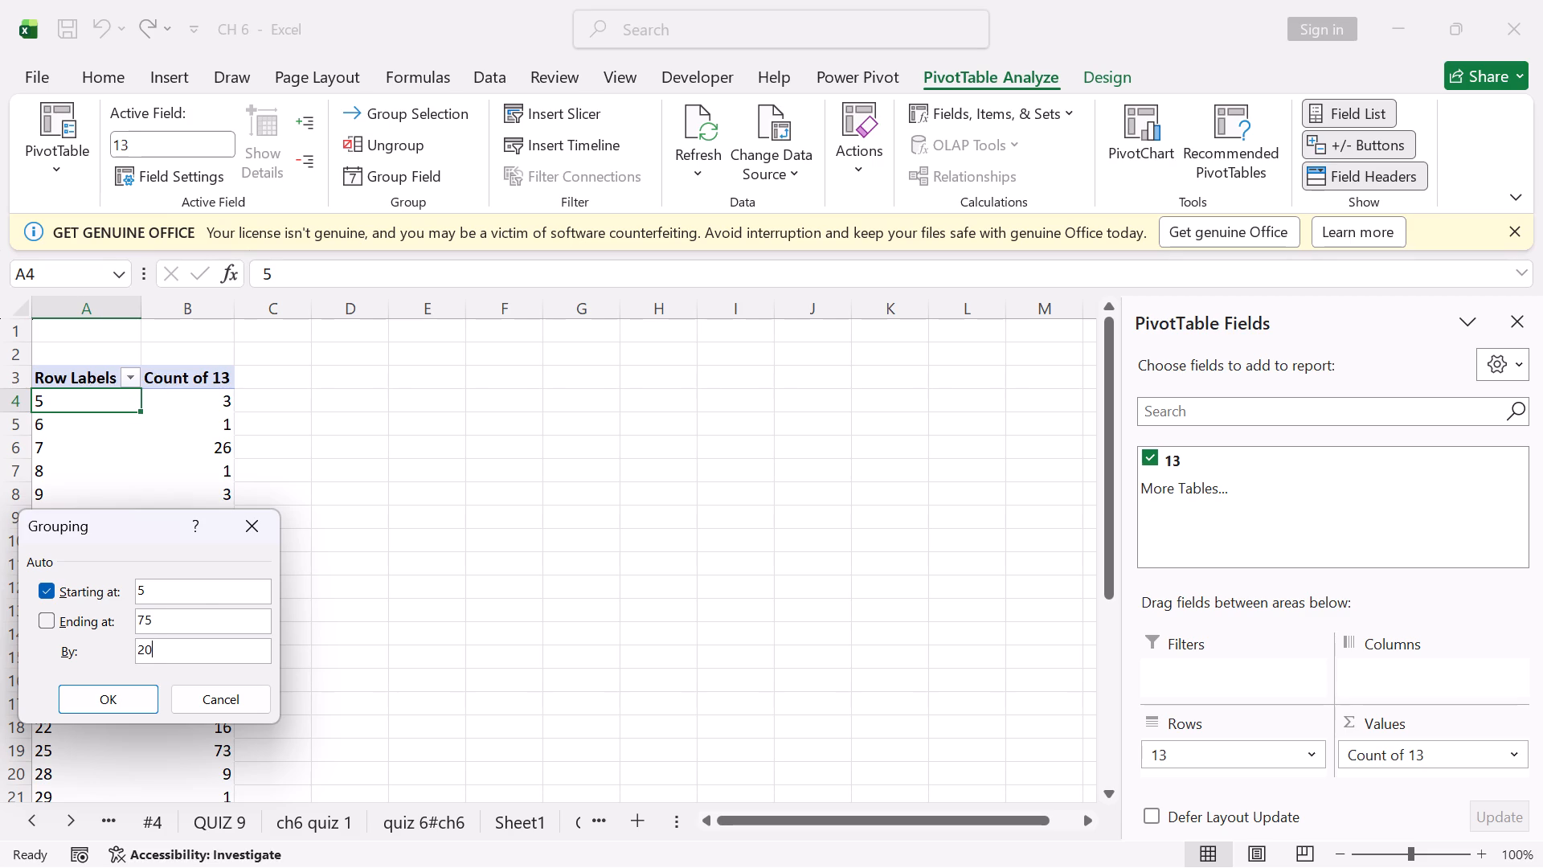
pyautogui.click(176, 593)
pyautogui.press('BackSpace')
pyautogui.press('0')
pyautogui.click(162, 620)
pyautogui.press('BackSpace')
pyautogui.press('BackSpace')
pyautogui.press('BackSpace')
pyautogui.write('80')
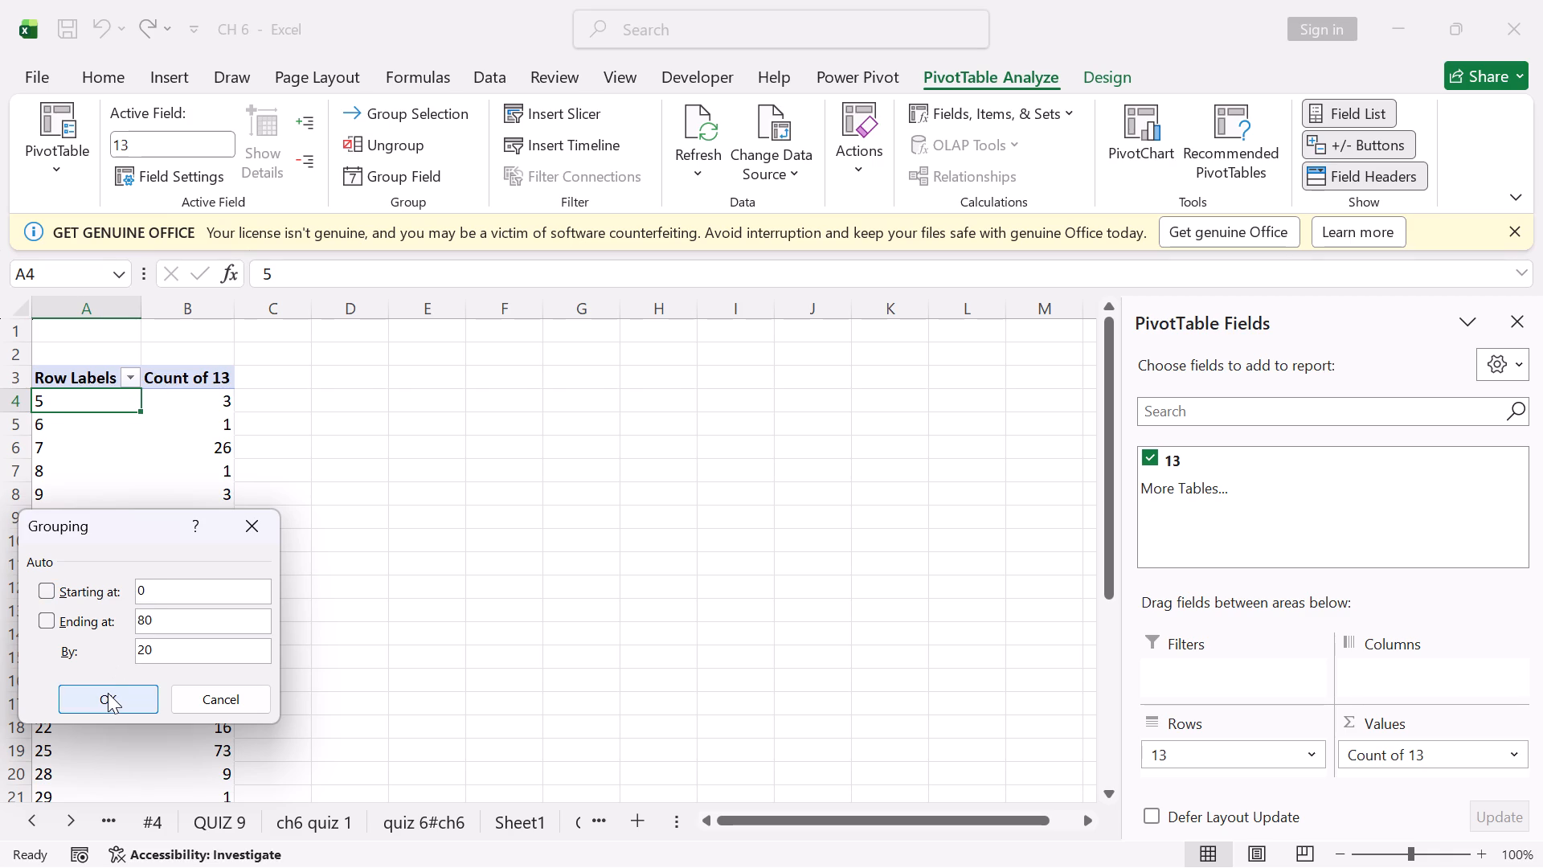
pyautogui.click(108, 693)
pyautogui.click(248, 567)
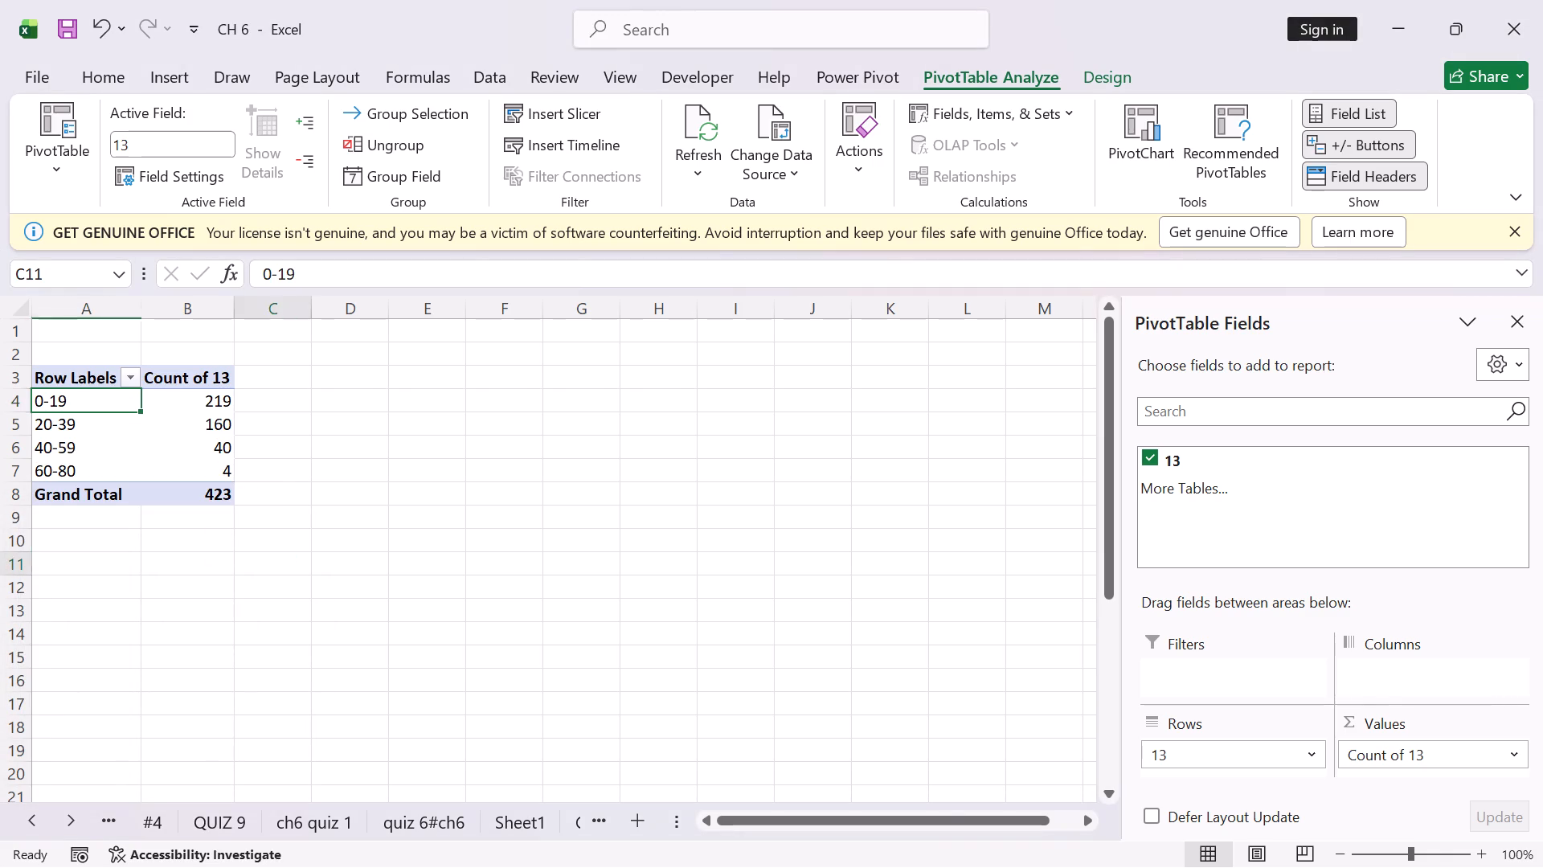
pyautogui.click(298, 424)
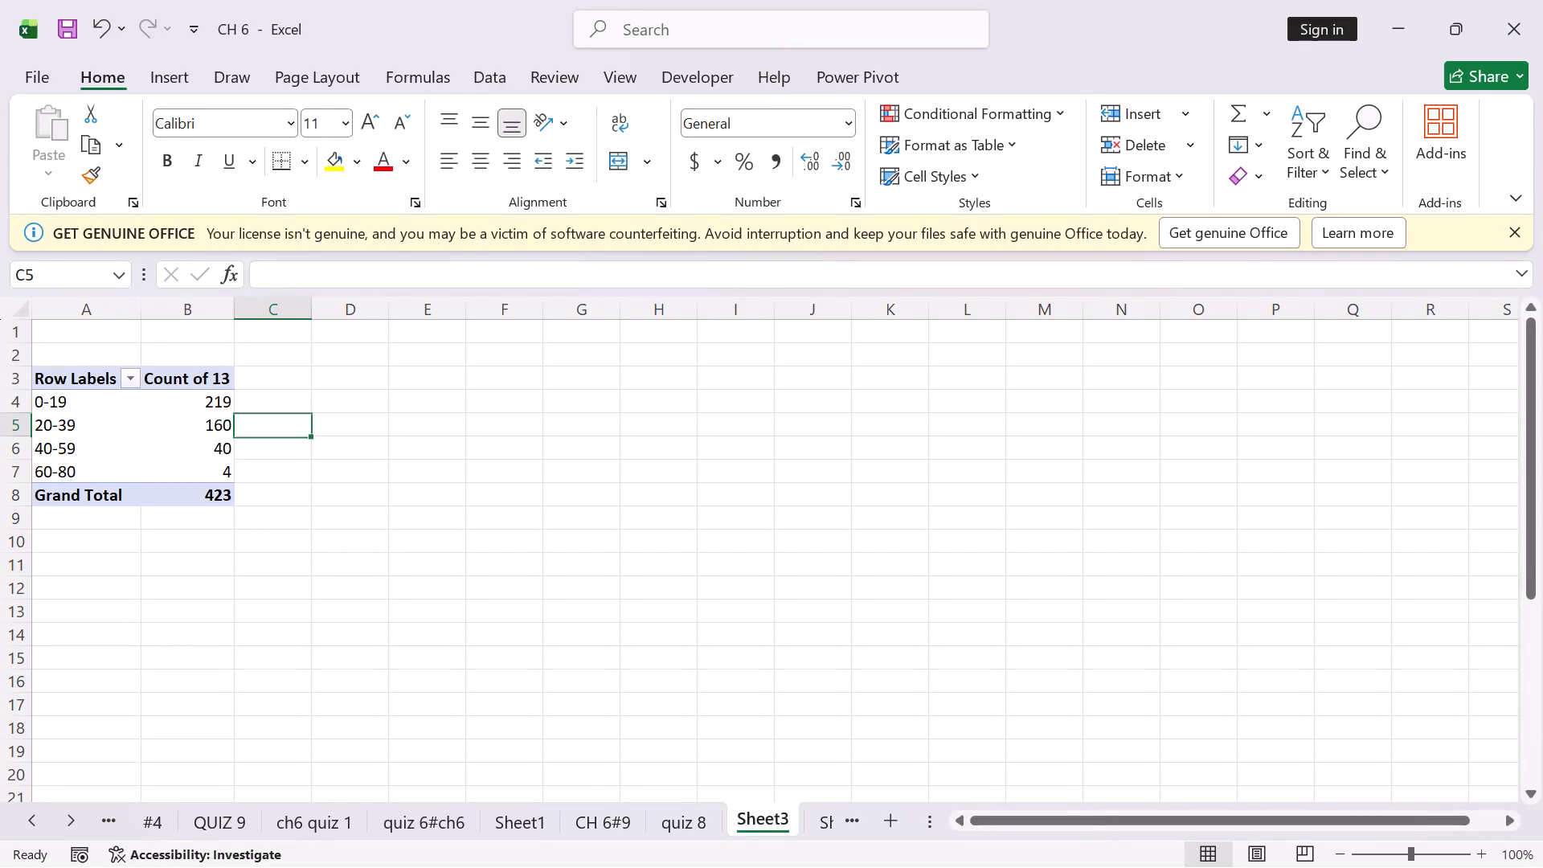
# Rename the PivotTable's count column in cell B3 as Frequency.
pyautogui.click(215, 401)
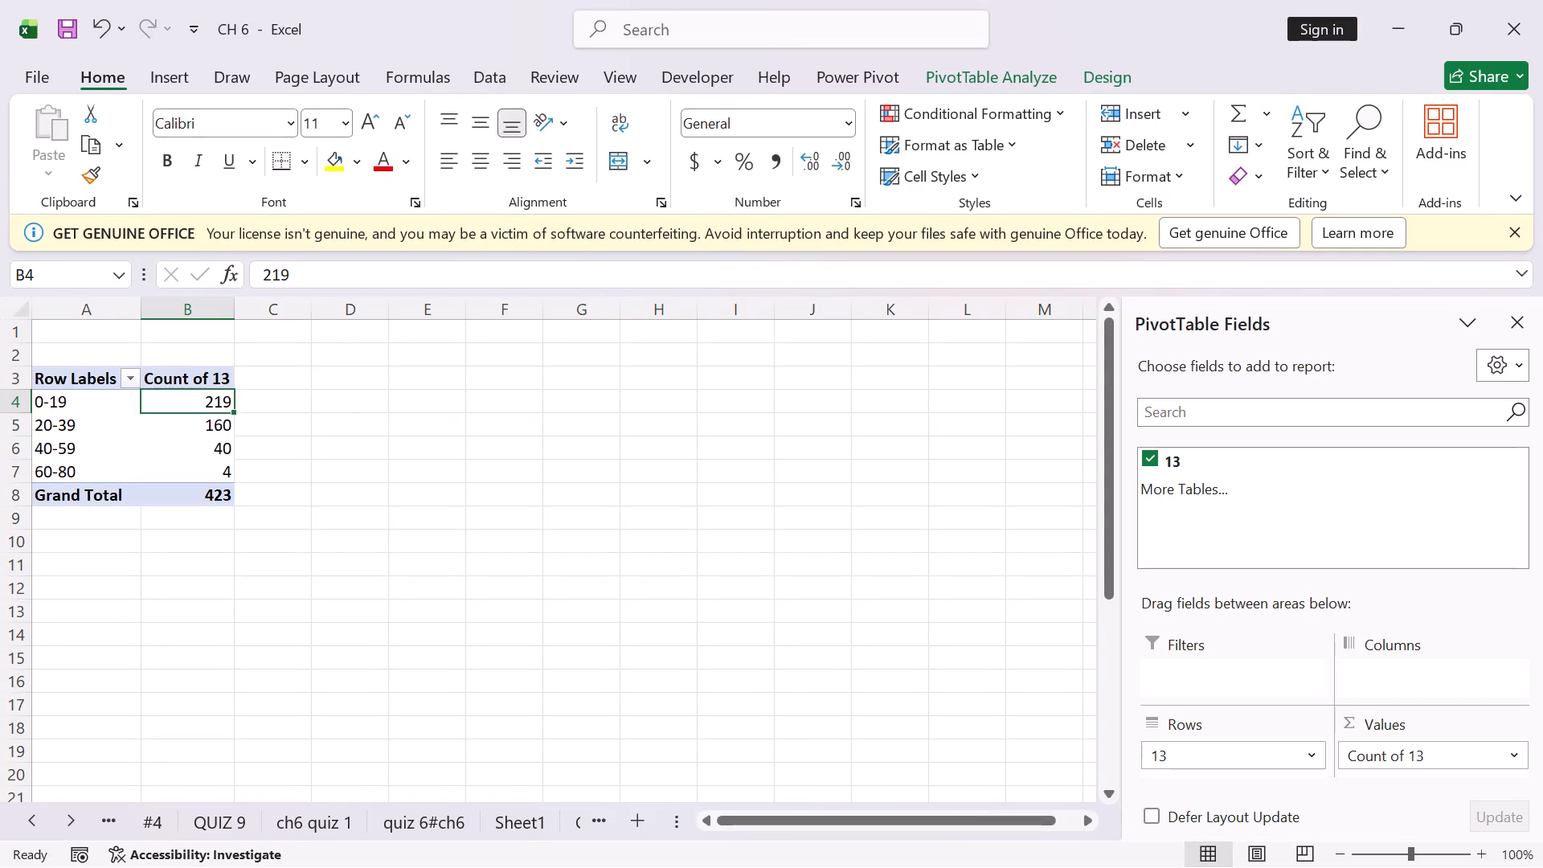
pyautogui.tripleClick(189, 379)
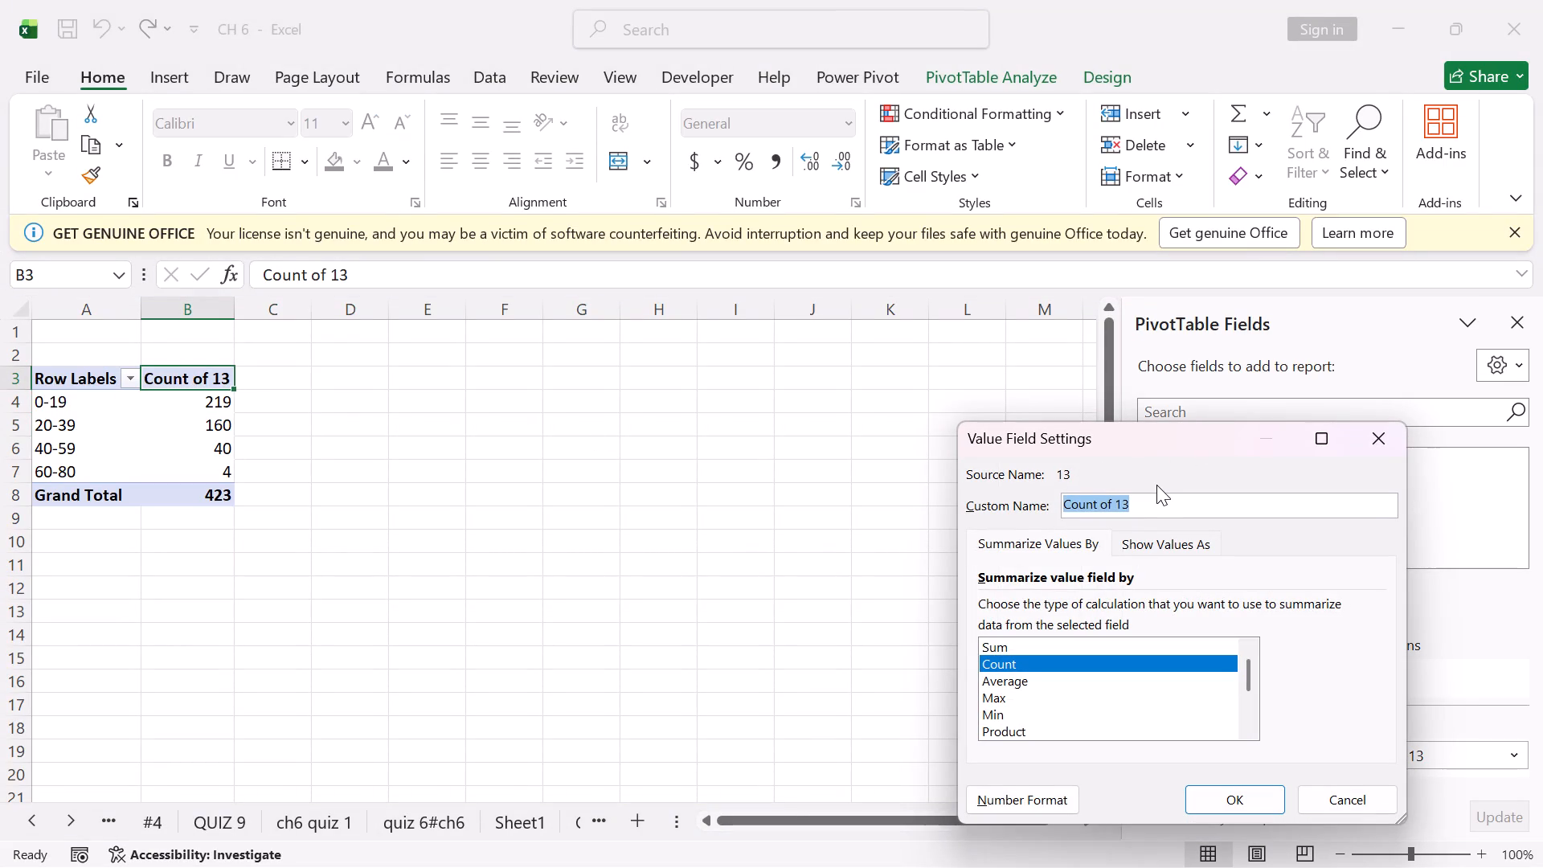
pyautogui.write('requency')
pyautogui.press('Return')
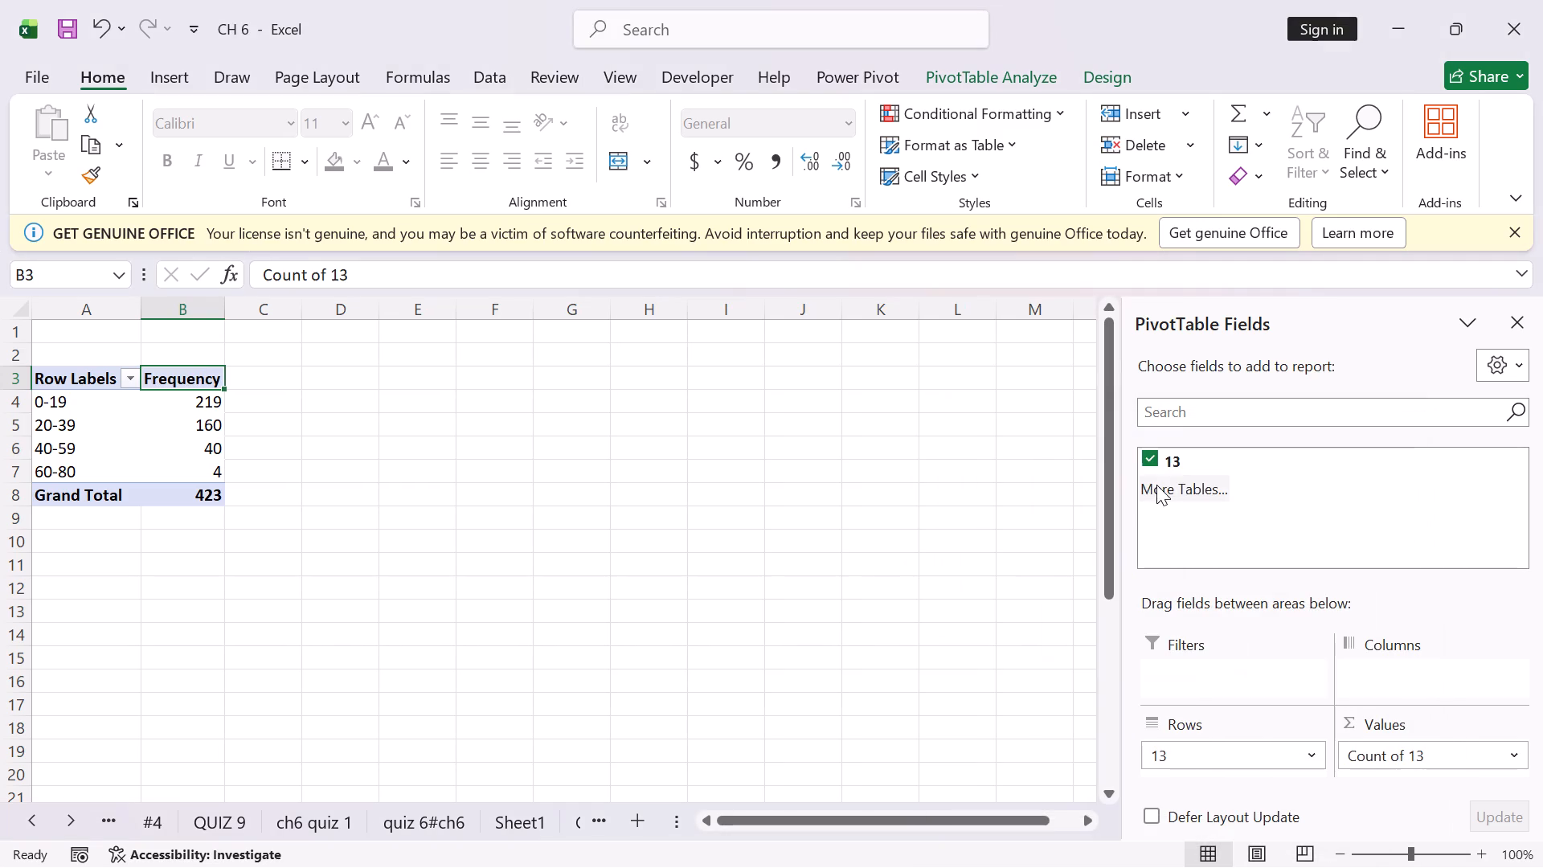
pyautogui.click(195, 523)
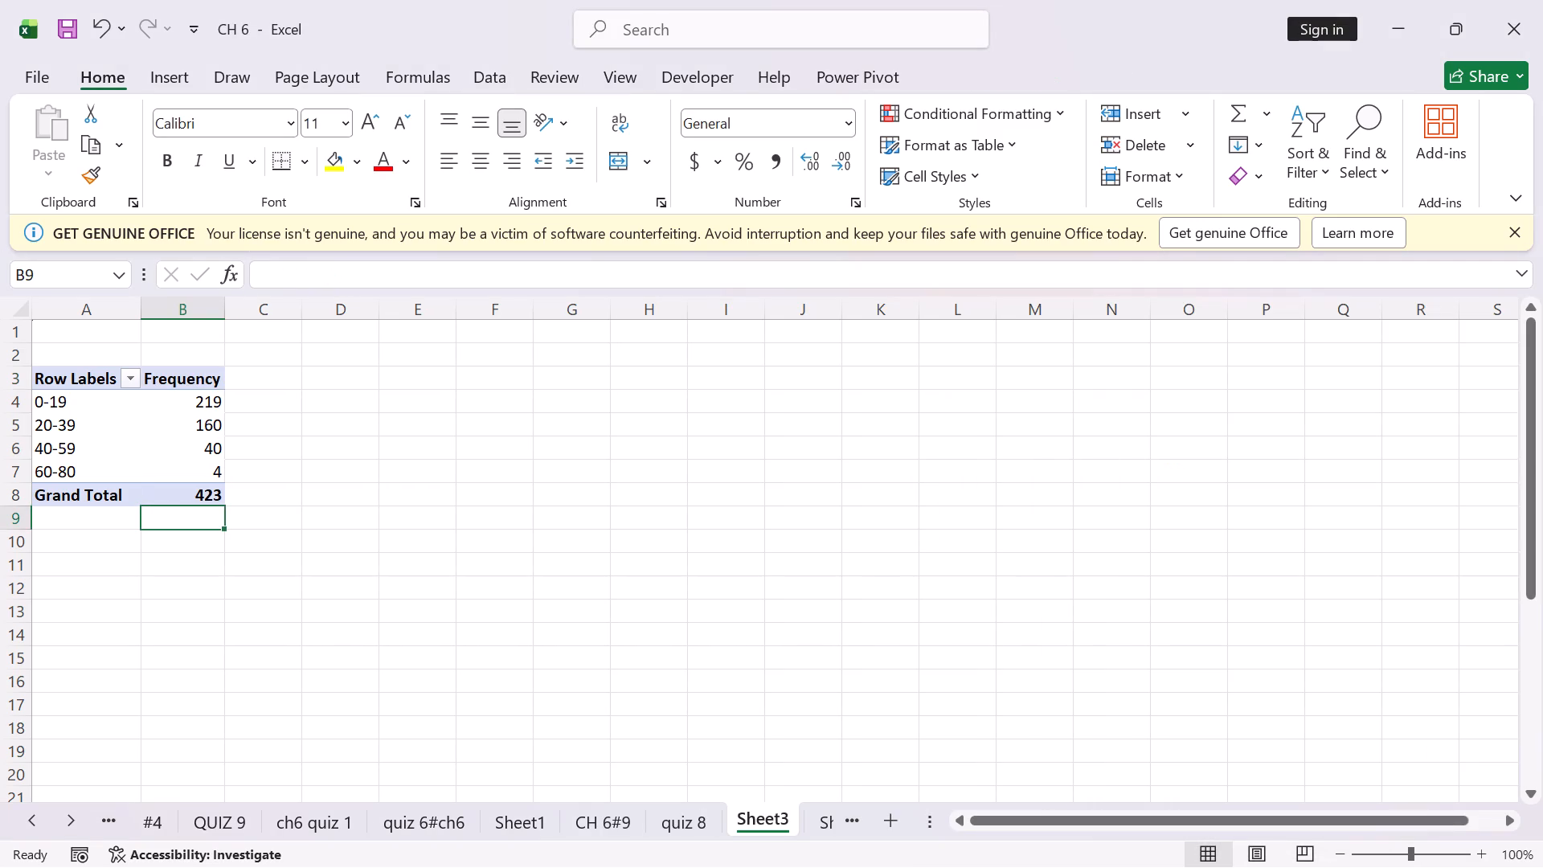
# Insert a clustered column PivotChart of the grouped Frequency values.
pyautogui.click(219, 390)
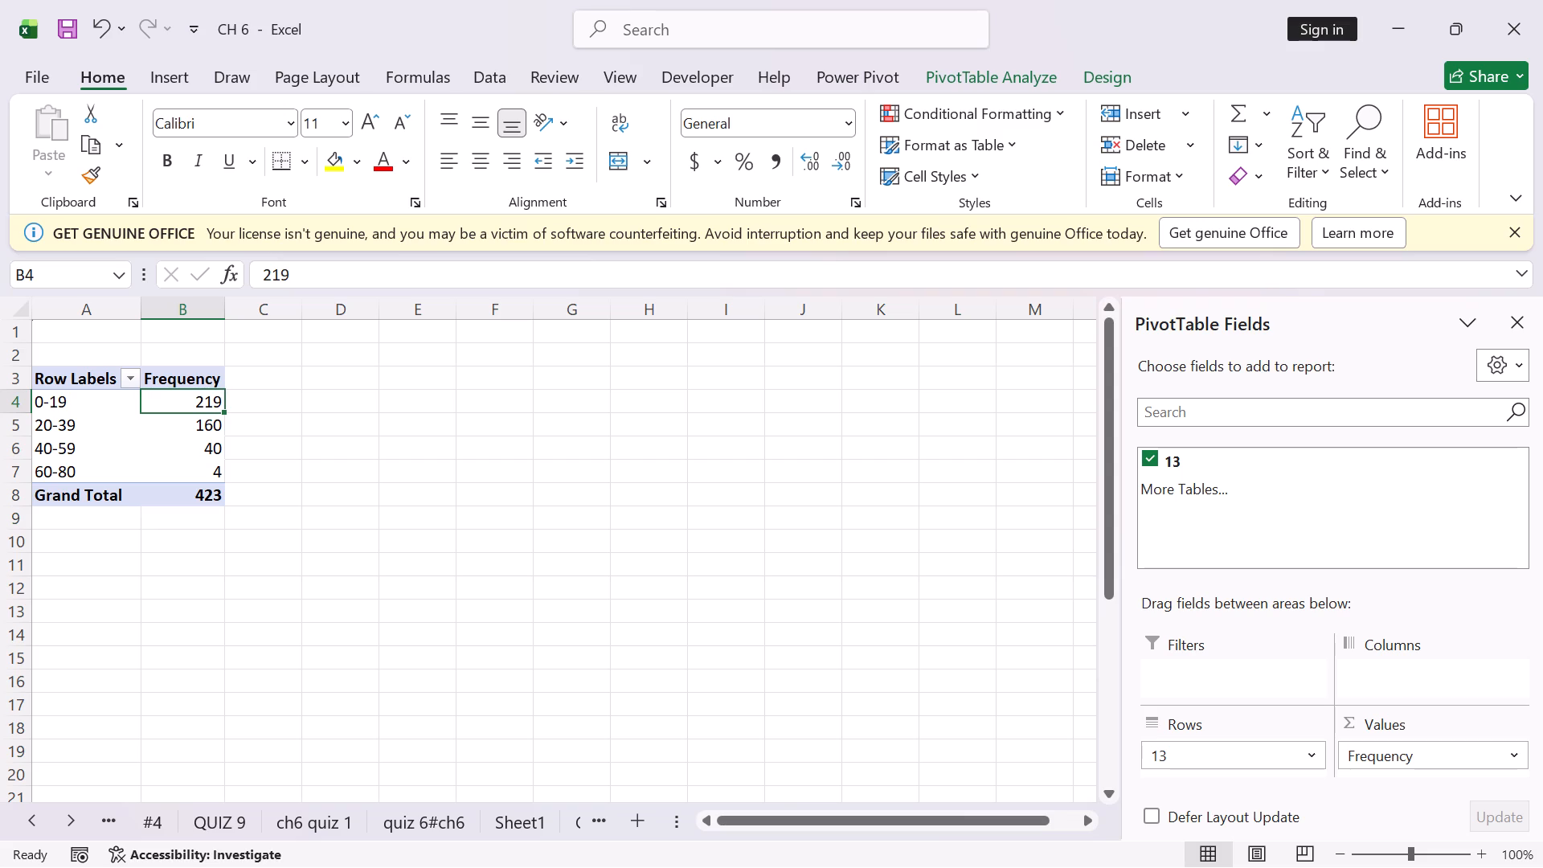
pyautogui.click(181, 77)
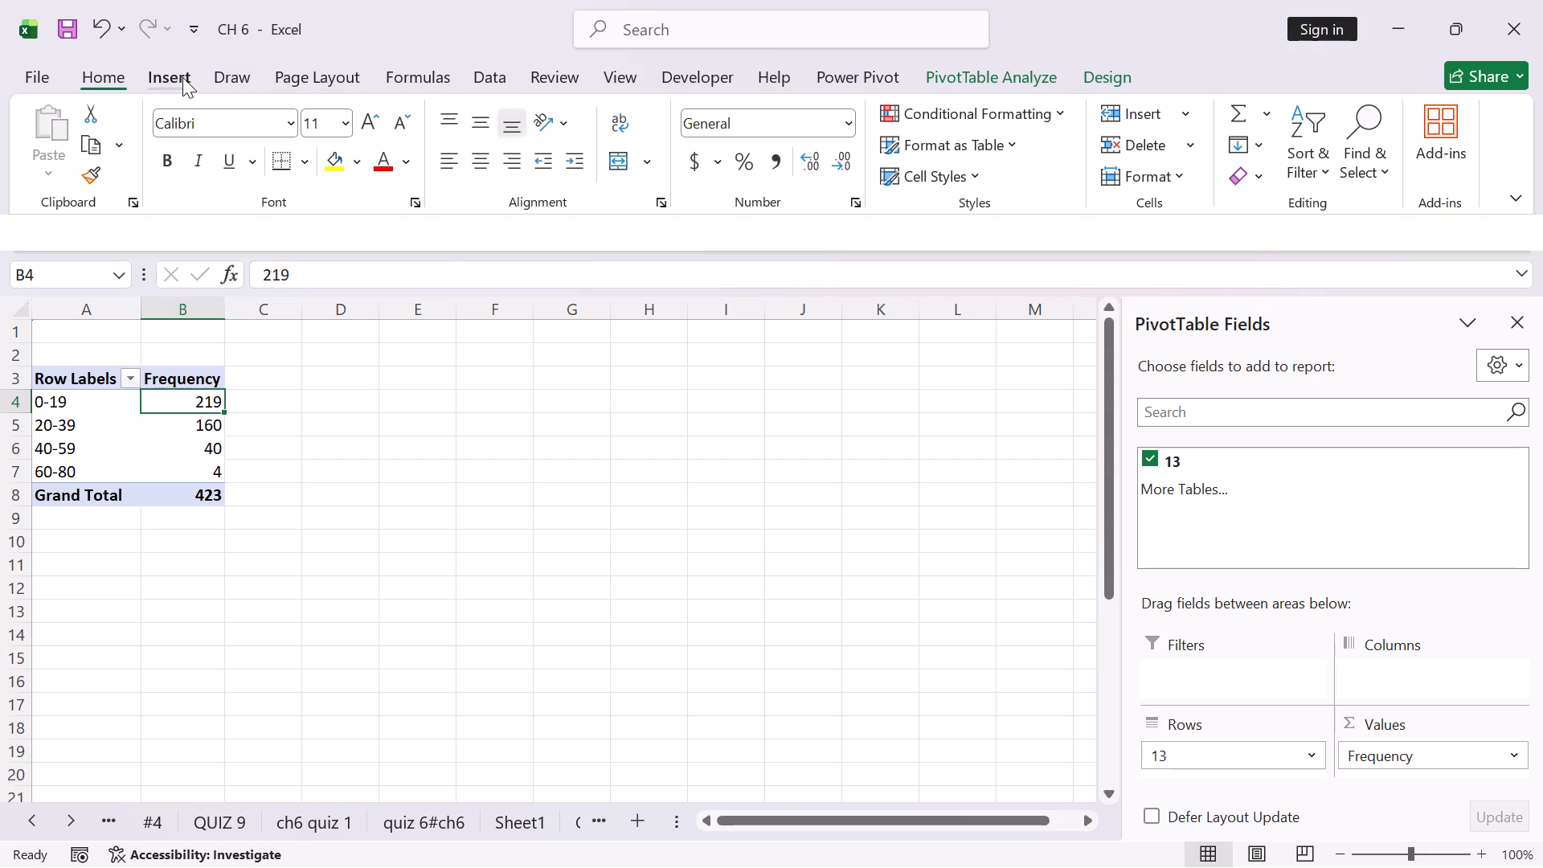
pyautogui.click(747, 207)
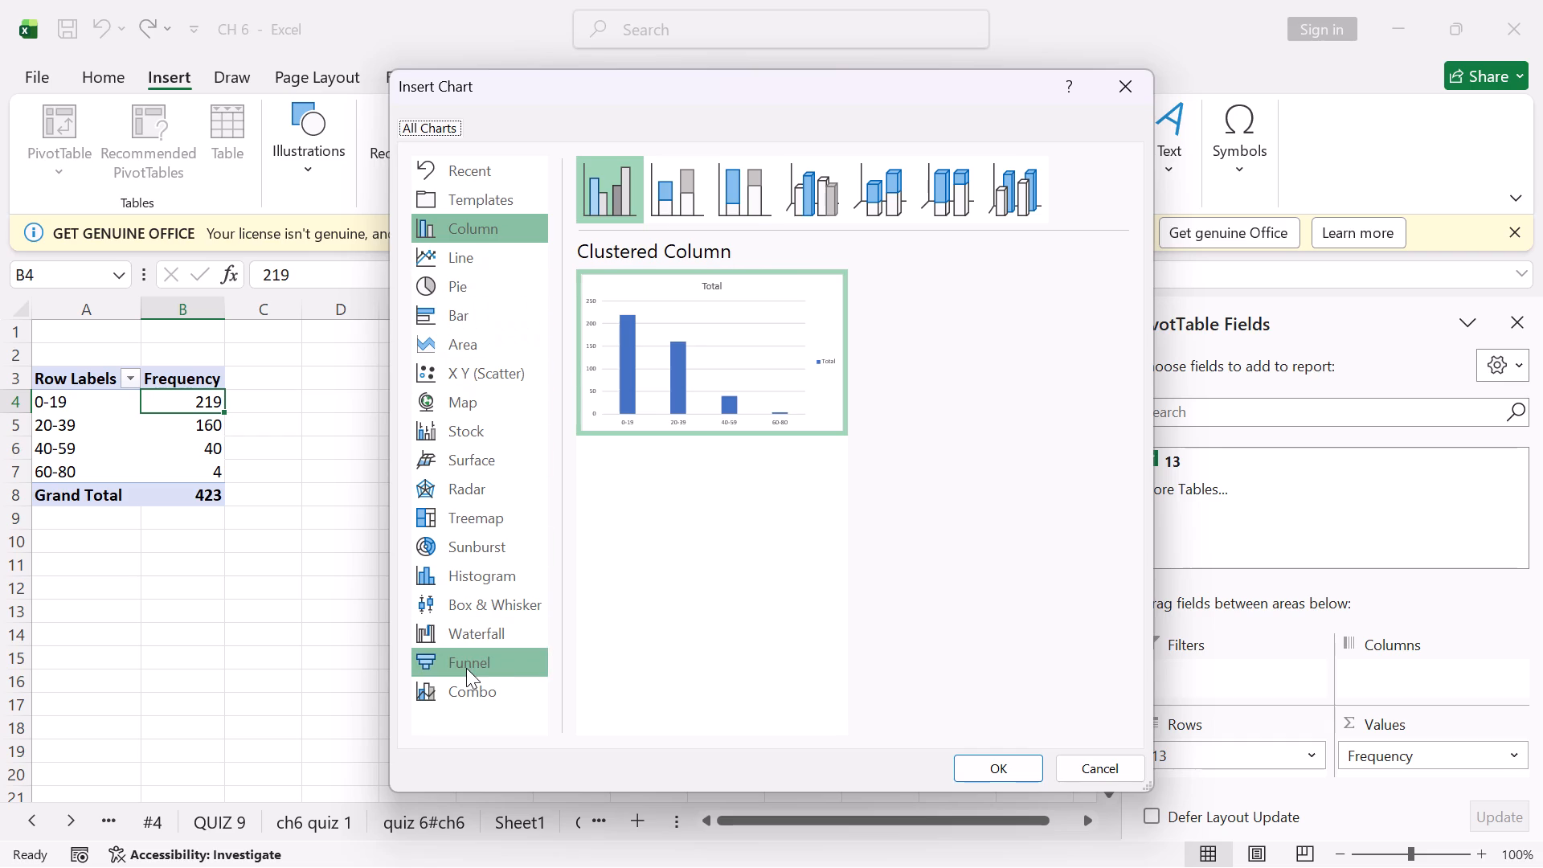
pyautogui.click(475, 575)
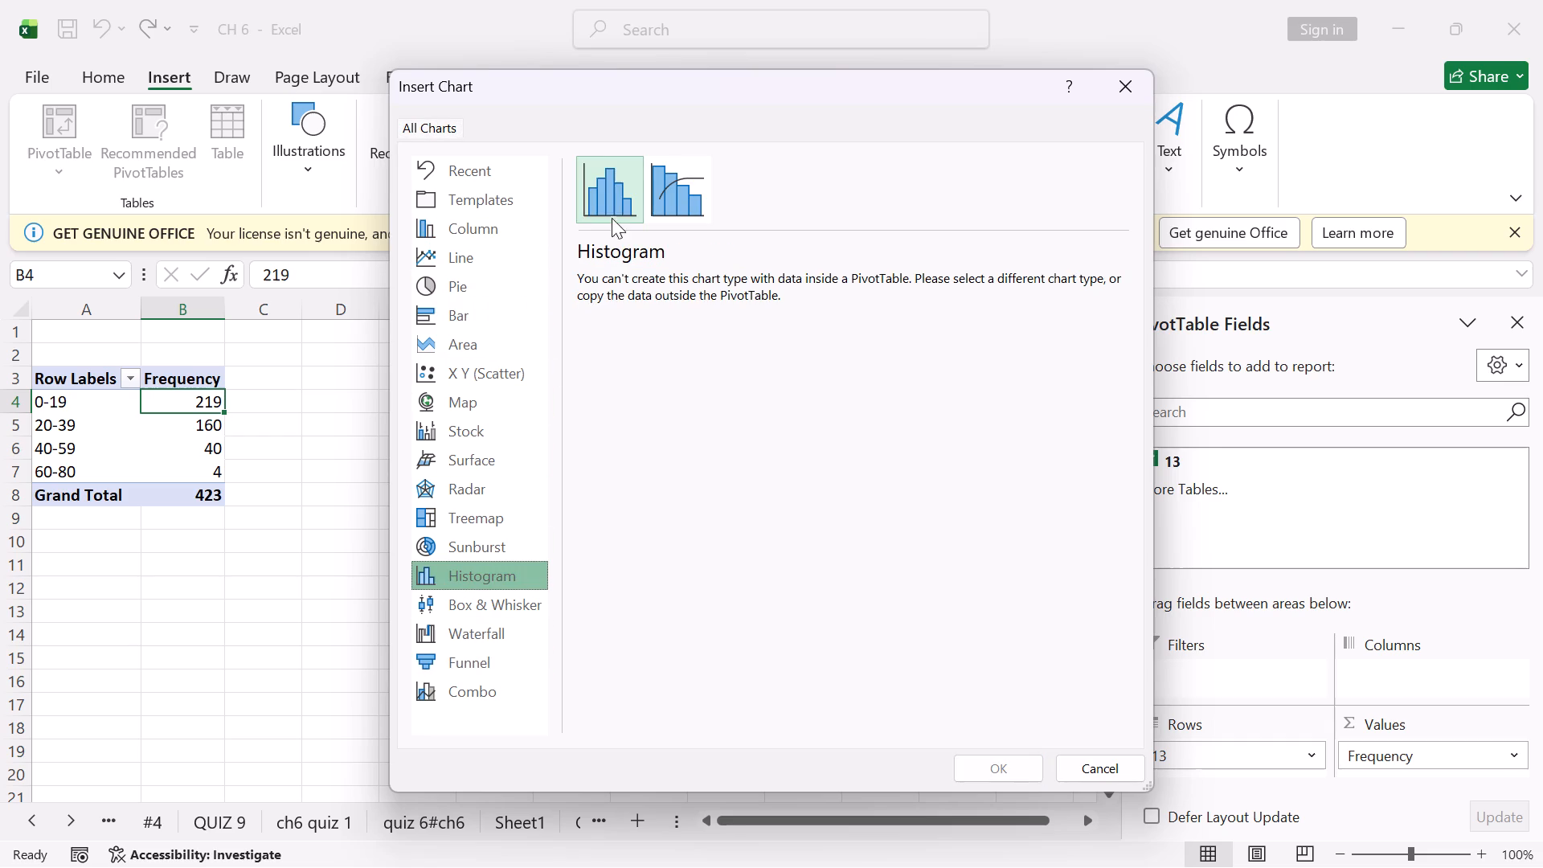
pyautogui.click(617, 203)
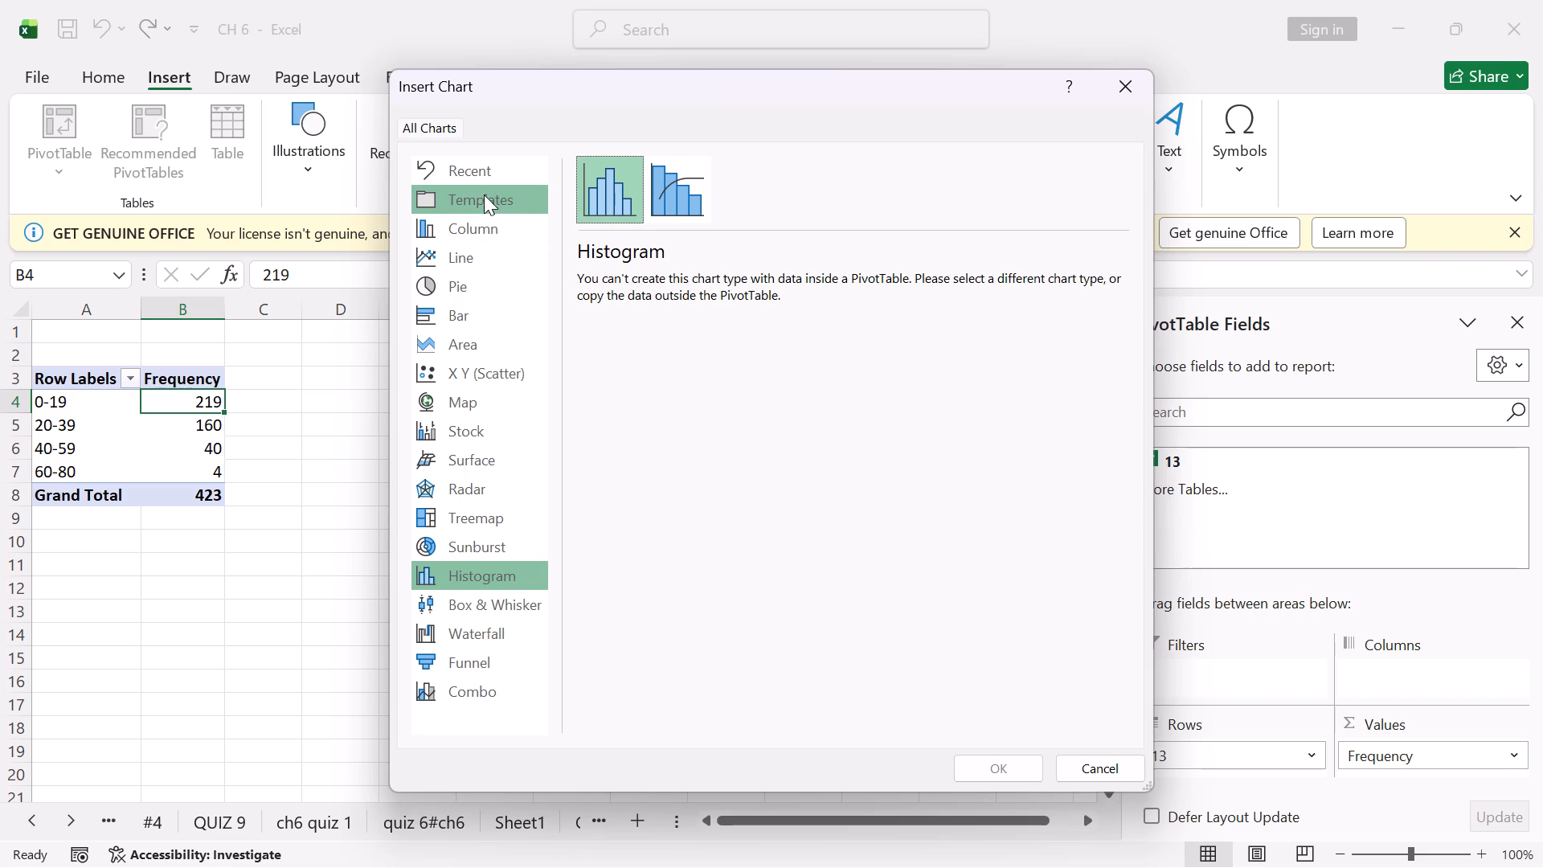
pyautogui.click(477, 224)
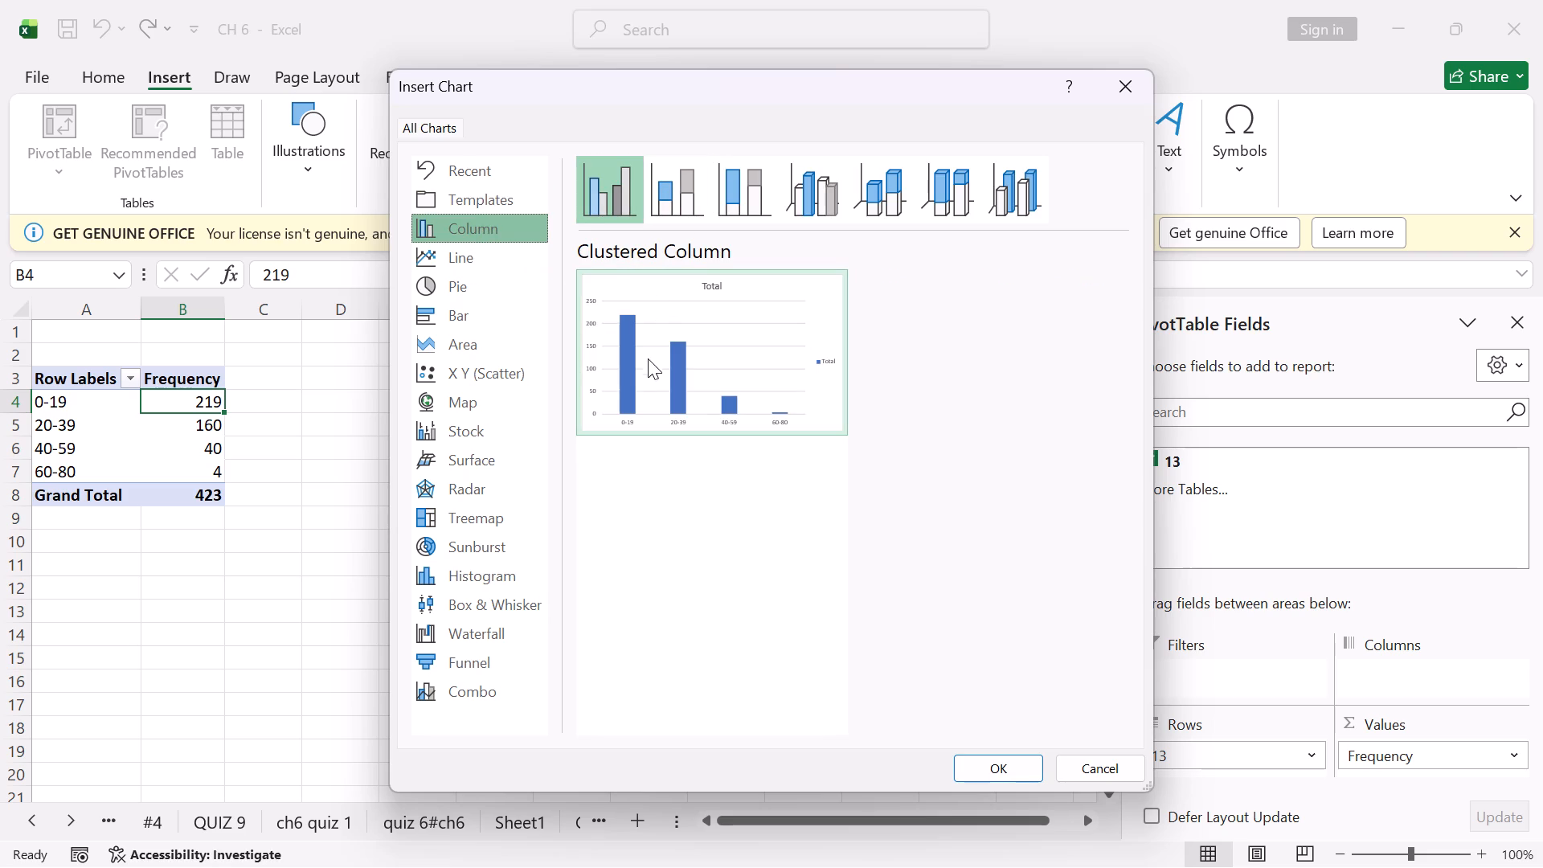
pyautogui.click(645, 375)
pyautogui.click(1016, 766)
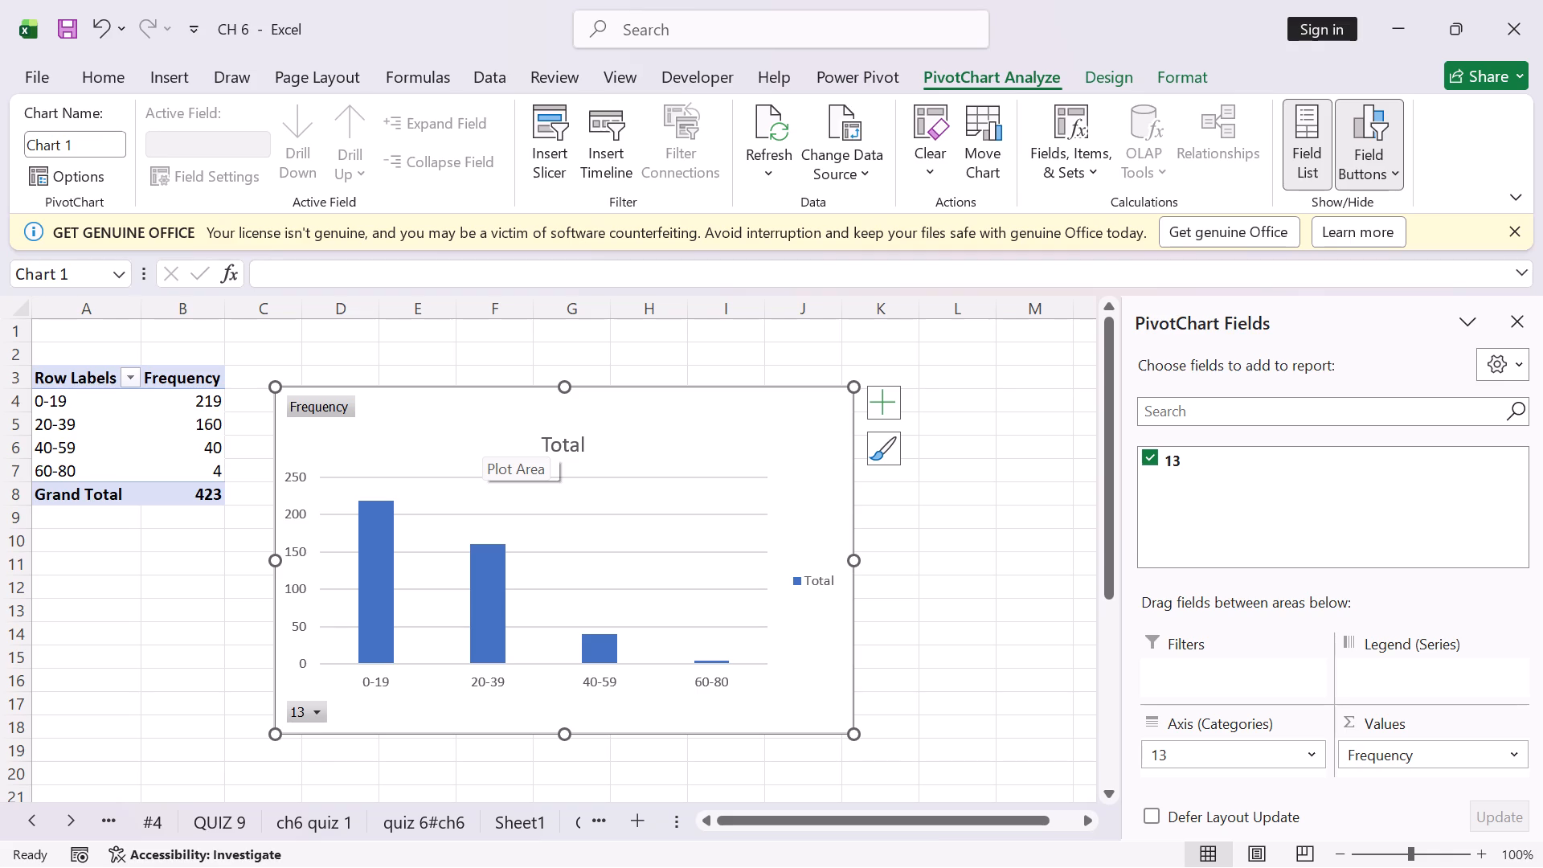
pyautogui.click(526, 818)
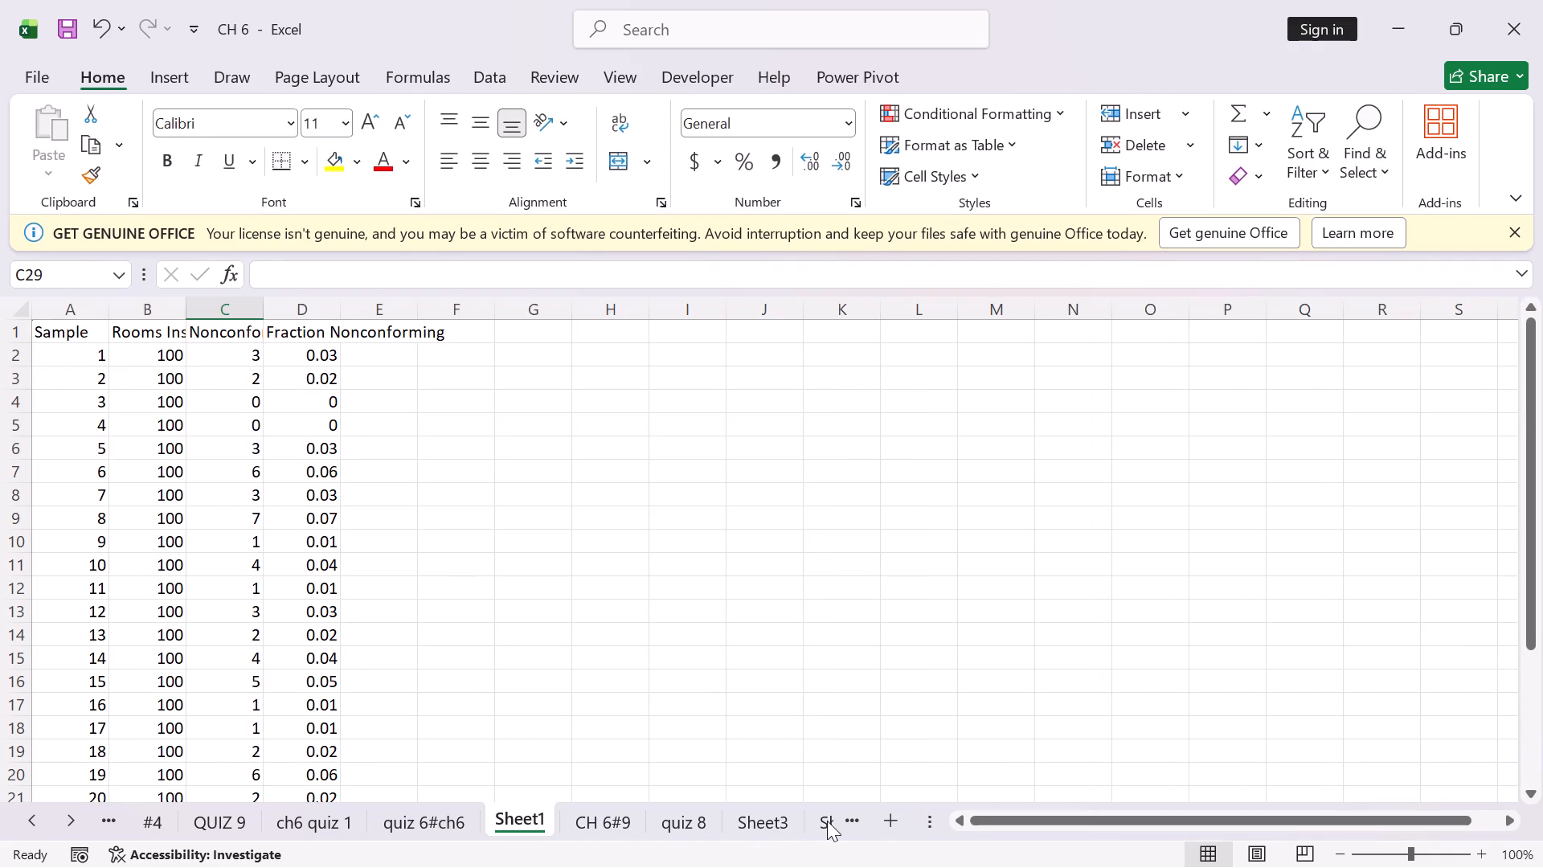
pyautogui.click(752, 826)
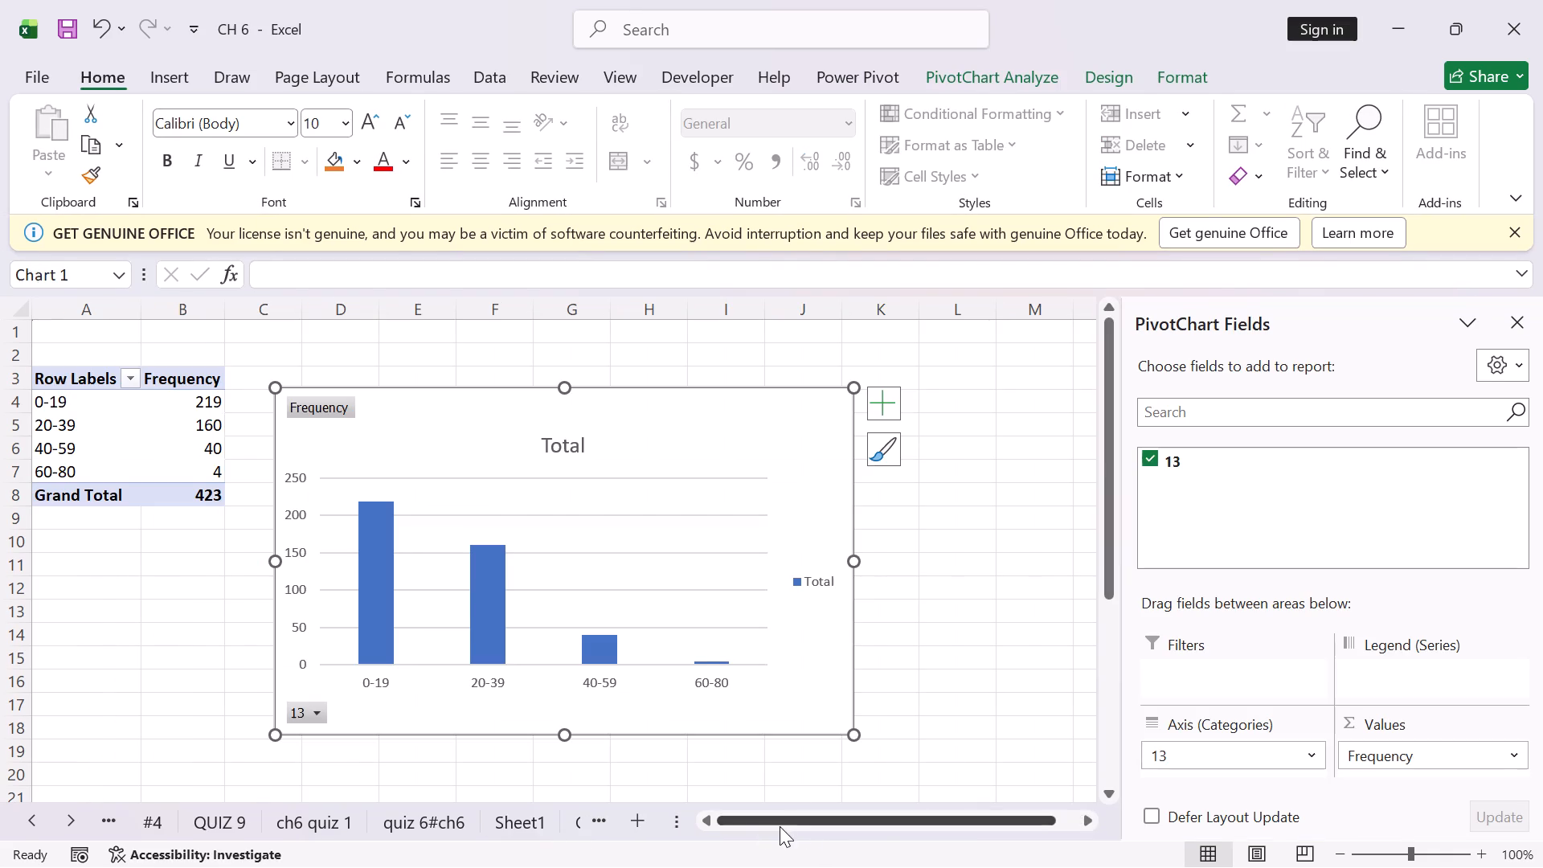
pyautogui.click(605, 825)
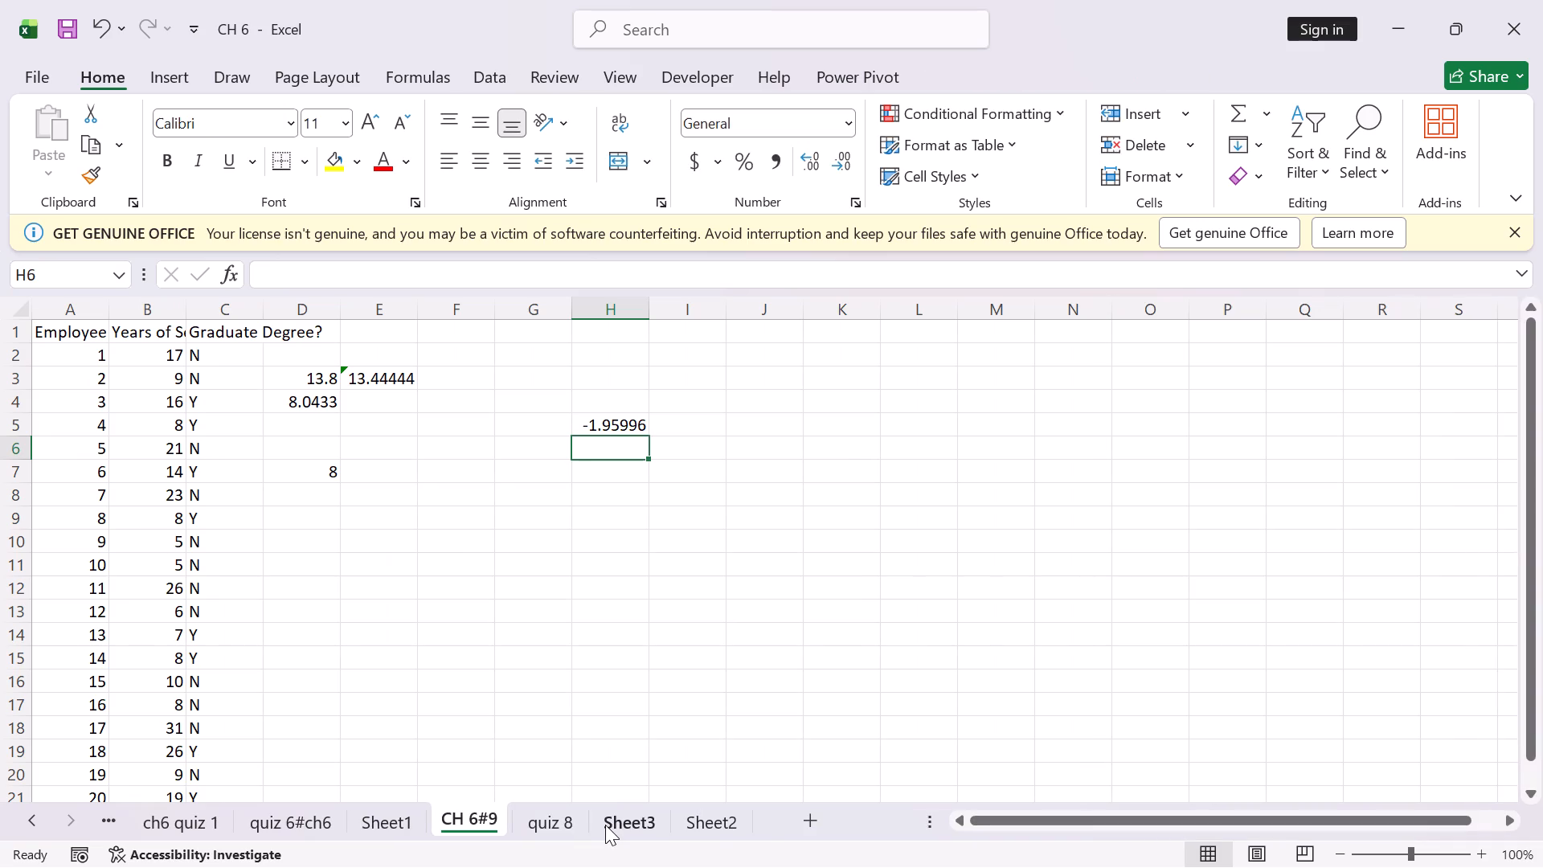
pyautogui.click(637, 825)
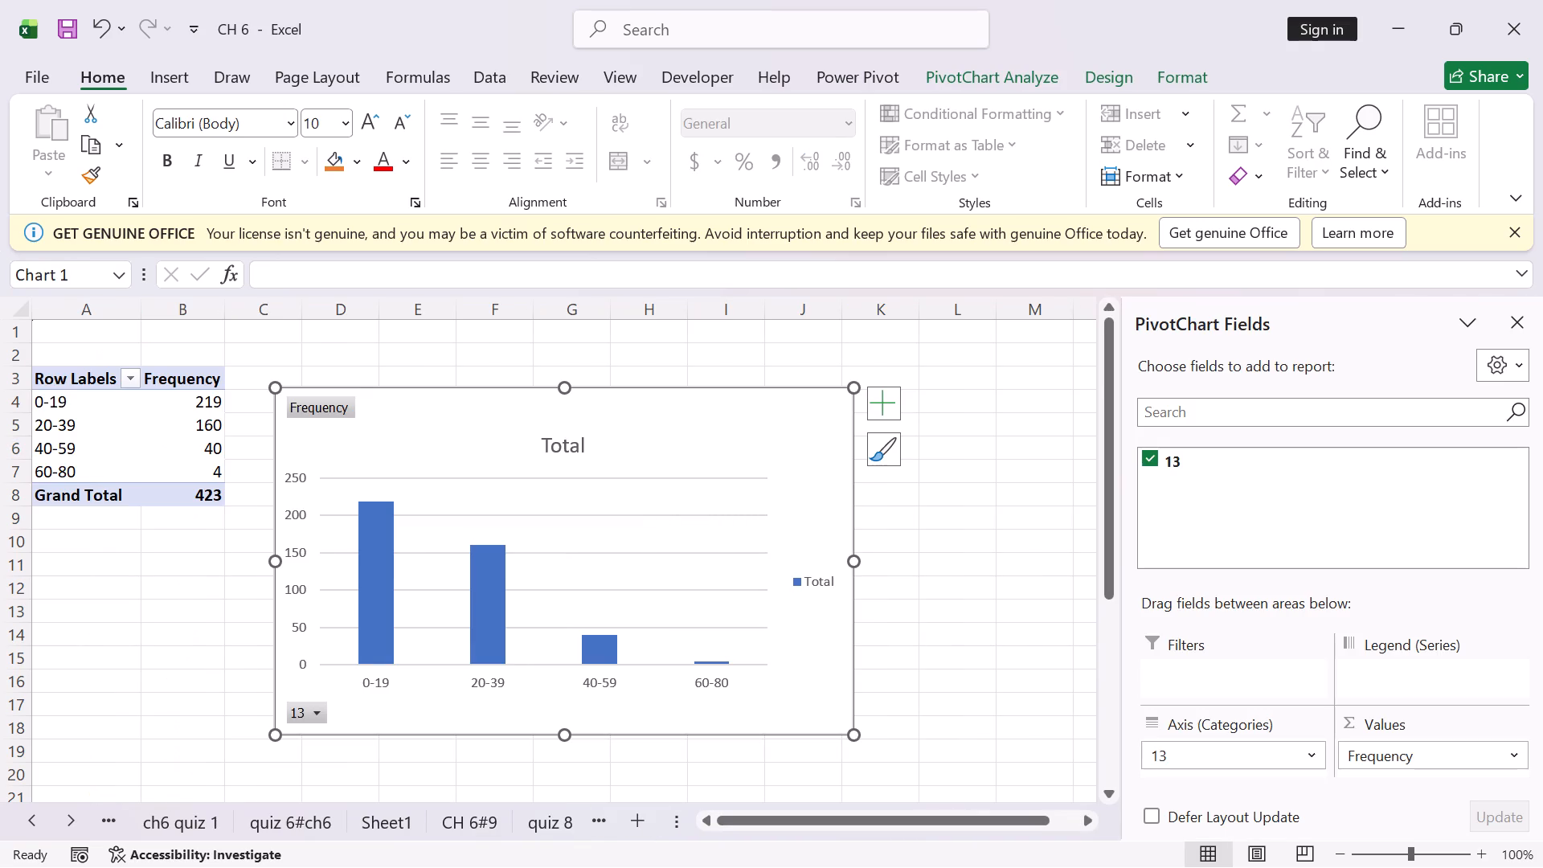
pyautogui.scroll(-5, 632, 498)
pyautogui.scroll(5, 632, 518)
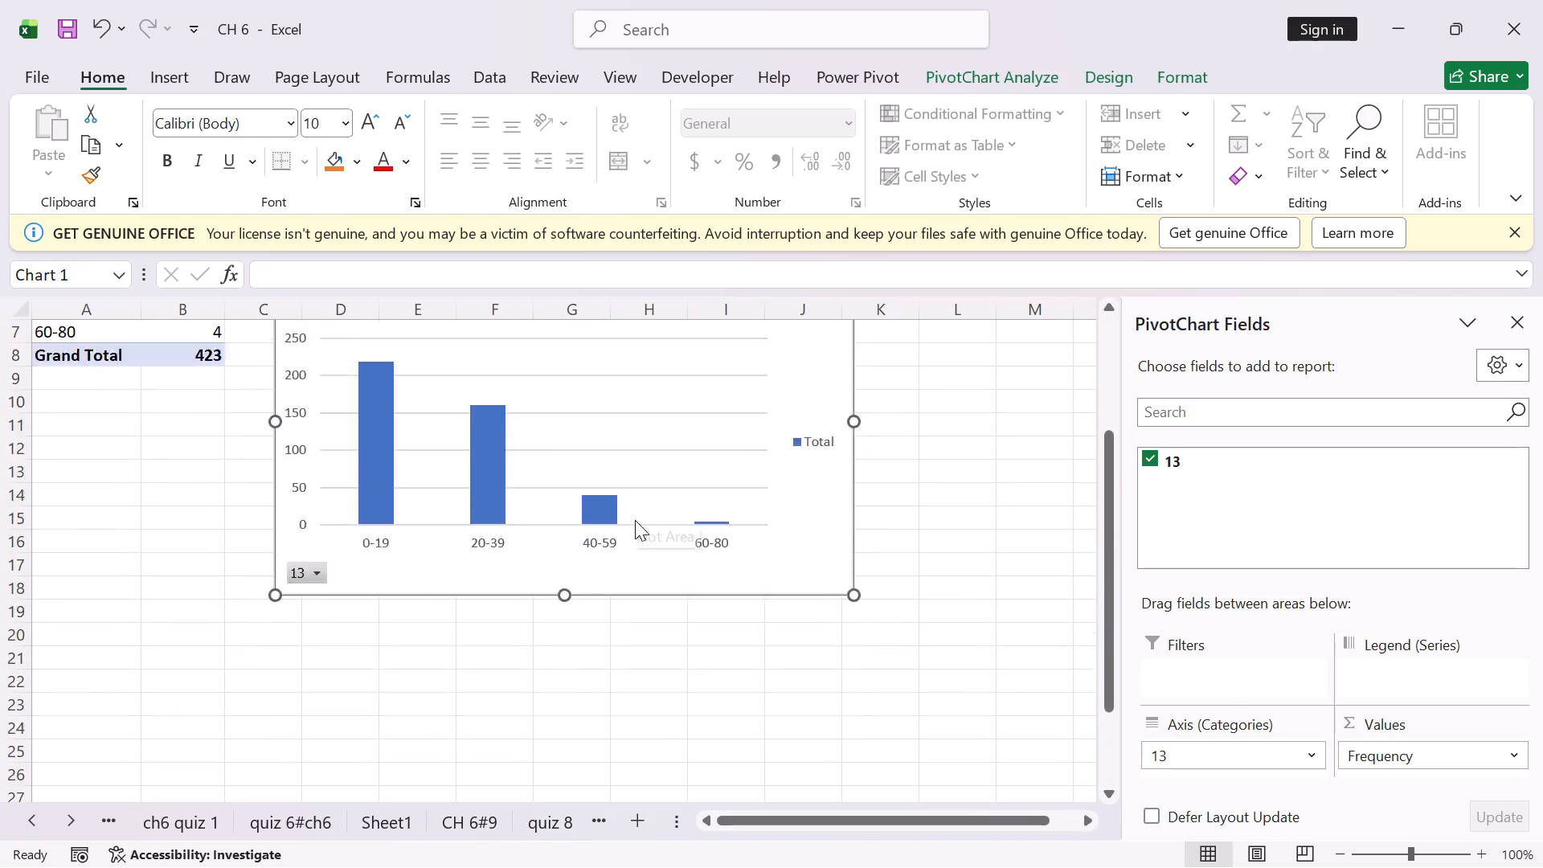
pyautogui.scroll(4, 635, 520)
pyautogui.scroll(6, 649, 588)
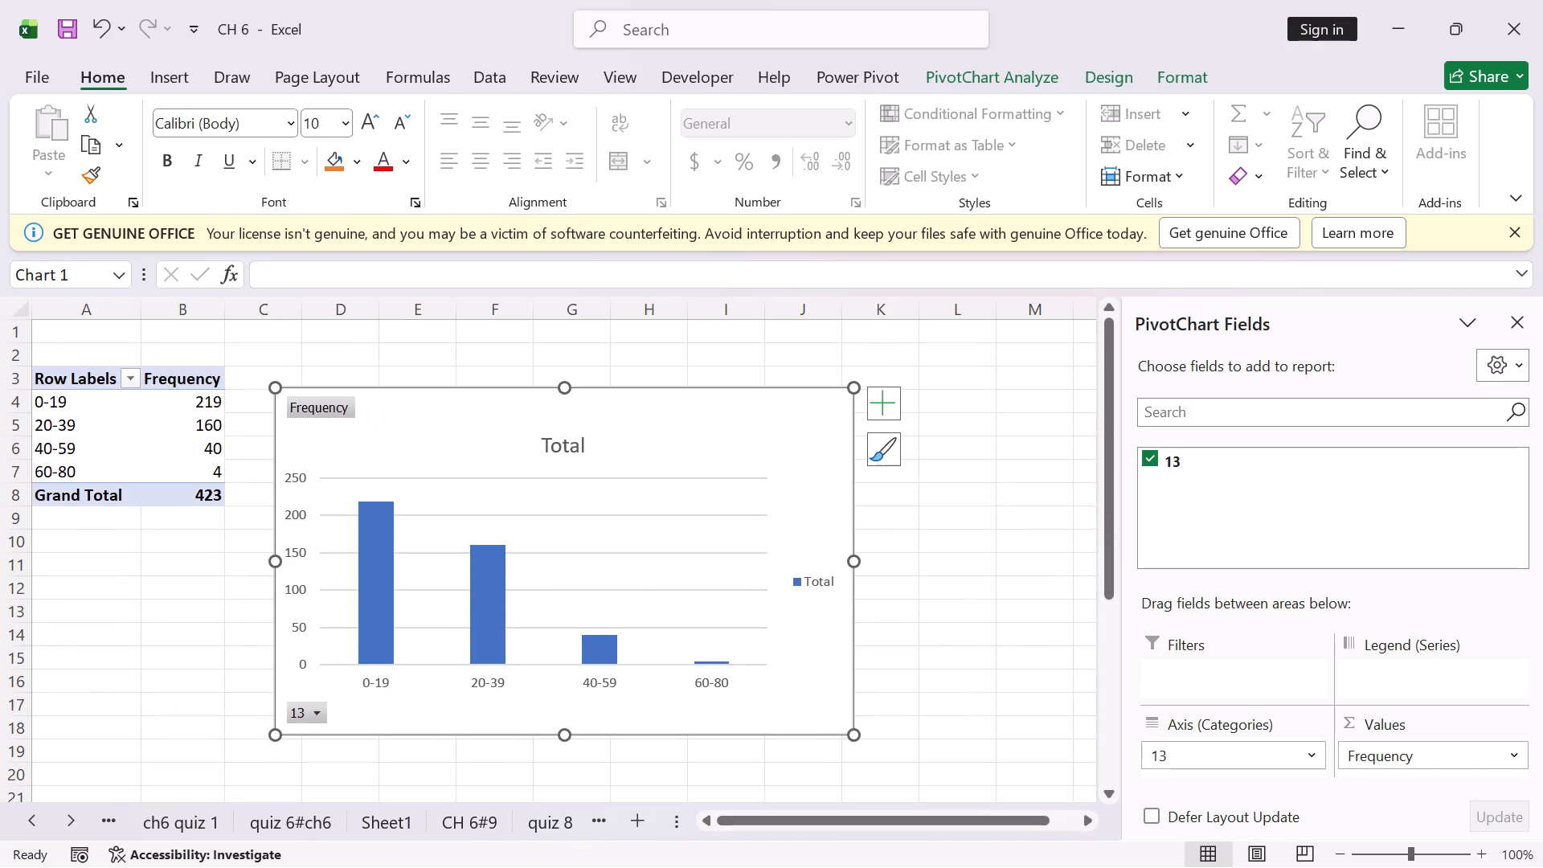
# On the quiz 8 sheet, examine the statistics below the sample columns and the formula in highlighted cell E58.
pyautogui.click(559, 829)
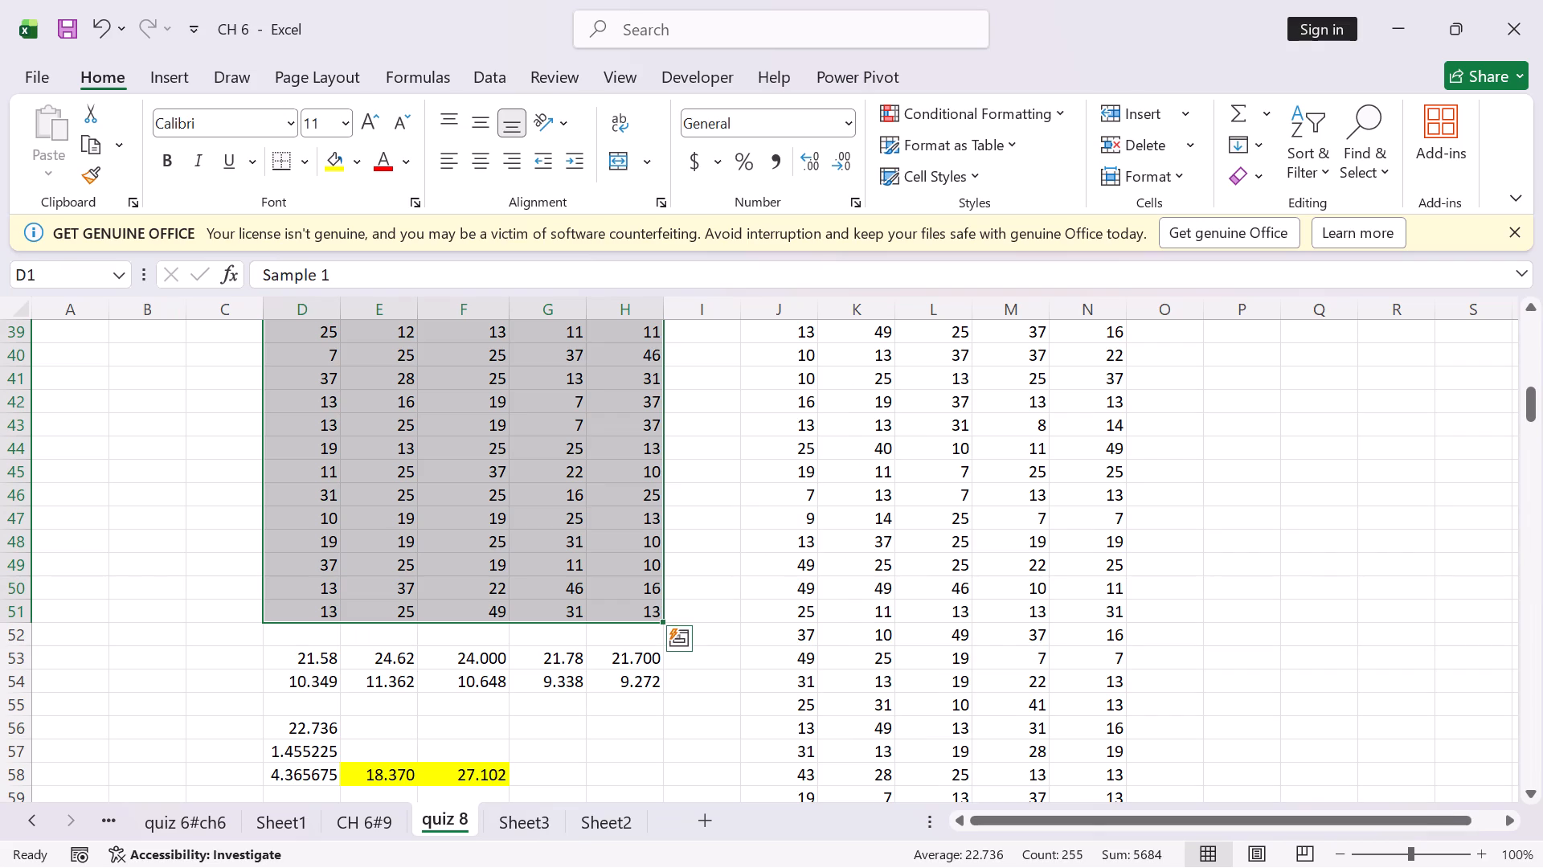
pyautogui.scroll(-2, 634, 586)
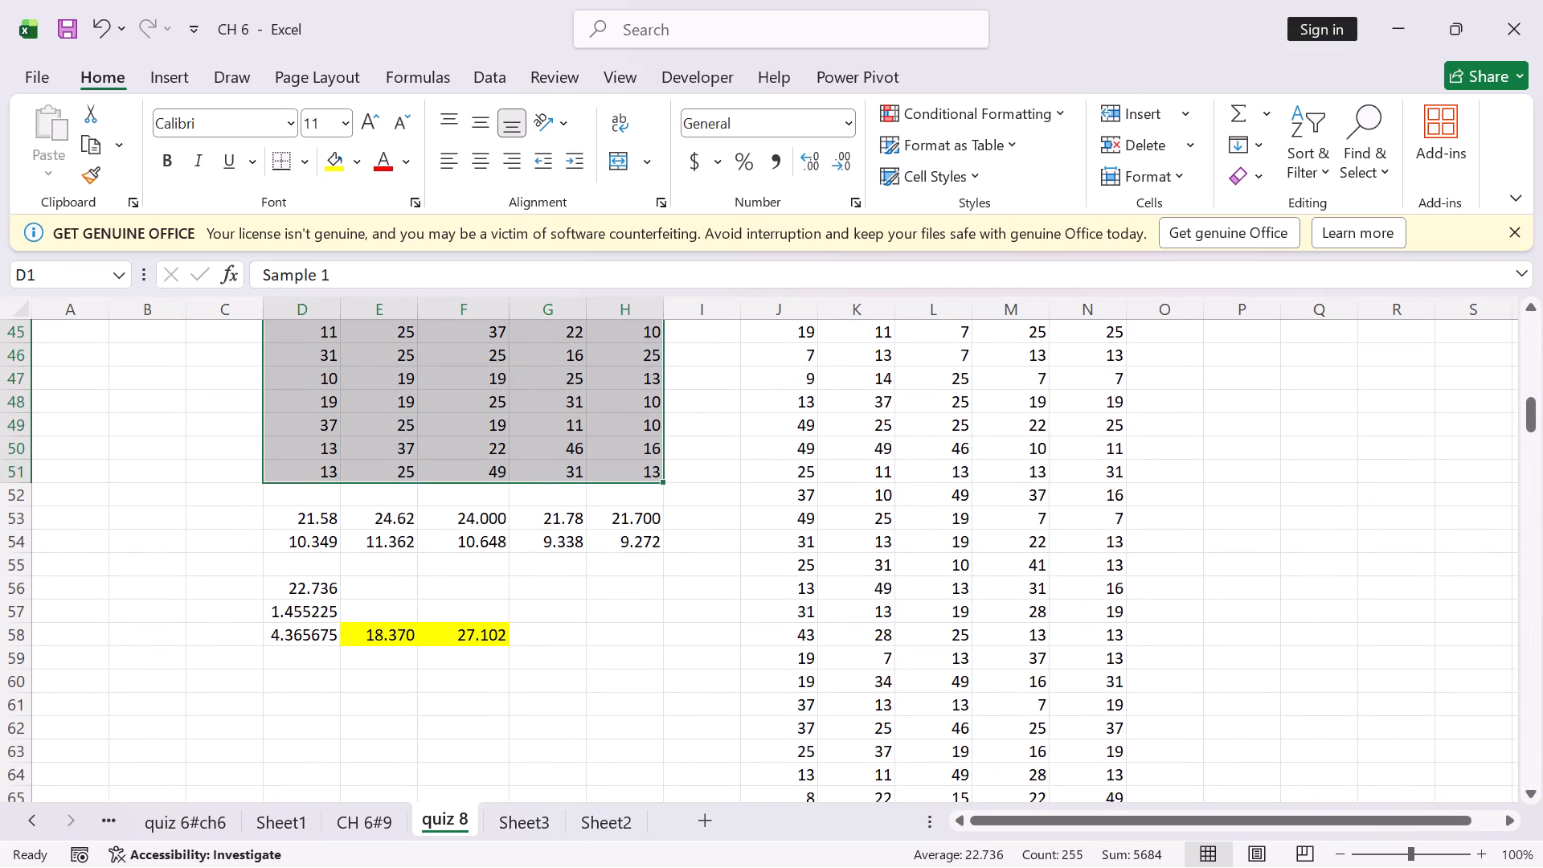
pyautogui.doubleClick(391, 634)
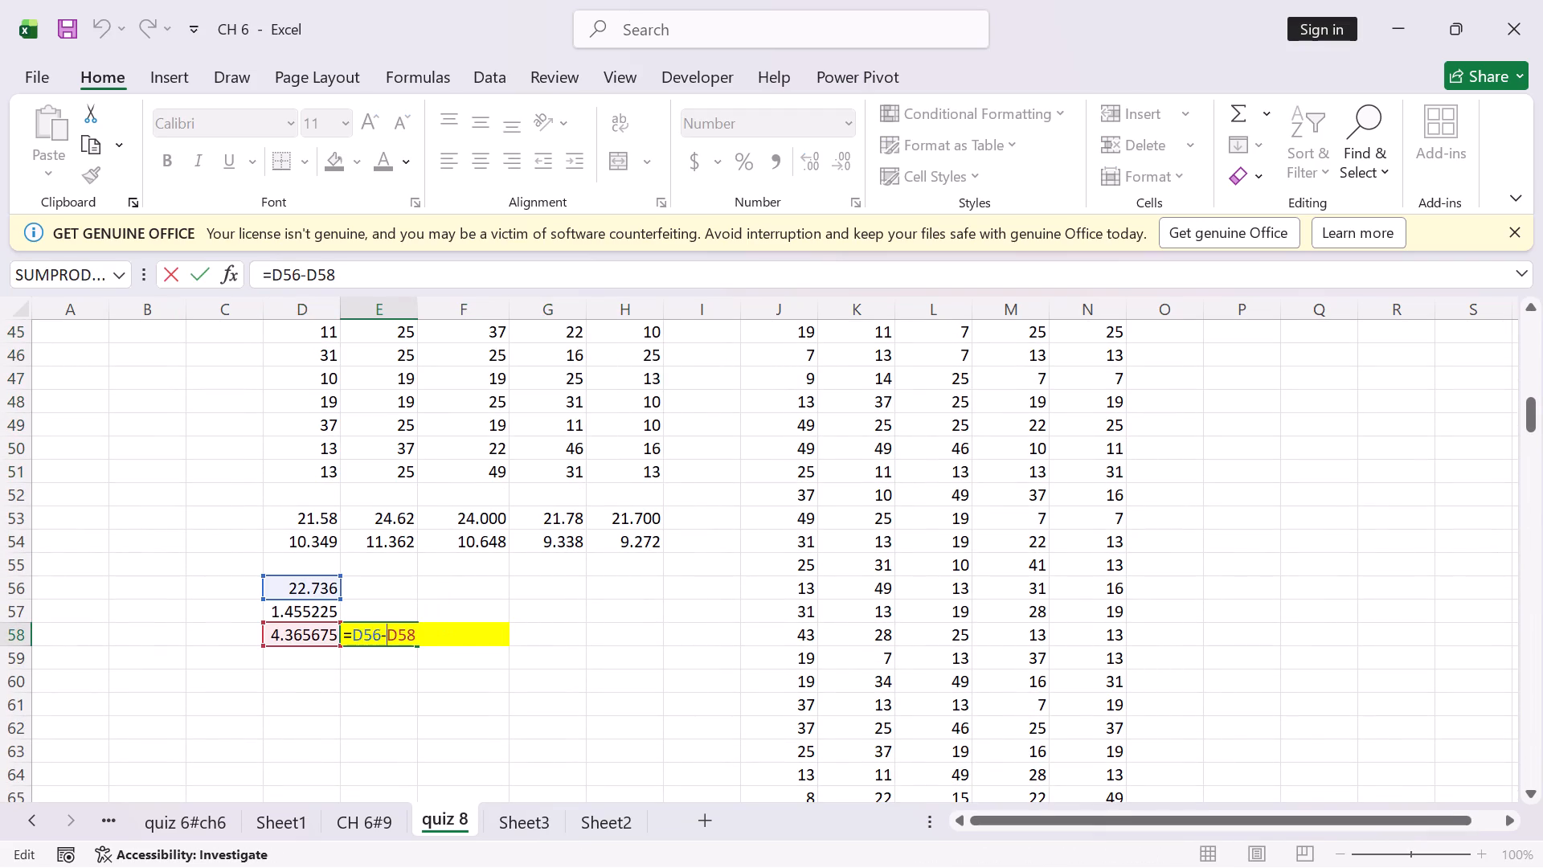
pyautogui.press('Return')
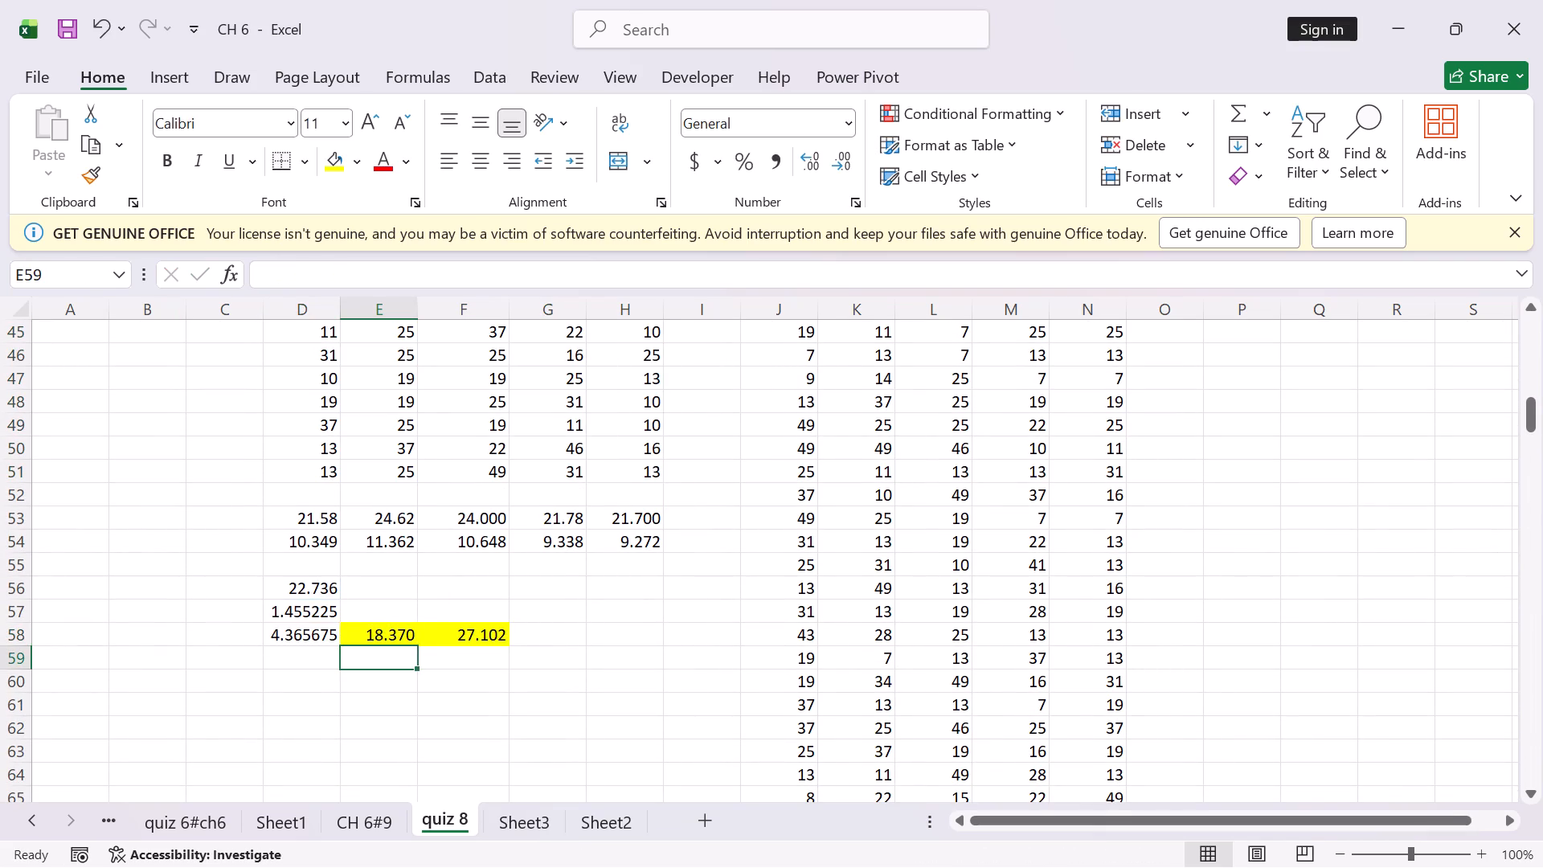
pyautogui.scroll(-4, 816, 596)
pyautogui.scroll(-1, 877, 567)
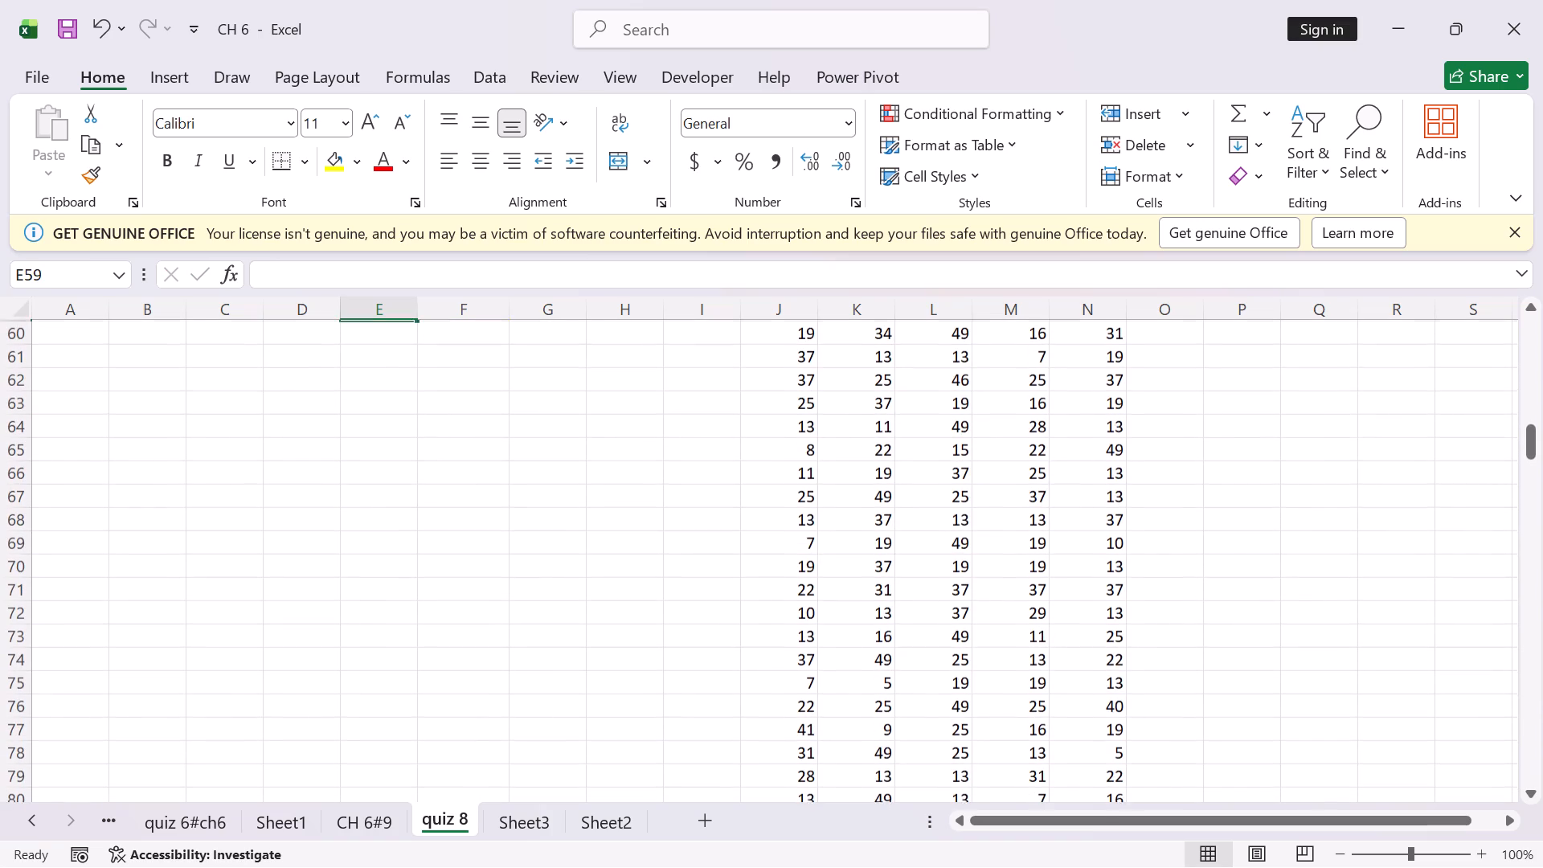
pyautogui.scroll(-9, 784, 657)
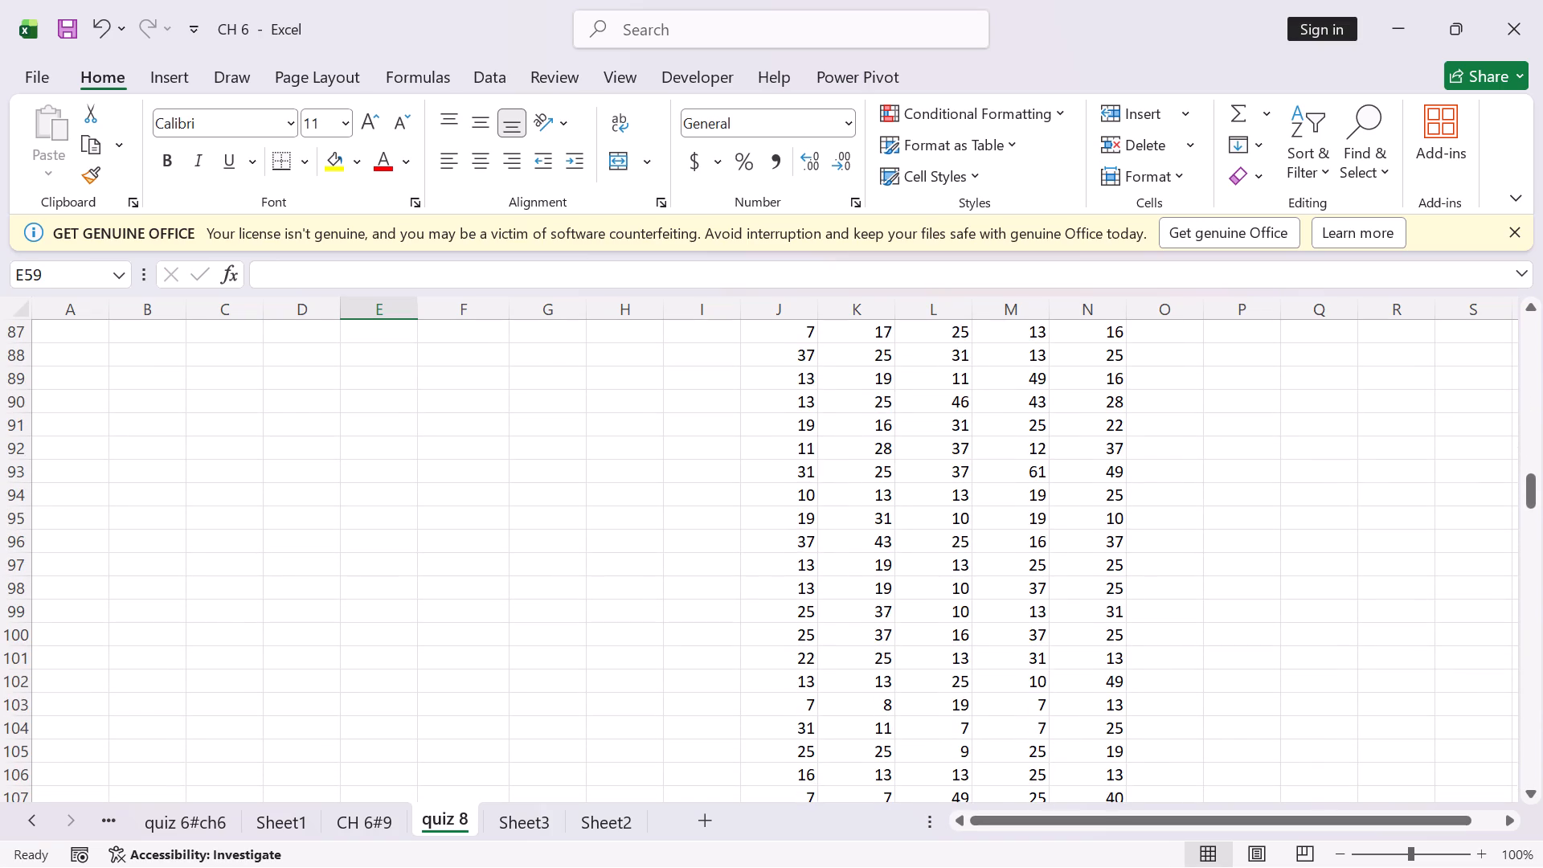
# Review the grouped frequency table and its column chart on Sheet3.
pyautogui.click(510, 824)
pyautogui.scroll(-7, 563, 640)
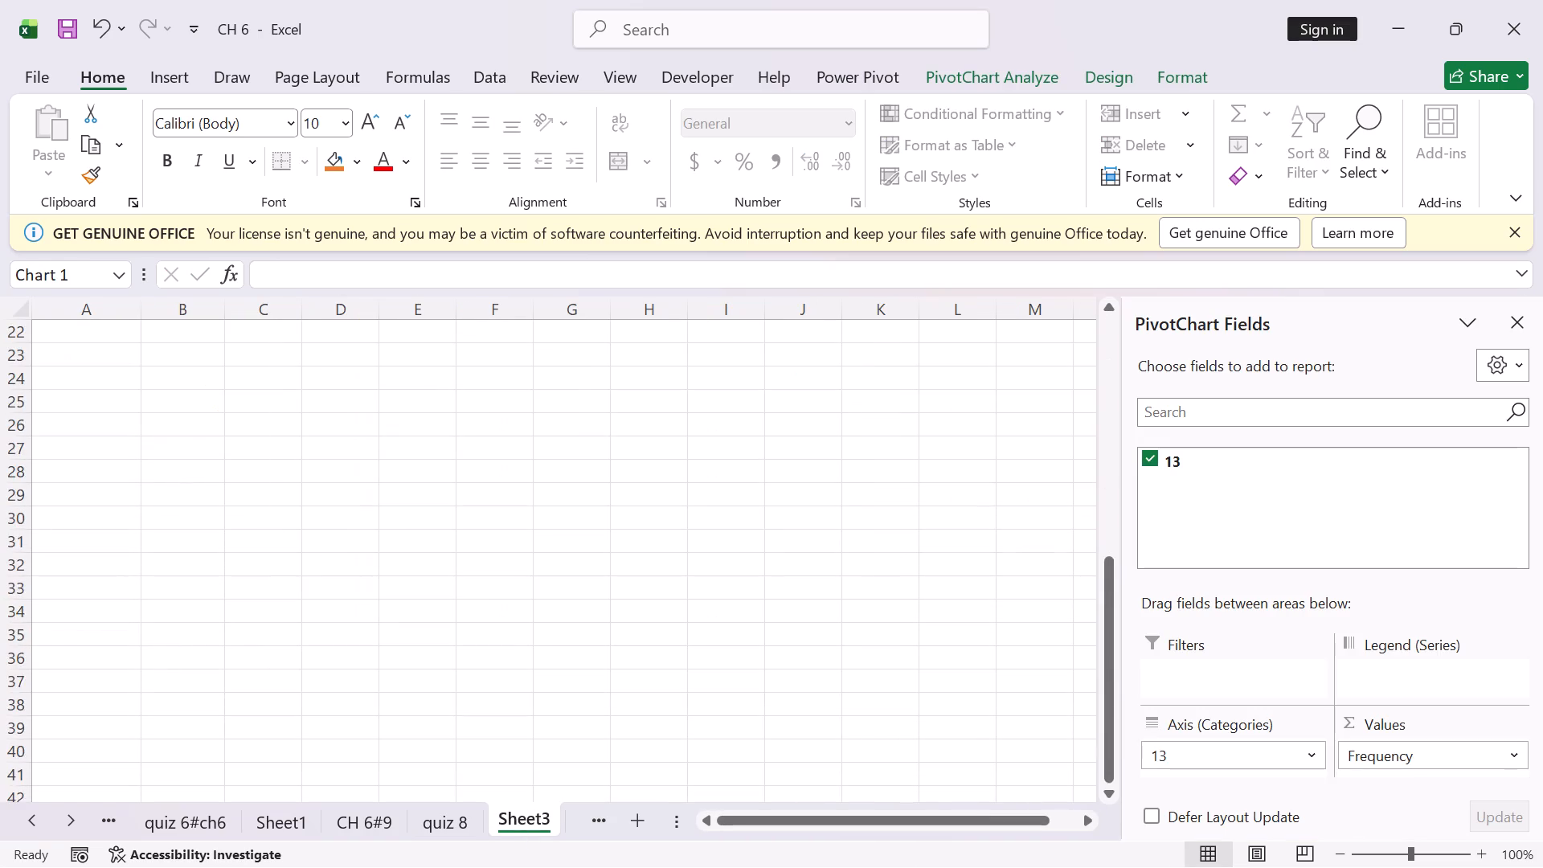
pyautogui.scroll(-2, 763, 626)
pyautogui.scroll(14, 763, 626)
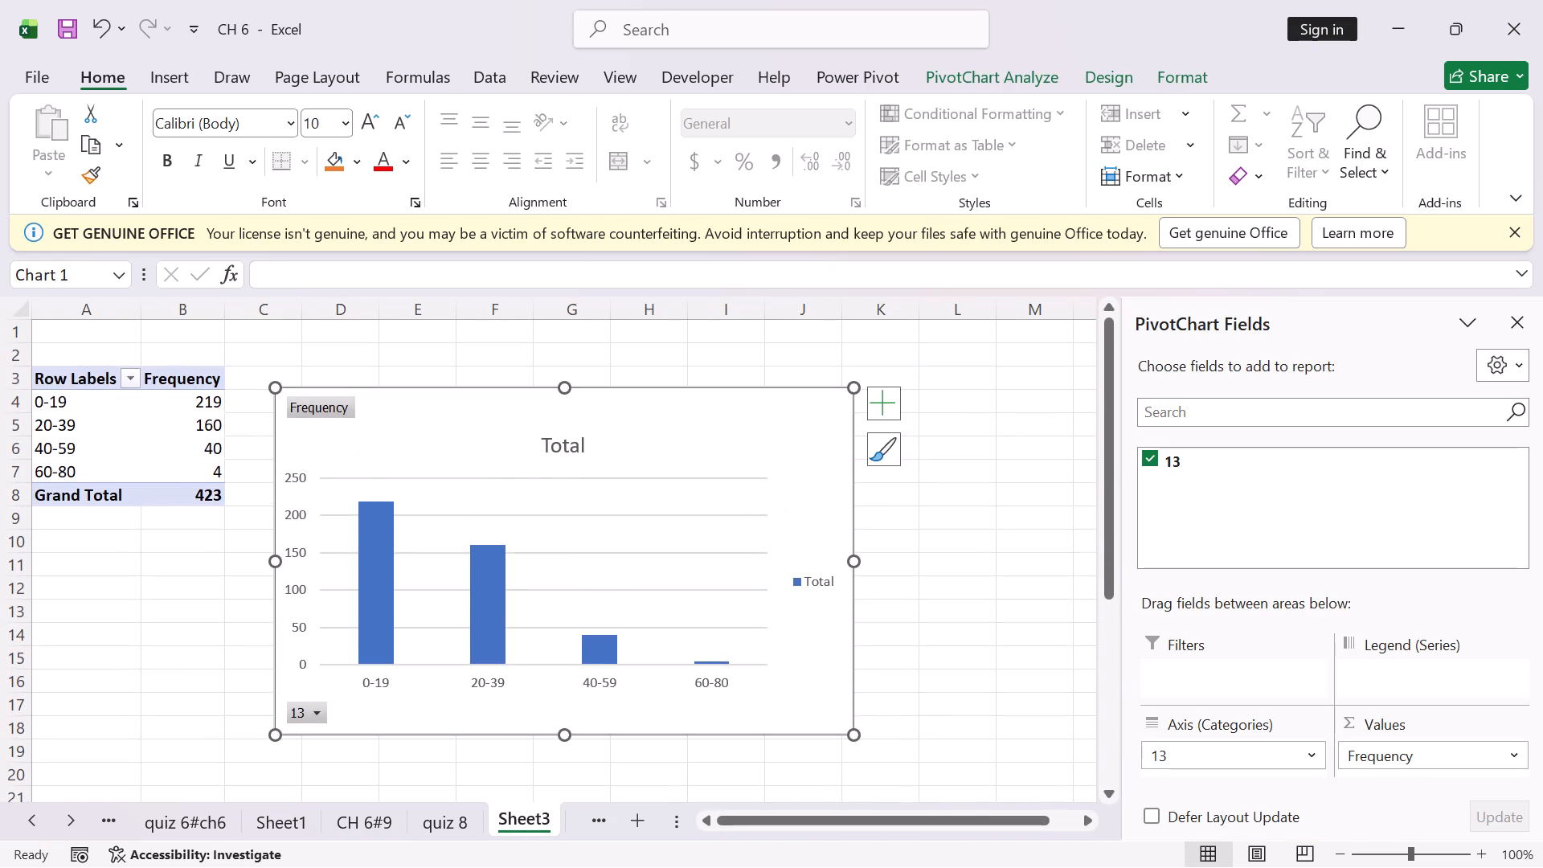
pyautogui.scroll(2, 766, 625)
pyautogui.scroll(-2, 600, 596)
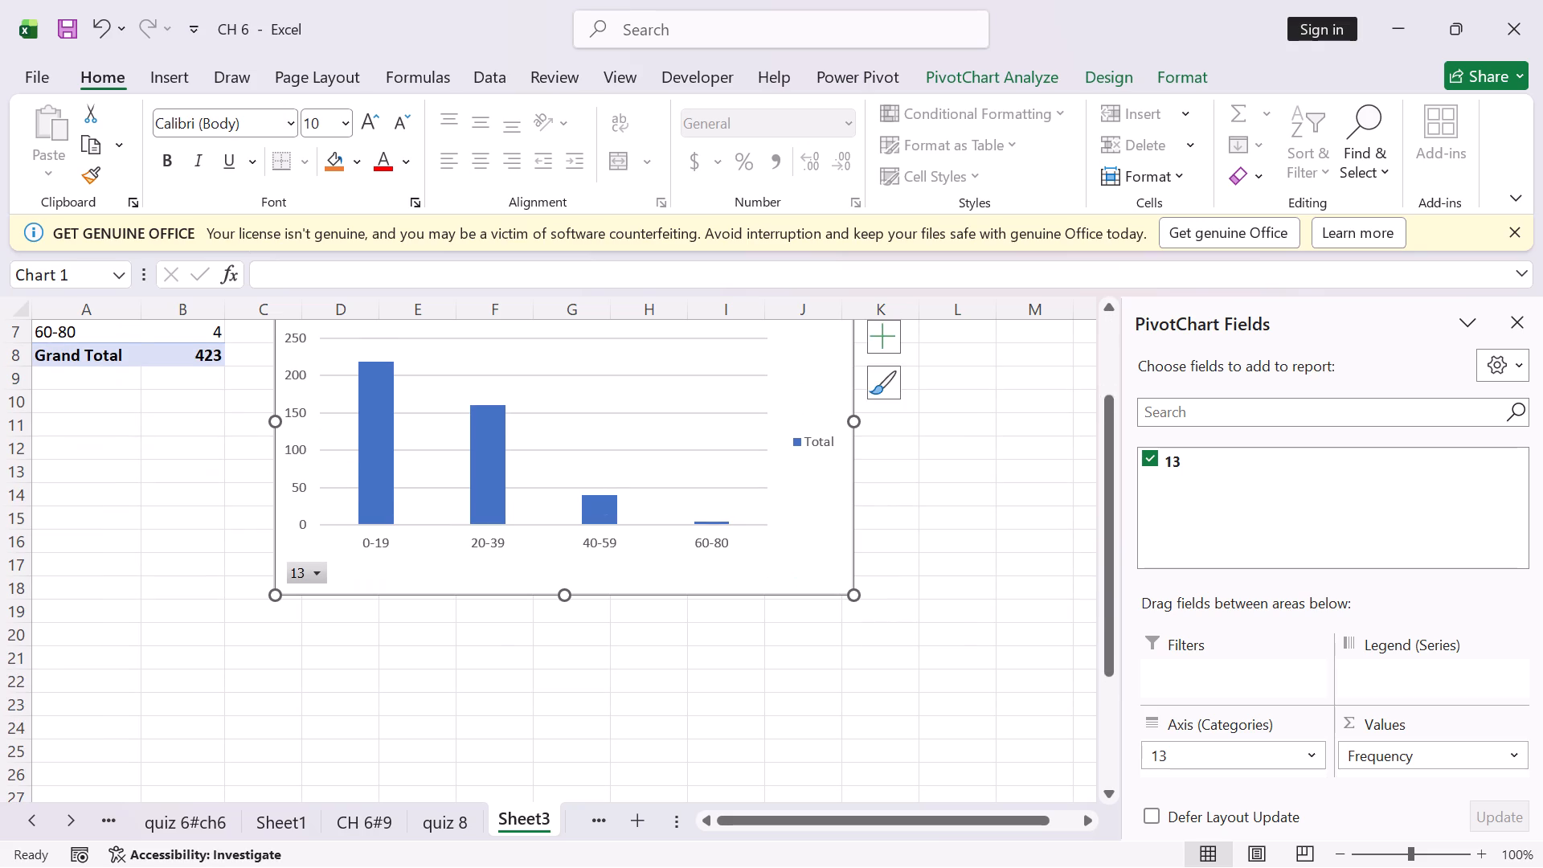
pyautogui.scroll(4, 573, 611)
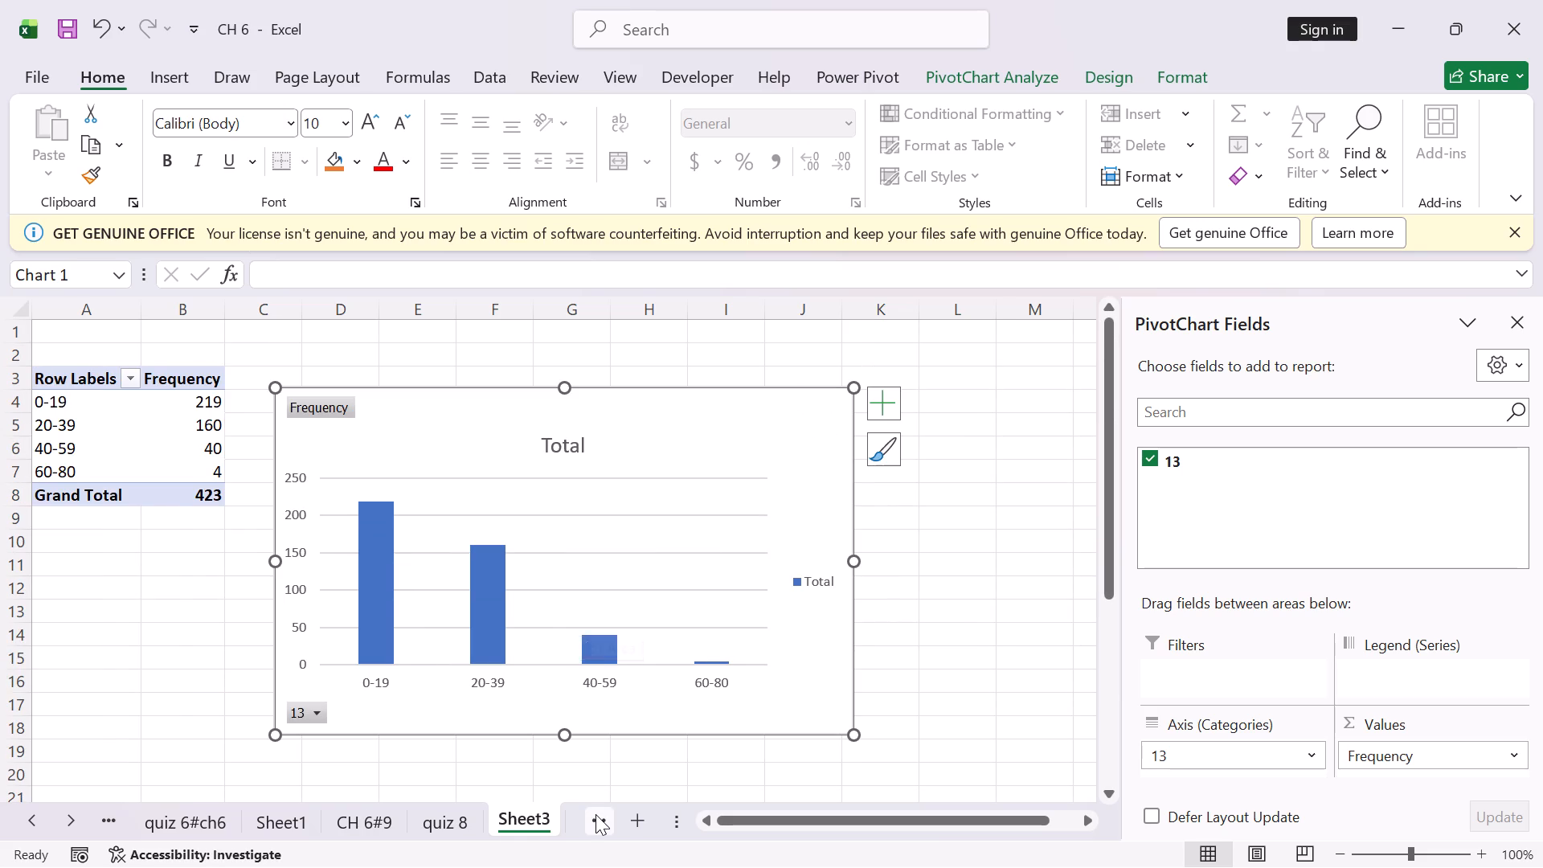
# Create a PivotTable on a new worksheet from the five sample columns in Sheet2, range E1:I51.
pyautogui.click(596, 814)
pyautogui.scroll(-10, 565, 627)
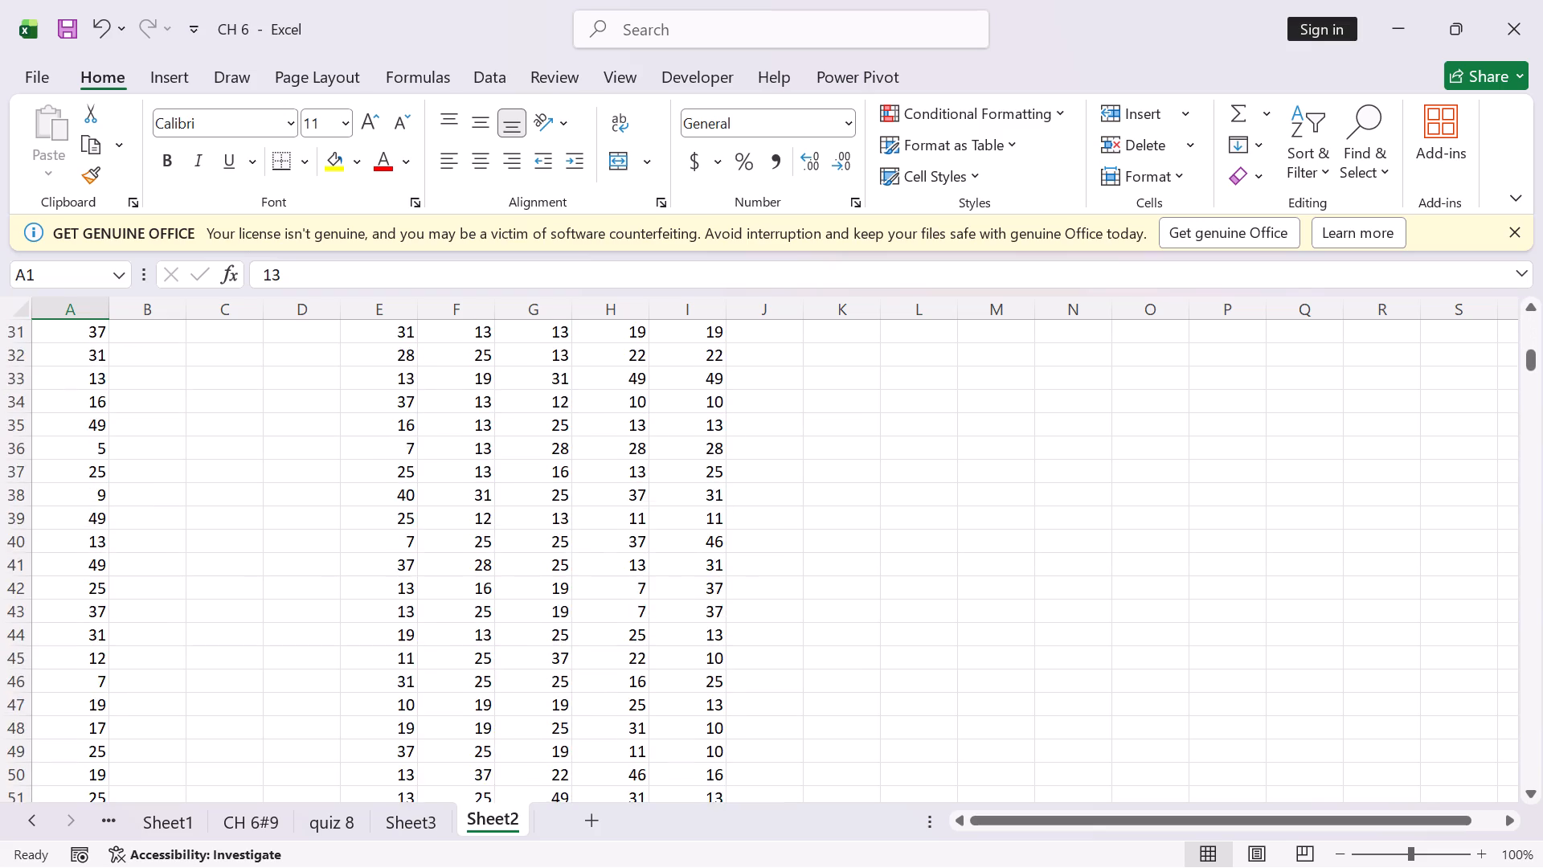
pyautogui.scroll(-6, 567, 627)
pyautogui.scroll(9, 567, 627)
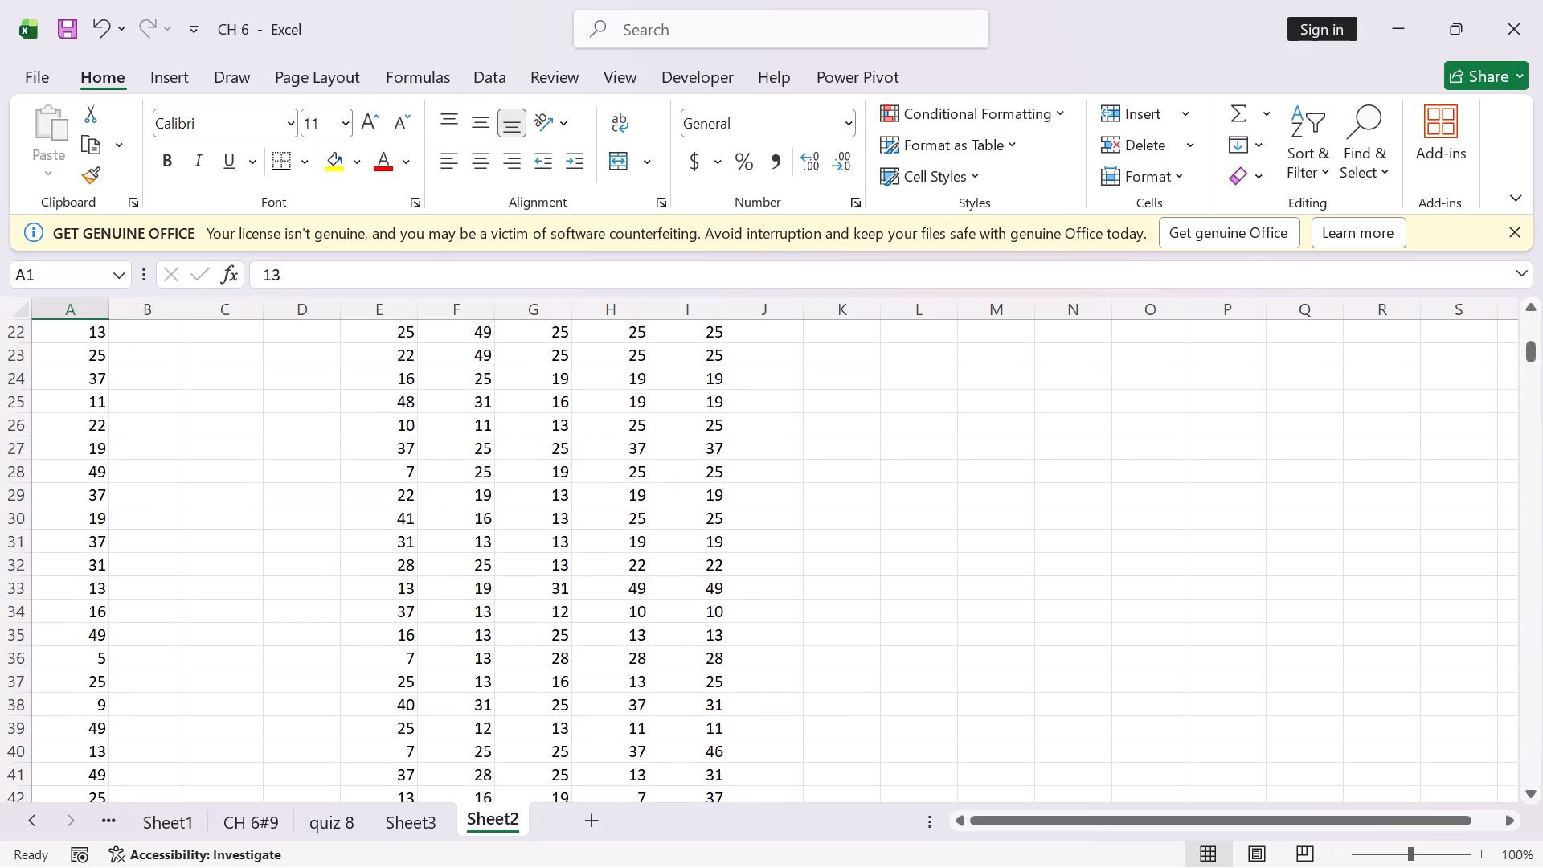
pyautogui.scroll(16, 567, 628)
pyautogui.click(550, 467)
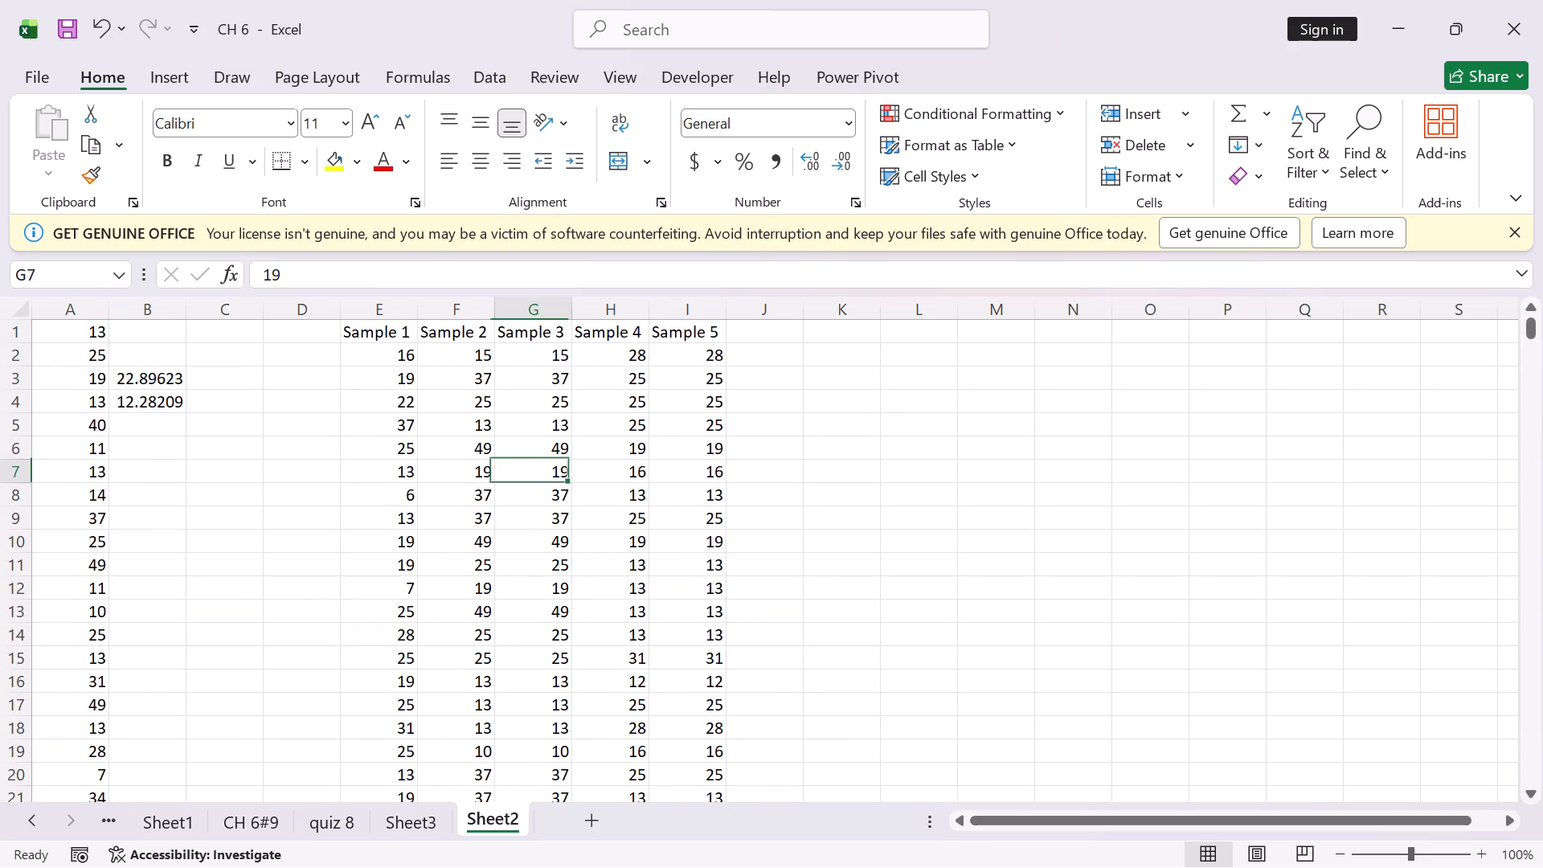
pyautogui.click(385, 337)
pyautogui.scroll(1, 398, 354)
pyautogui.click(165, 72)
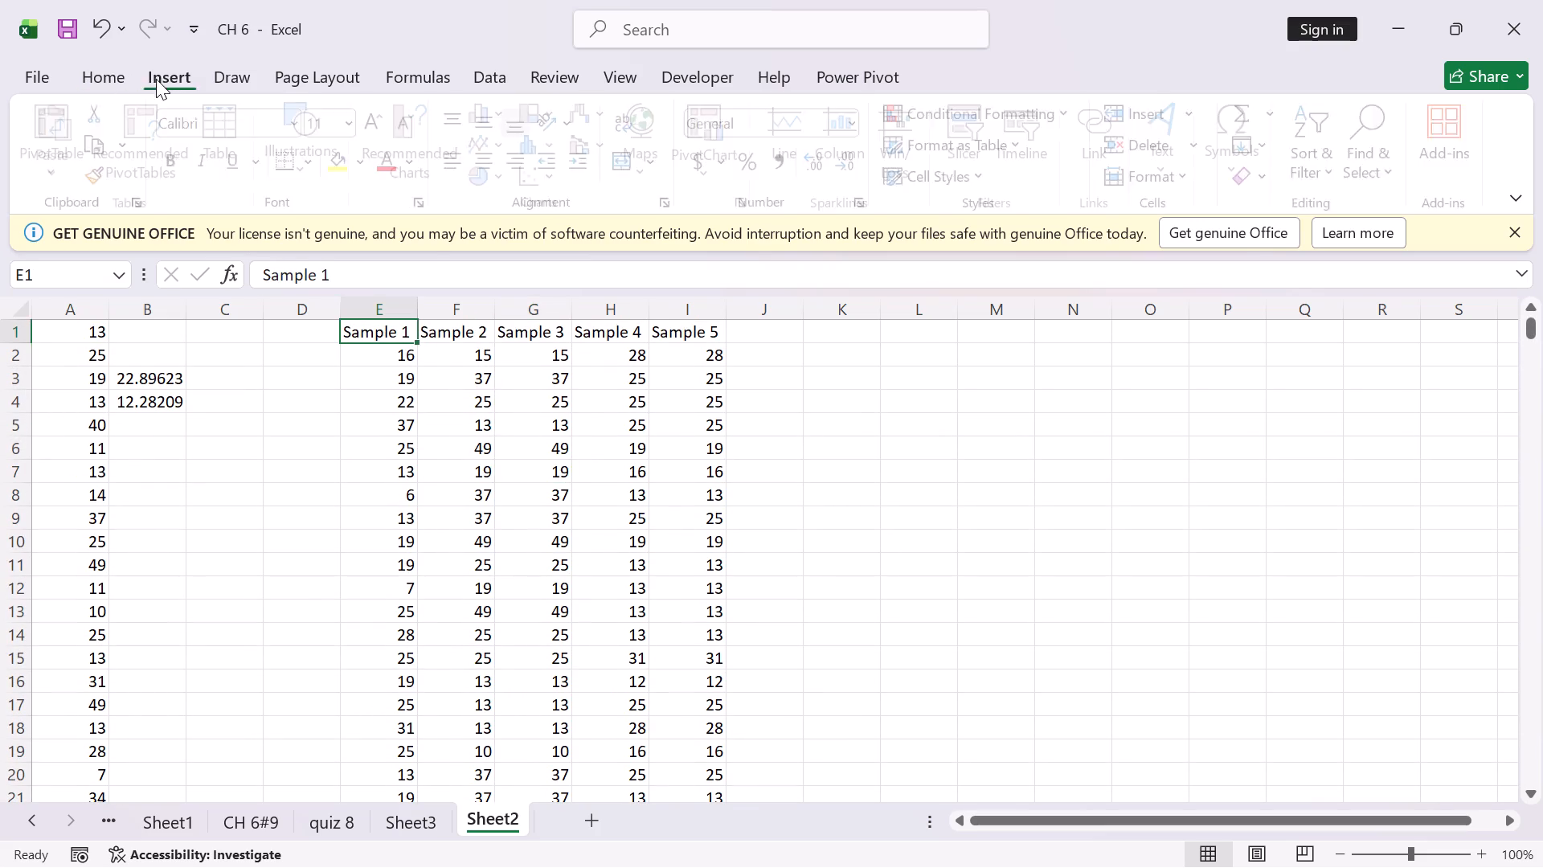
pyautogui.click(55, 137)
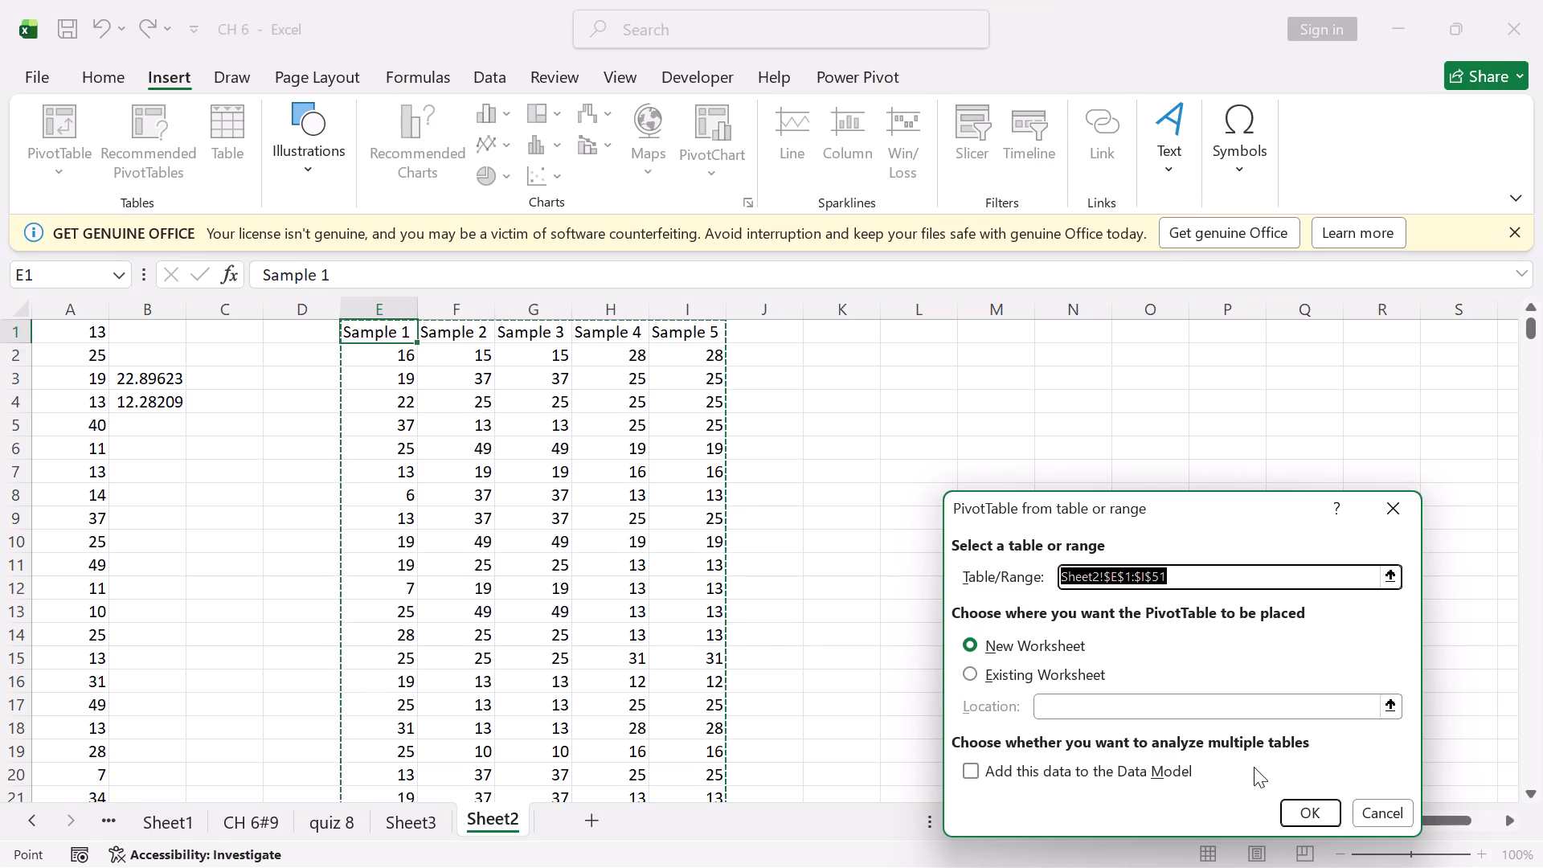
pyautogui.click(1293, 799)
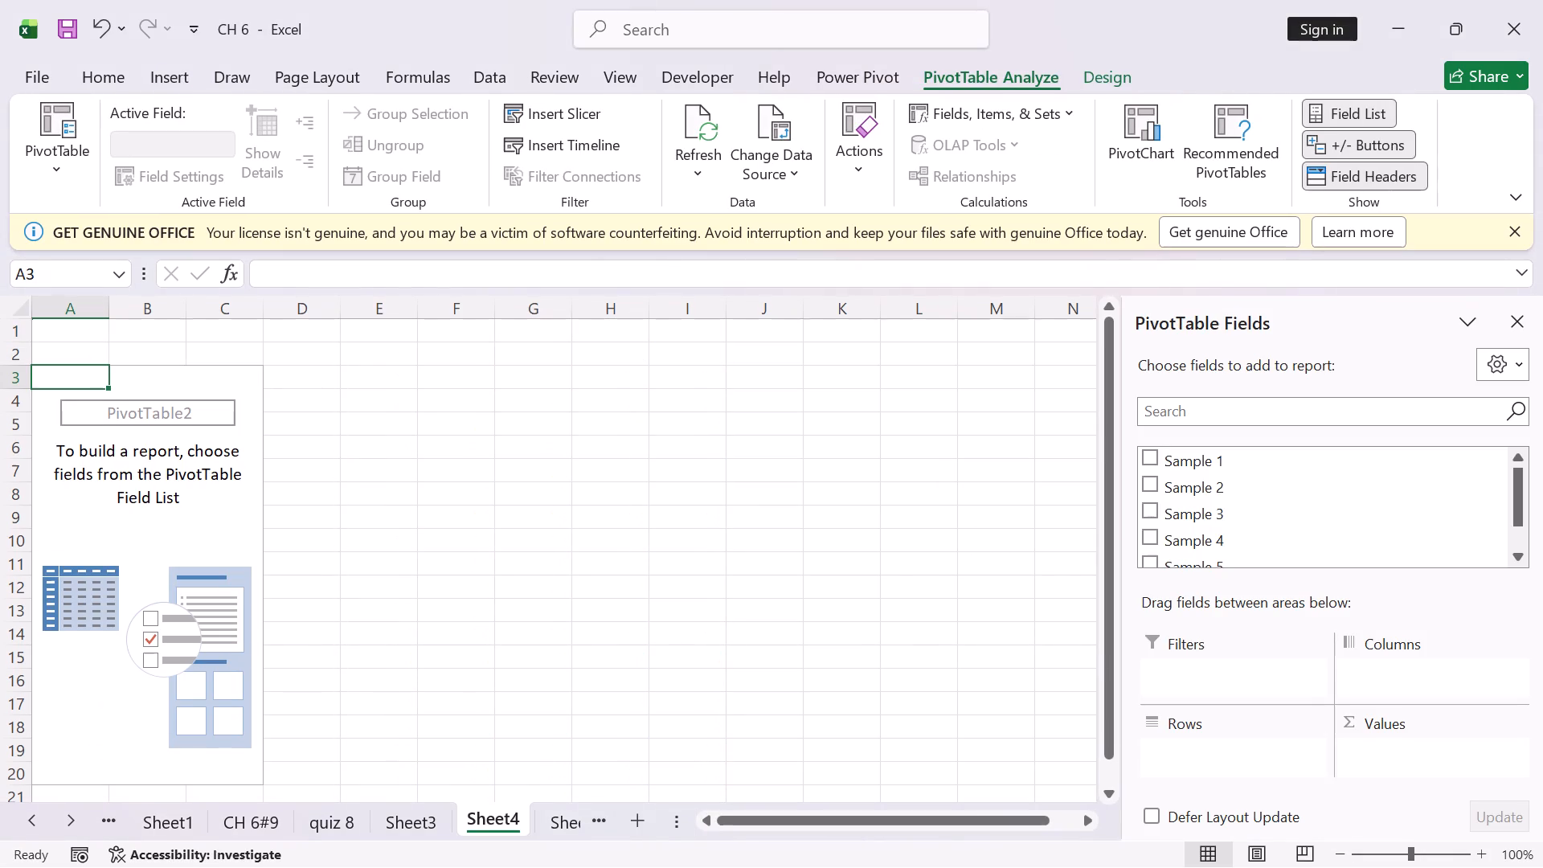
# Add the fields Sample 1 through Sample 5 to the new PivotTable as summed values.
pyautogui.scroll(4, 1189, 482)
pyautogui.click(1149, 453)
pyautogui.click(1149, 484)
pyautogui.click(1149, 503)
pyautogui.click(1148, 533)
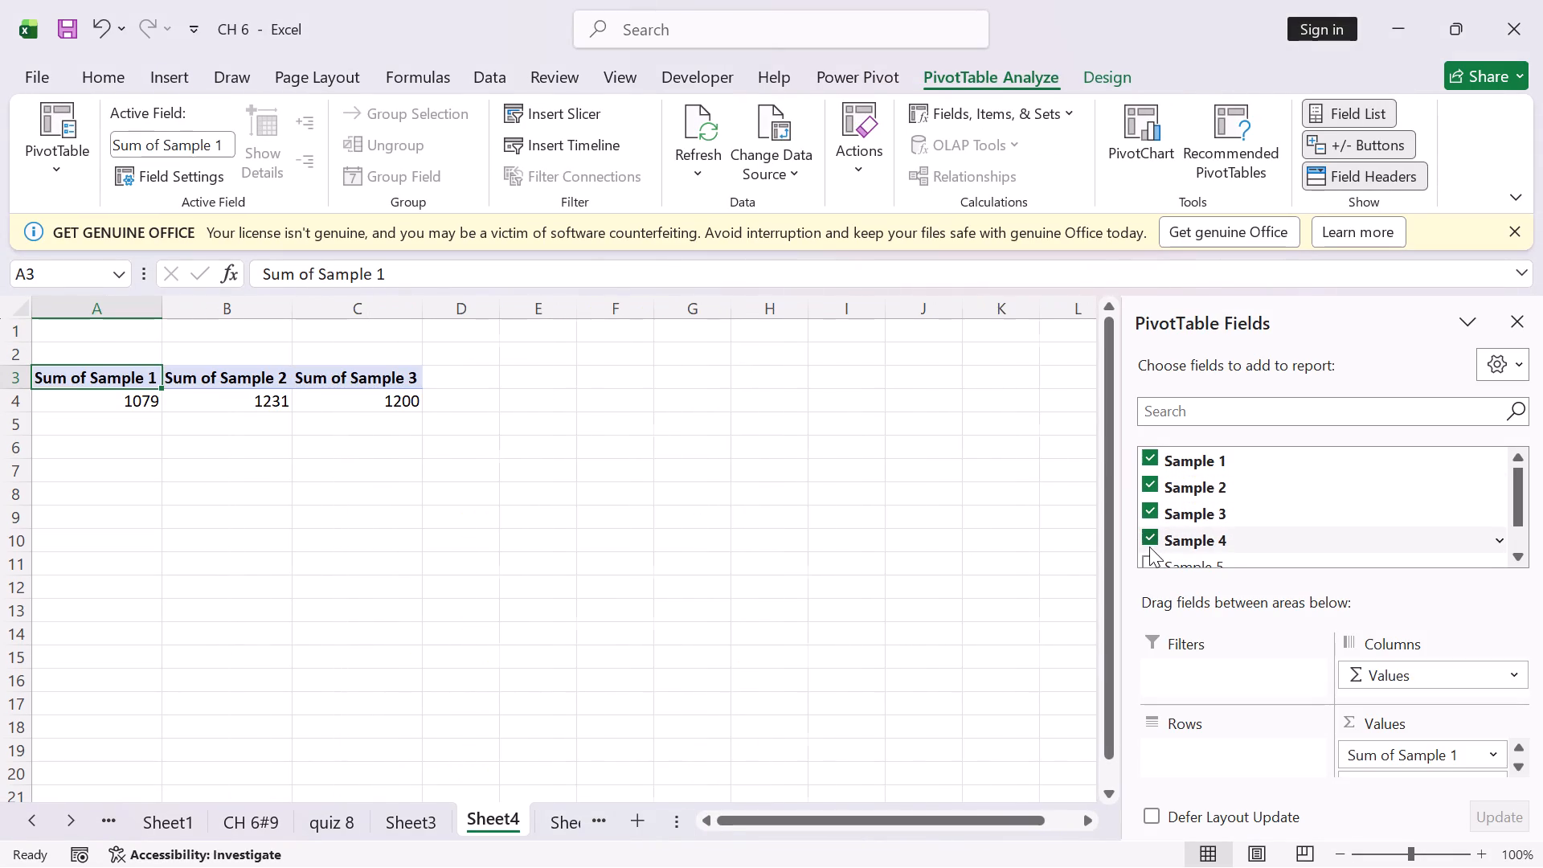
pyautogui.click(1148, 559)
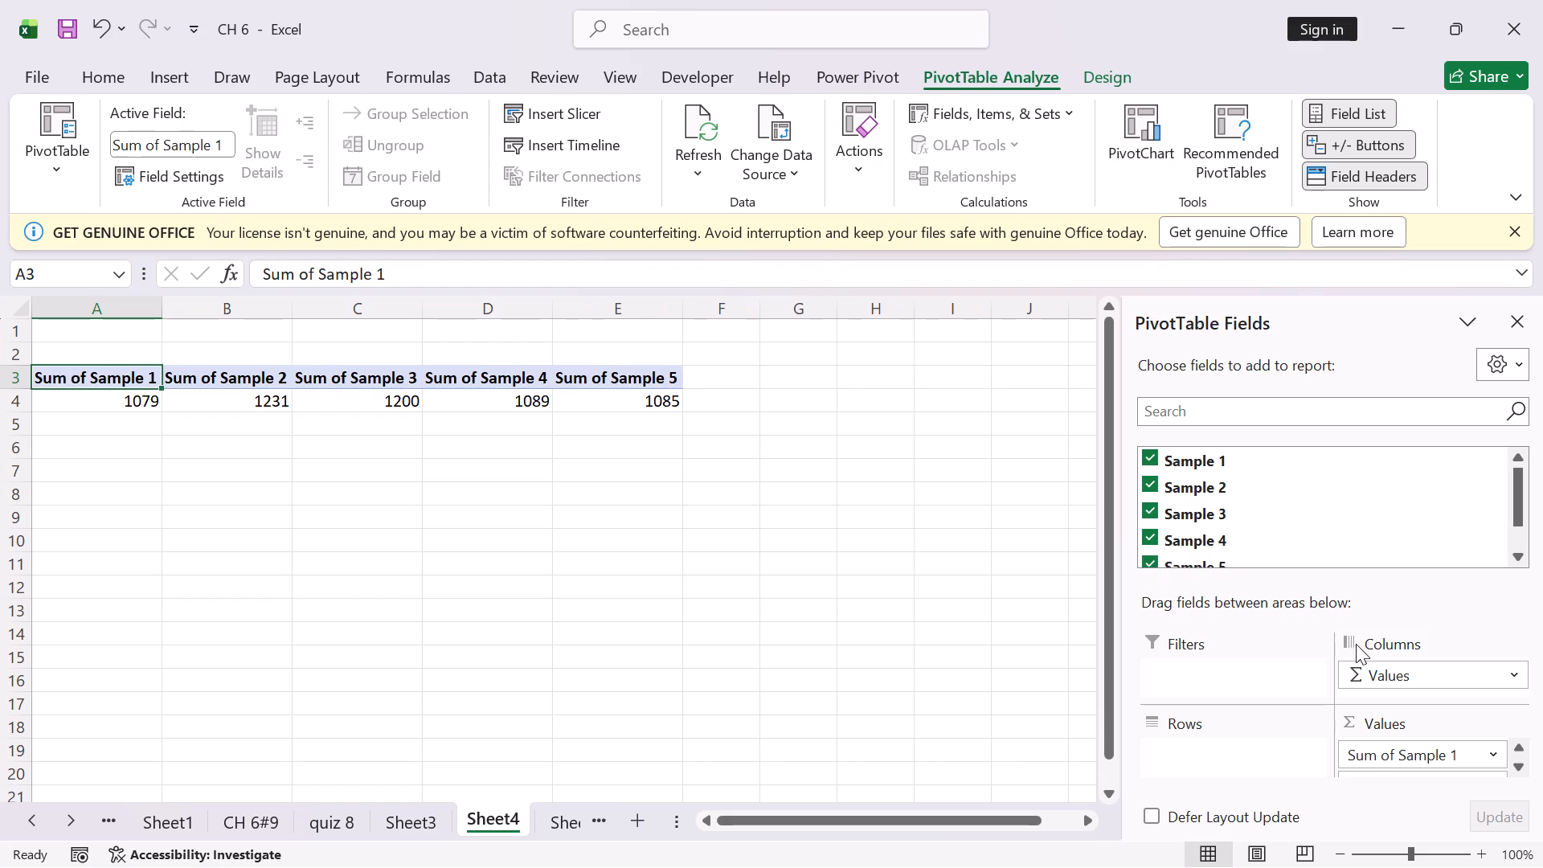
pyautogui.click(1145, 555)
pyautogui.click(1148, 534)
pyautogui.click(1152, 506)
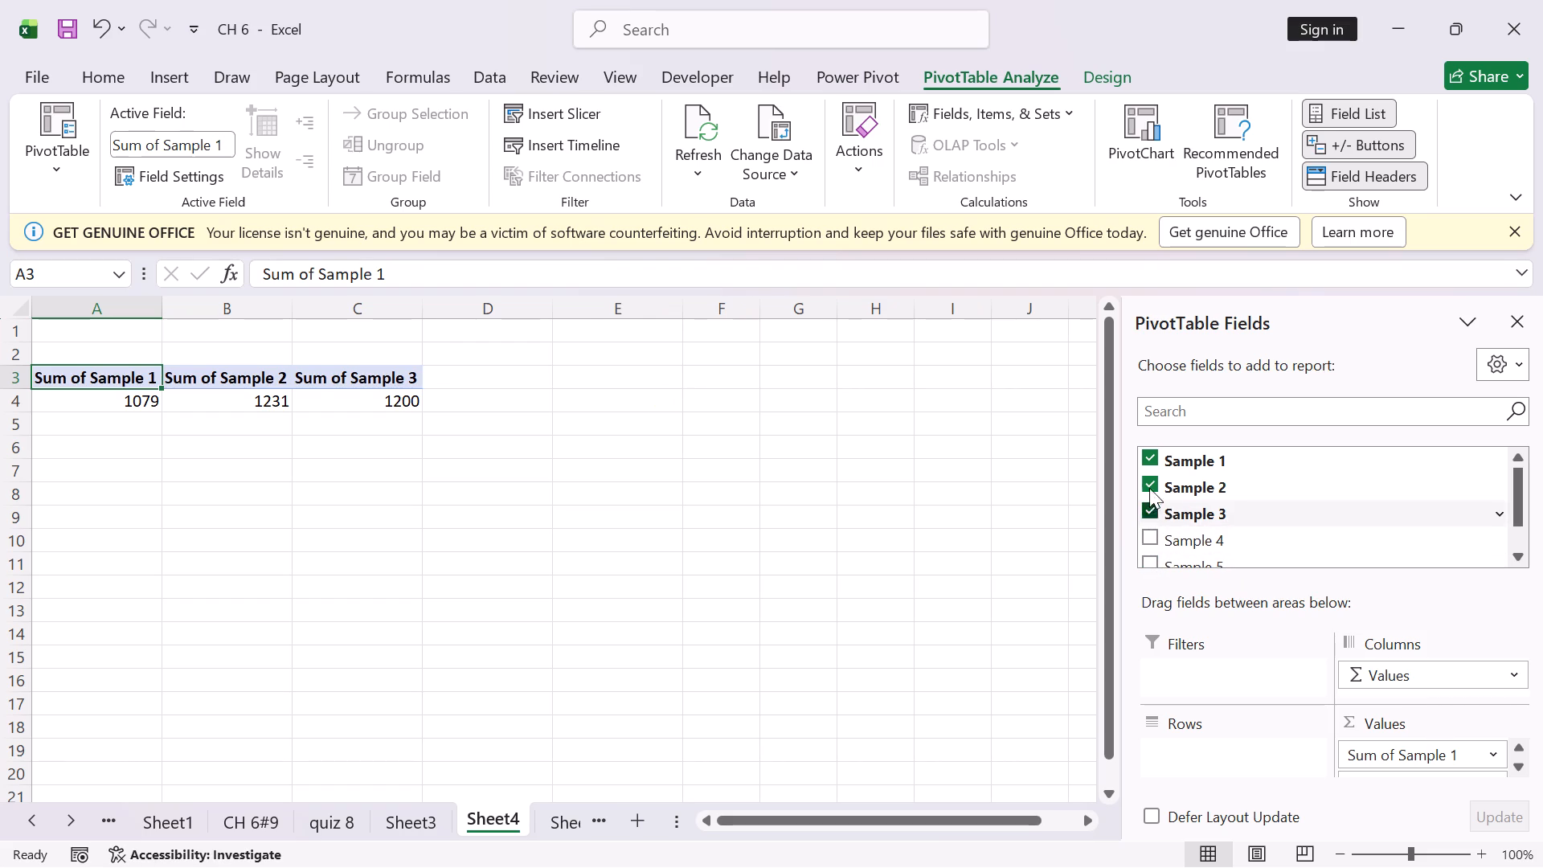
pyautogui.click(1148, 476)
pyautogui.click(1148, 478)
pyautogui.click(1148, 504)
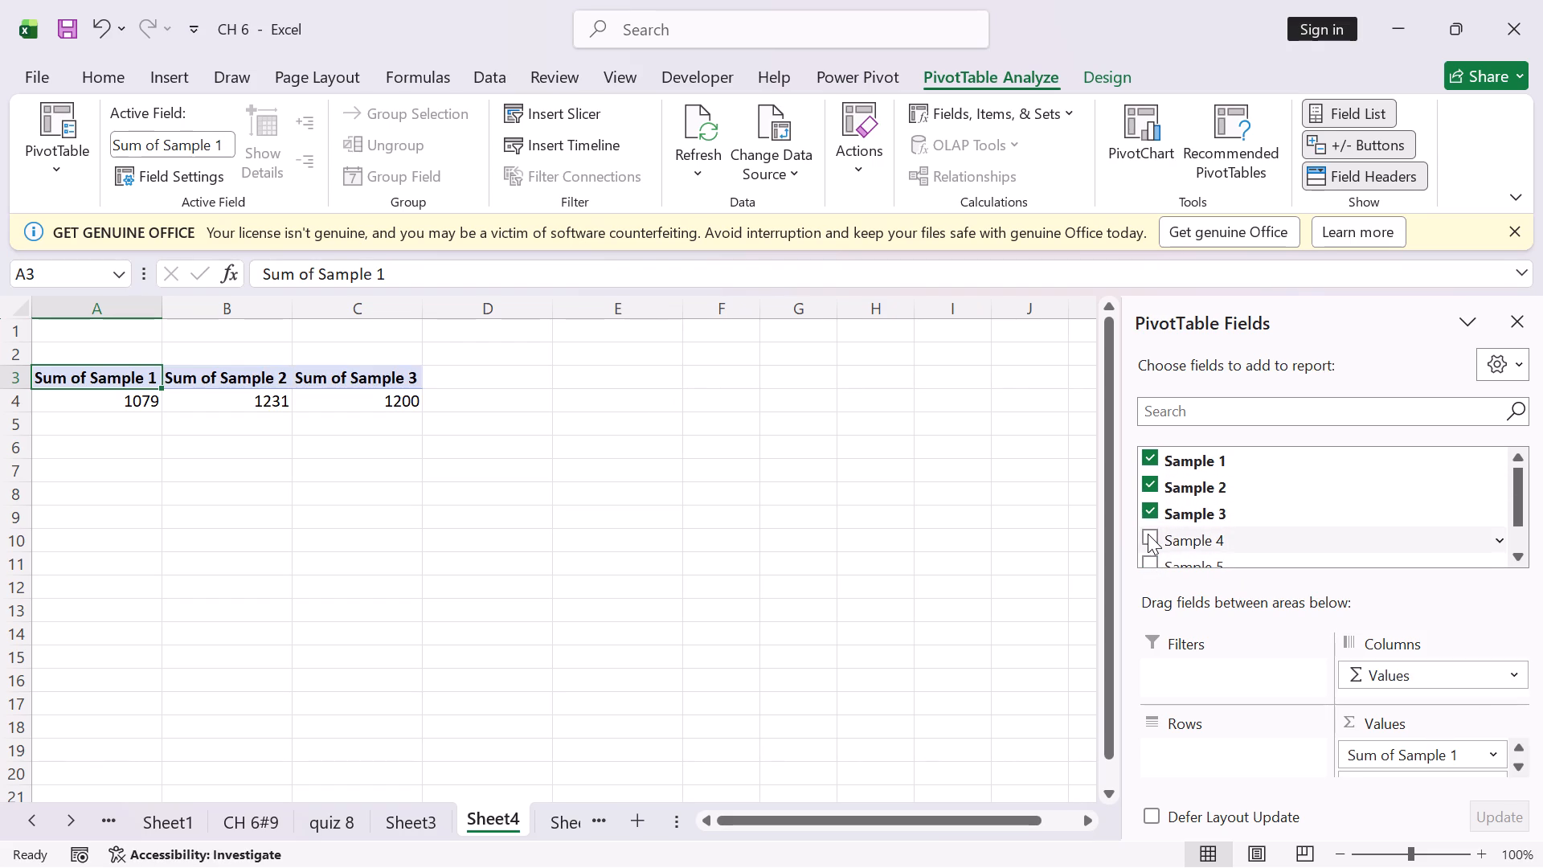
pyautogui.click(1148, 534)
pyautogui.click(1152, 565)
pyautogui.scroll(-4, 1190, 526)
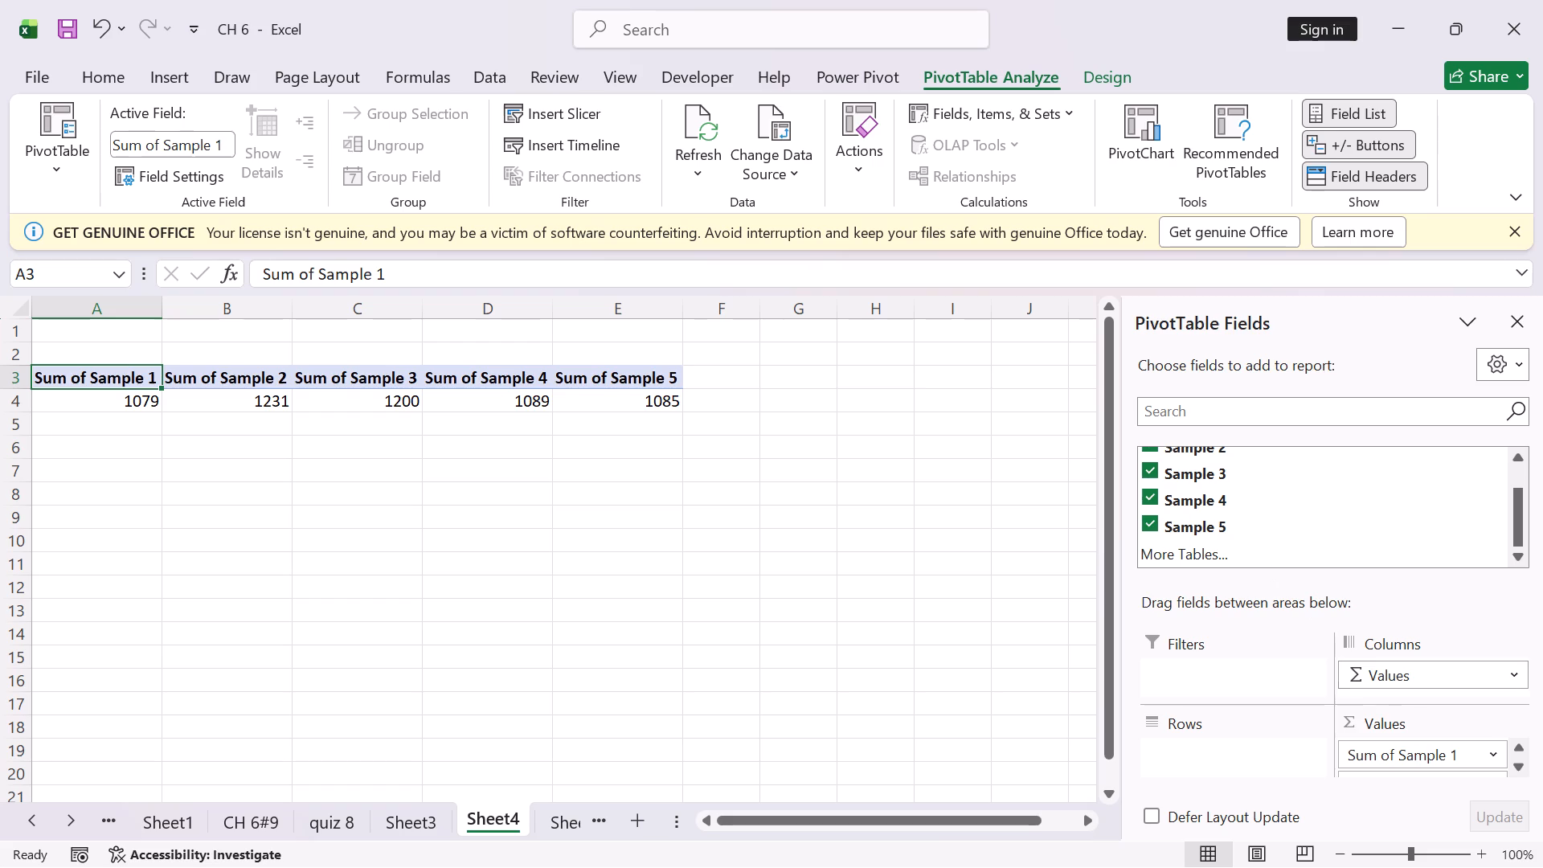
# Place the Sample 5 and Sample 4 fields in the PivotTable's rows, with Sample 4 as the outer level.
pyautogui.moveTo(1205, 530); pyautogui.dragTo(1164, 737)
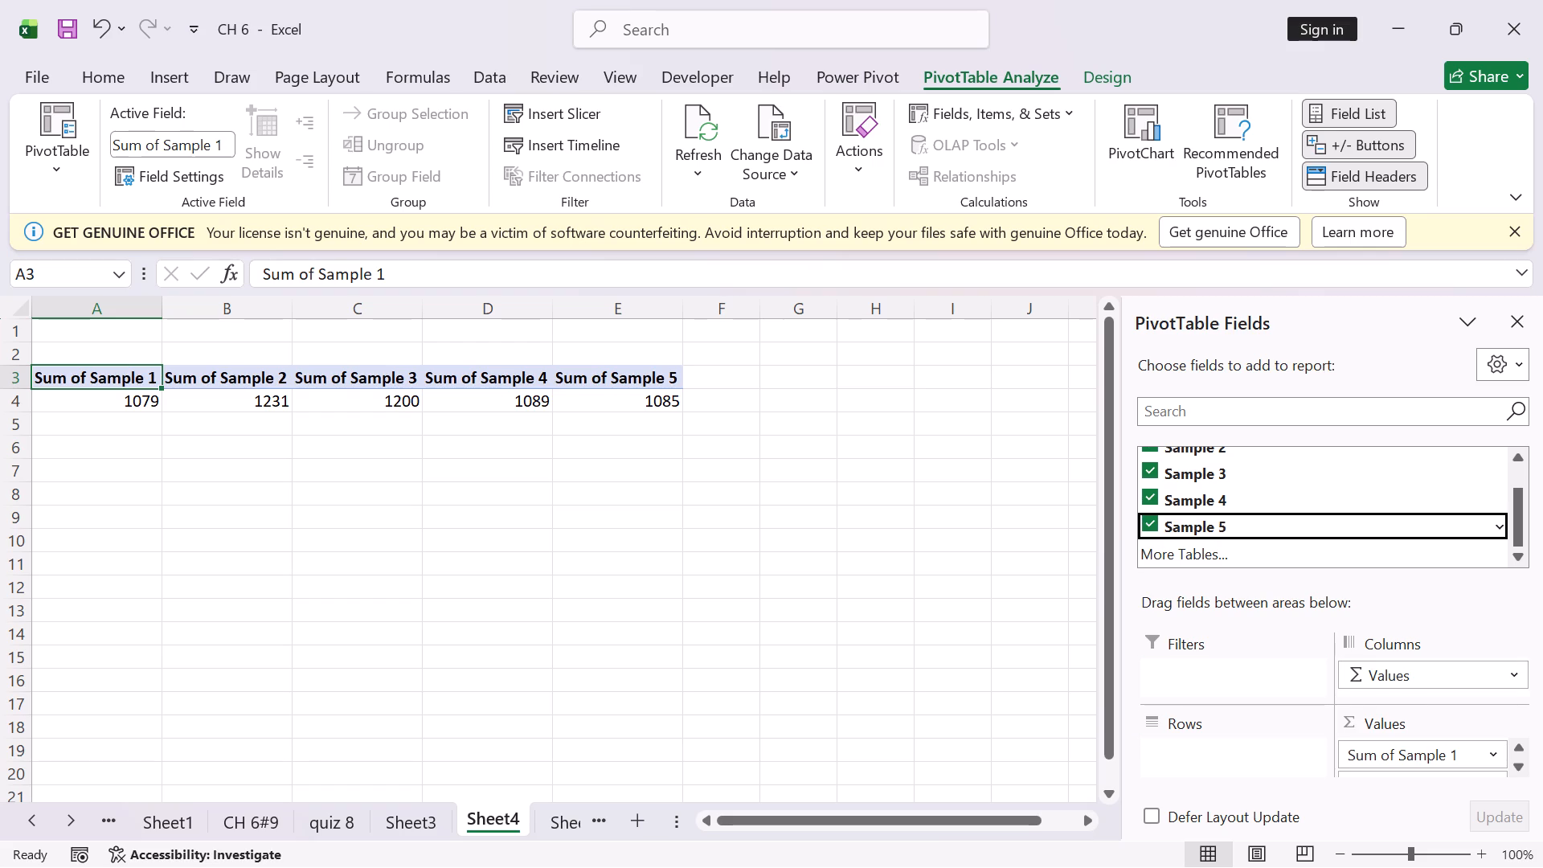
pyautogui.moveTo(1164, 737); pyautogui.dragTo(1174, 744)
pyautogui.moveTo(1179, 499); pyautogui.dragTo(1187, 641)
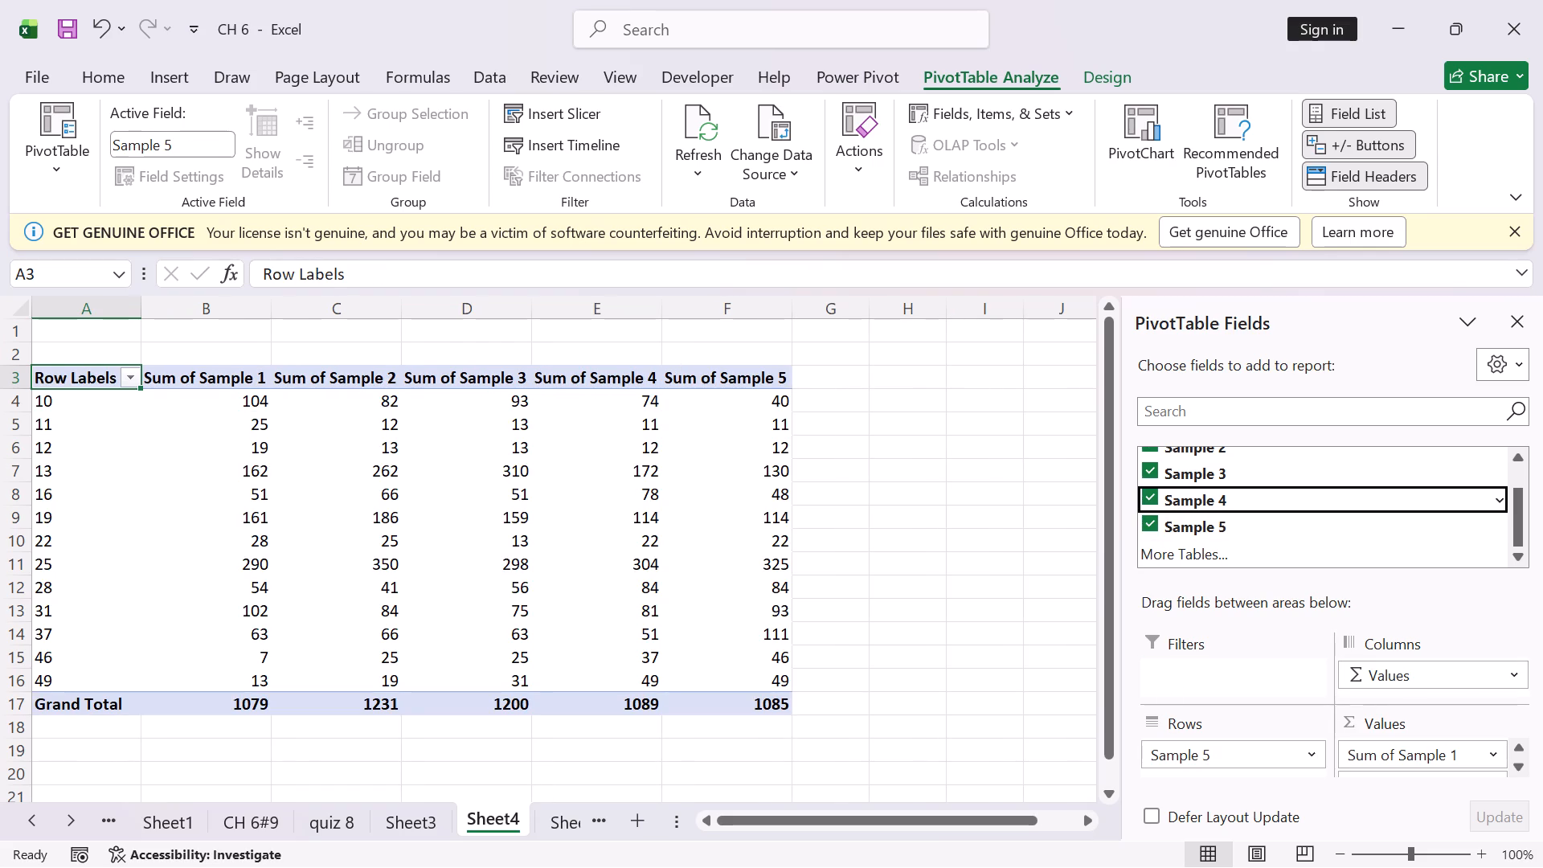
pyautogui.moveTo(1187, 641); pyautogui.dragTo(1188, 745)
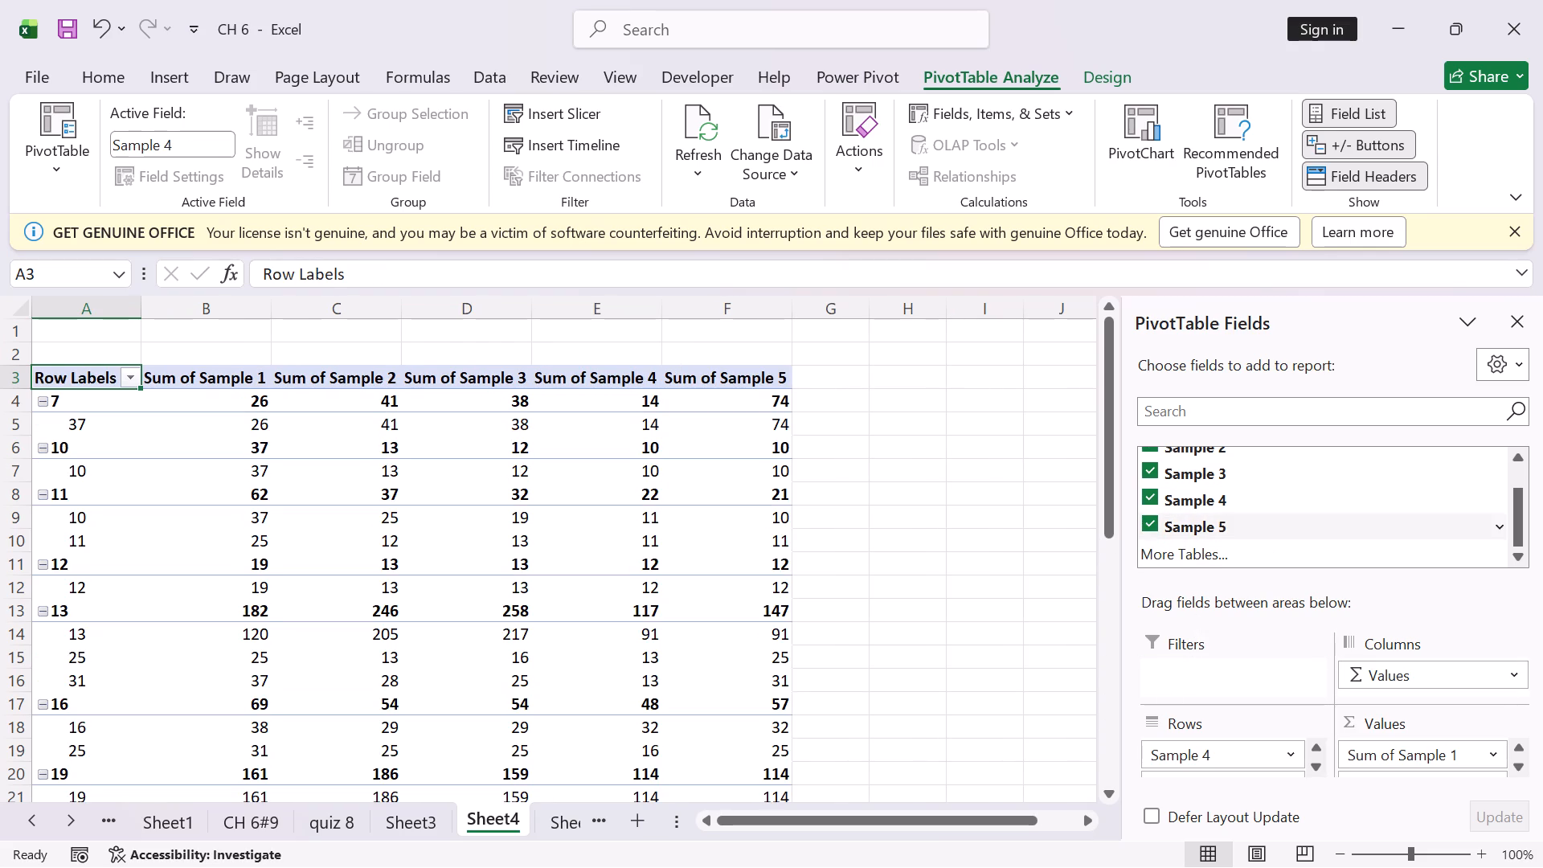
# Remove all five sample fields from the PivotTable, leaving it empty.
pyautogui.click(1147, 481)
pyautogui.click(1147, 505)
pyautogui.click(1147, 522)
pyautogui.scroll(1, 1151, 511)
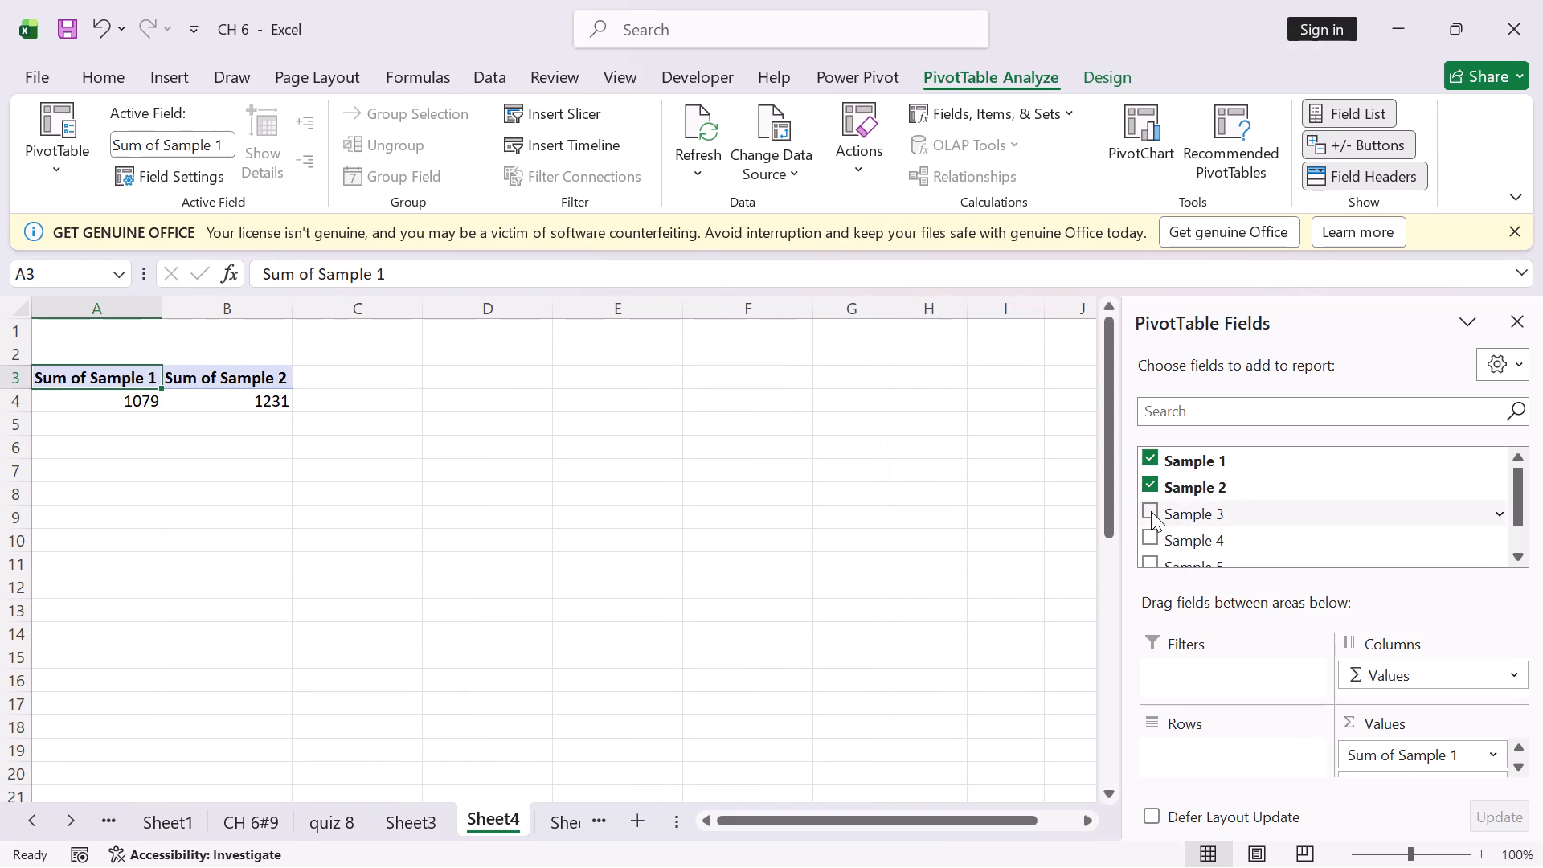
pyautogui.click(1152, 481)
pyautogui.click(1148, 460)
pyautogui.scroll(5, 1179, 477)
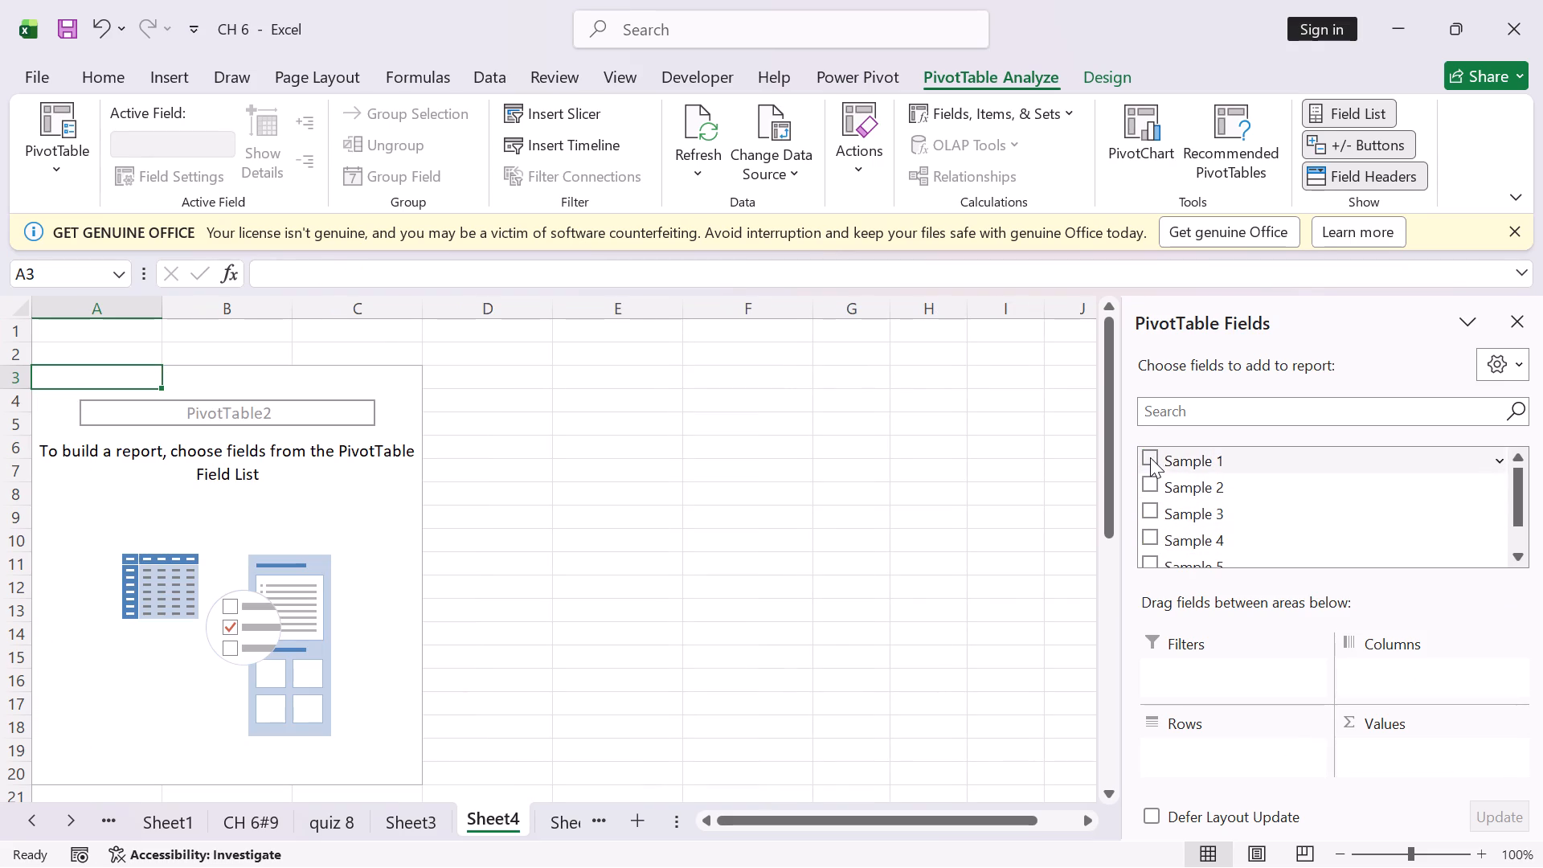
# Place the Sample 1 field in the PivotTable's rows.
pyautogui.moveTo(1150, 457); pyautogui.dragTo(1175, 753)
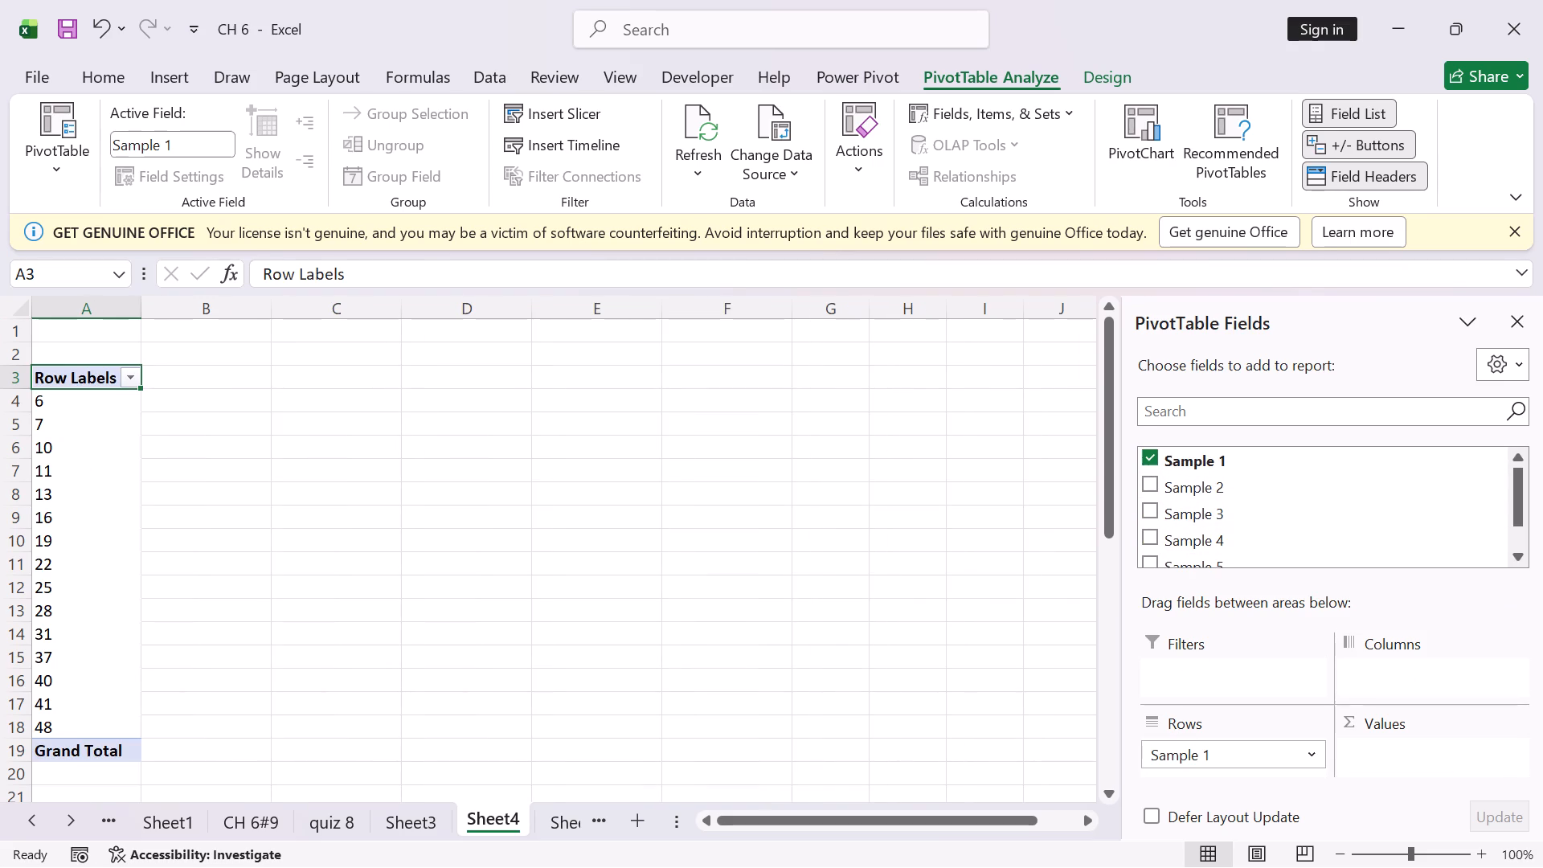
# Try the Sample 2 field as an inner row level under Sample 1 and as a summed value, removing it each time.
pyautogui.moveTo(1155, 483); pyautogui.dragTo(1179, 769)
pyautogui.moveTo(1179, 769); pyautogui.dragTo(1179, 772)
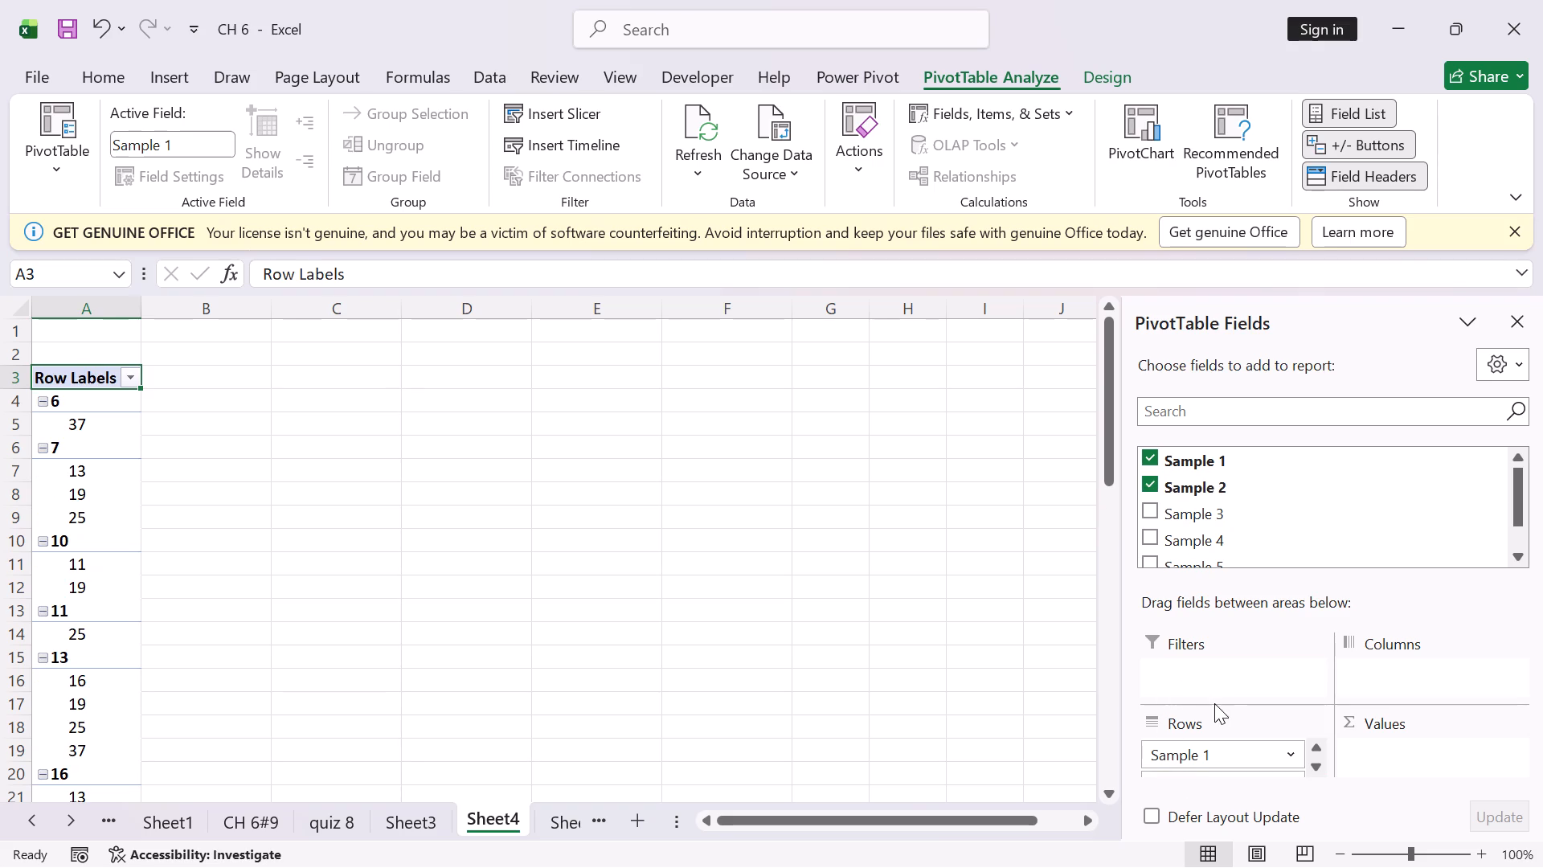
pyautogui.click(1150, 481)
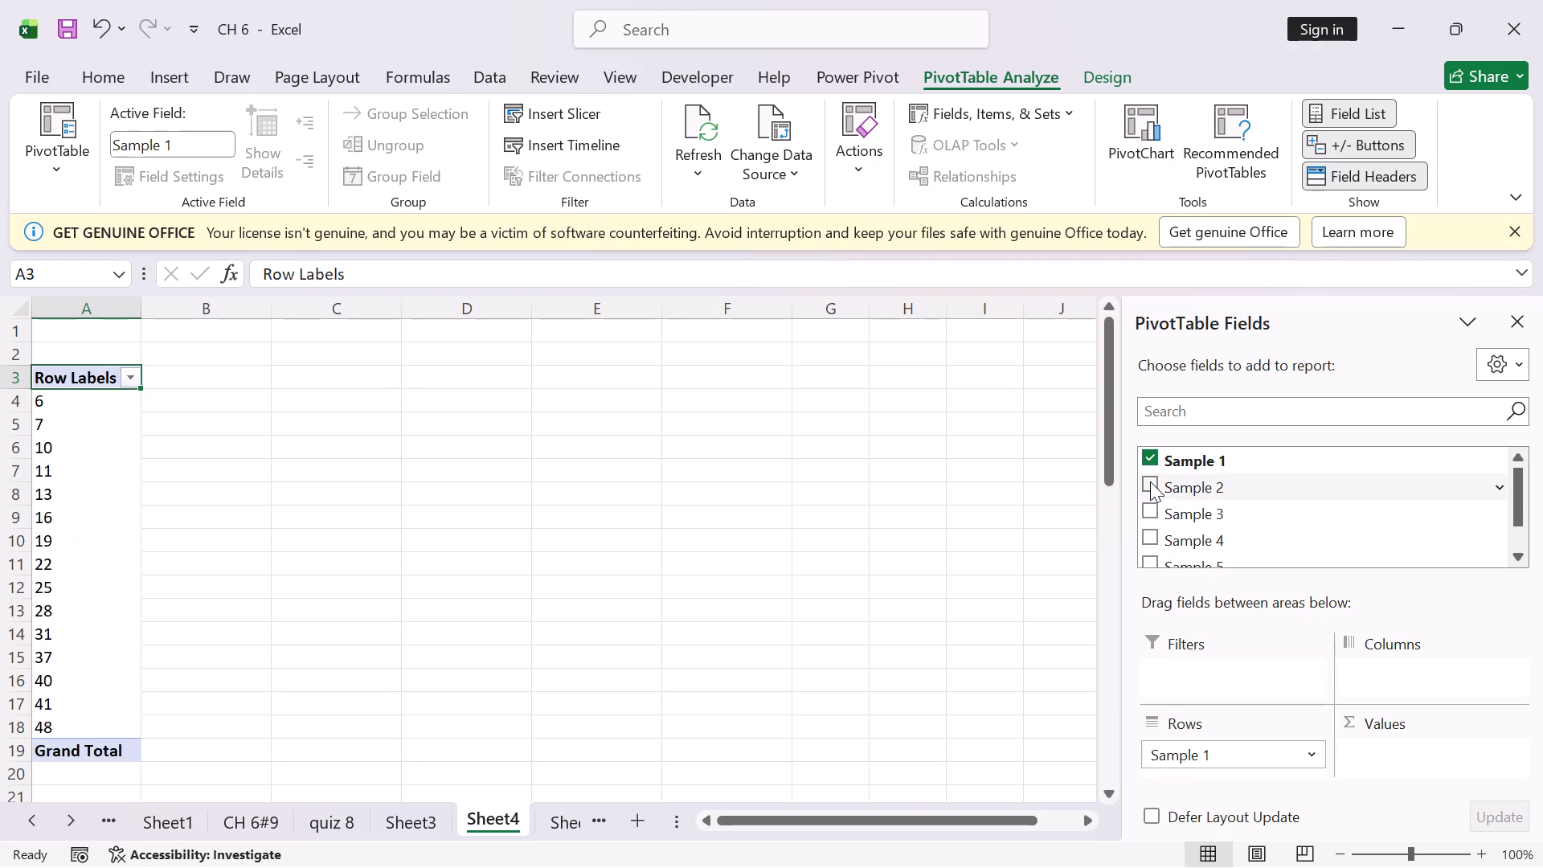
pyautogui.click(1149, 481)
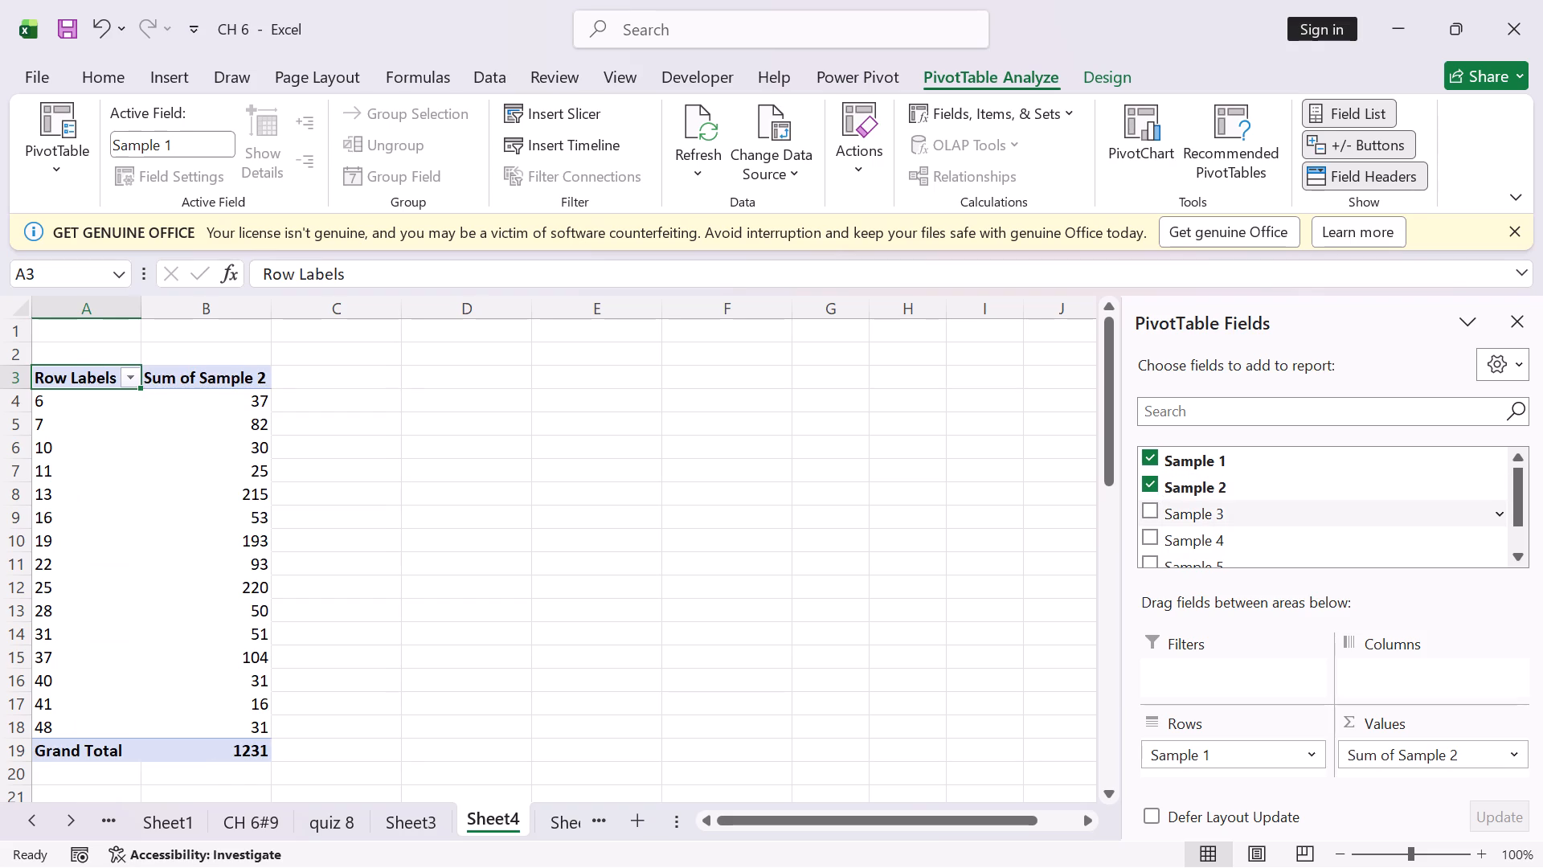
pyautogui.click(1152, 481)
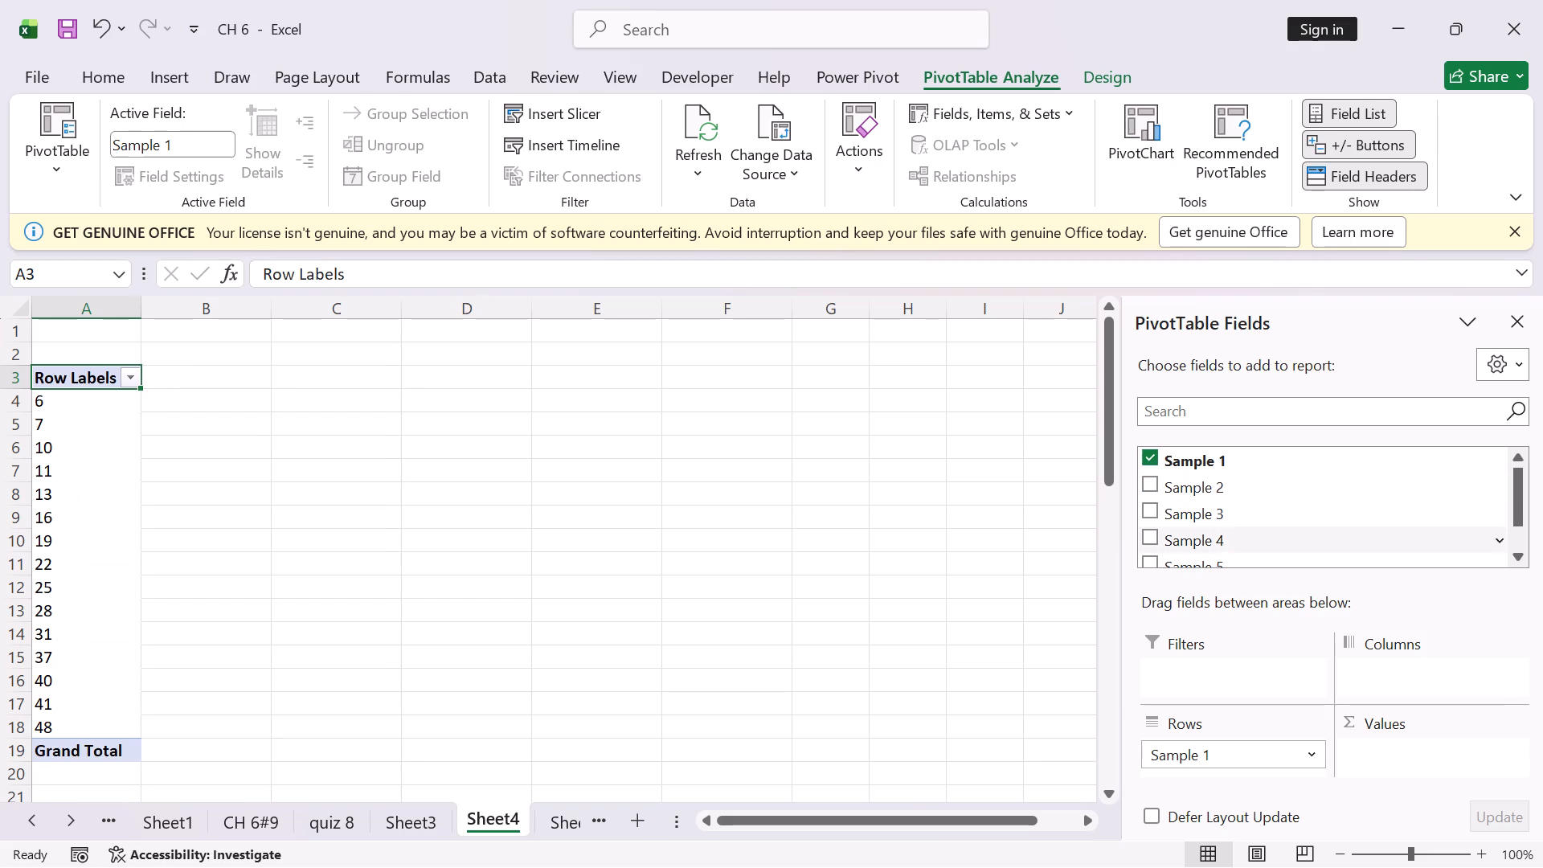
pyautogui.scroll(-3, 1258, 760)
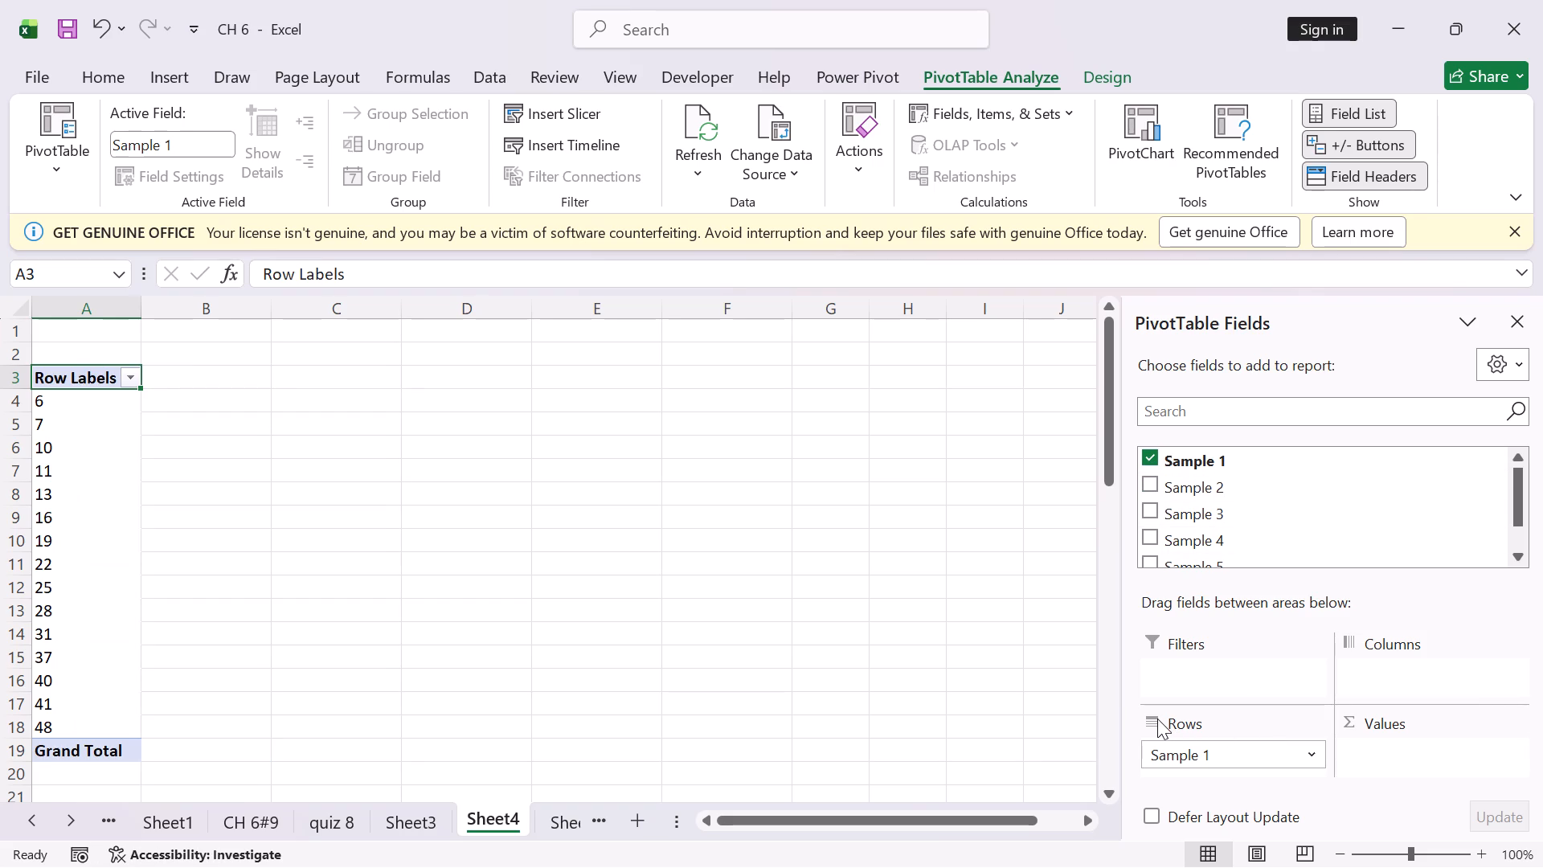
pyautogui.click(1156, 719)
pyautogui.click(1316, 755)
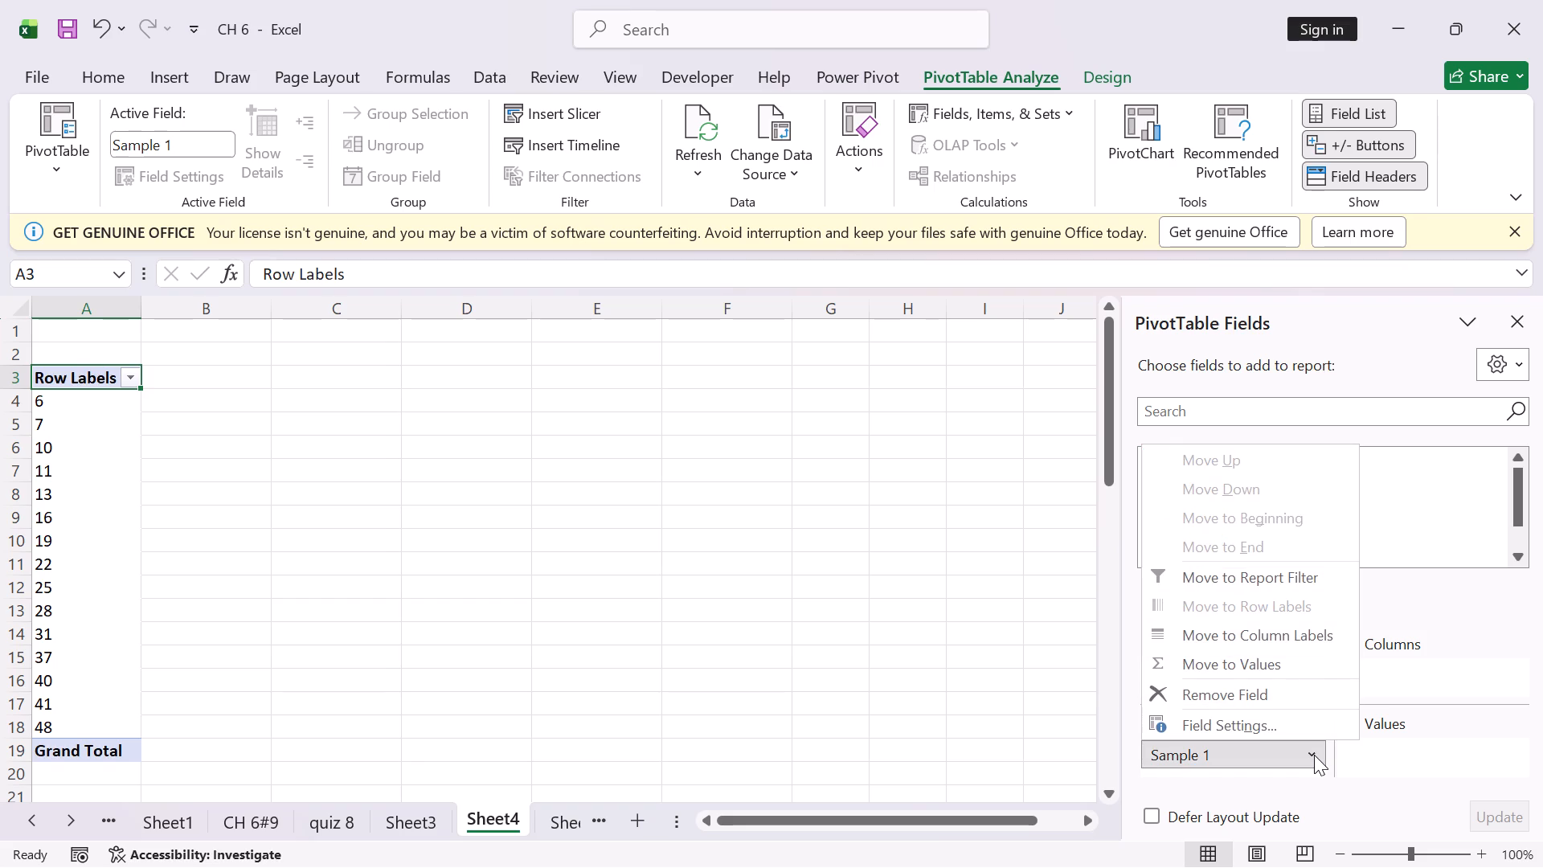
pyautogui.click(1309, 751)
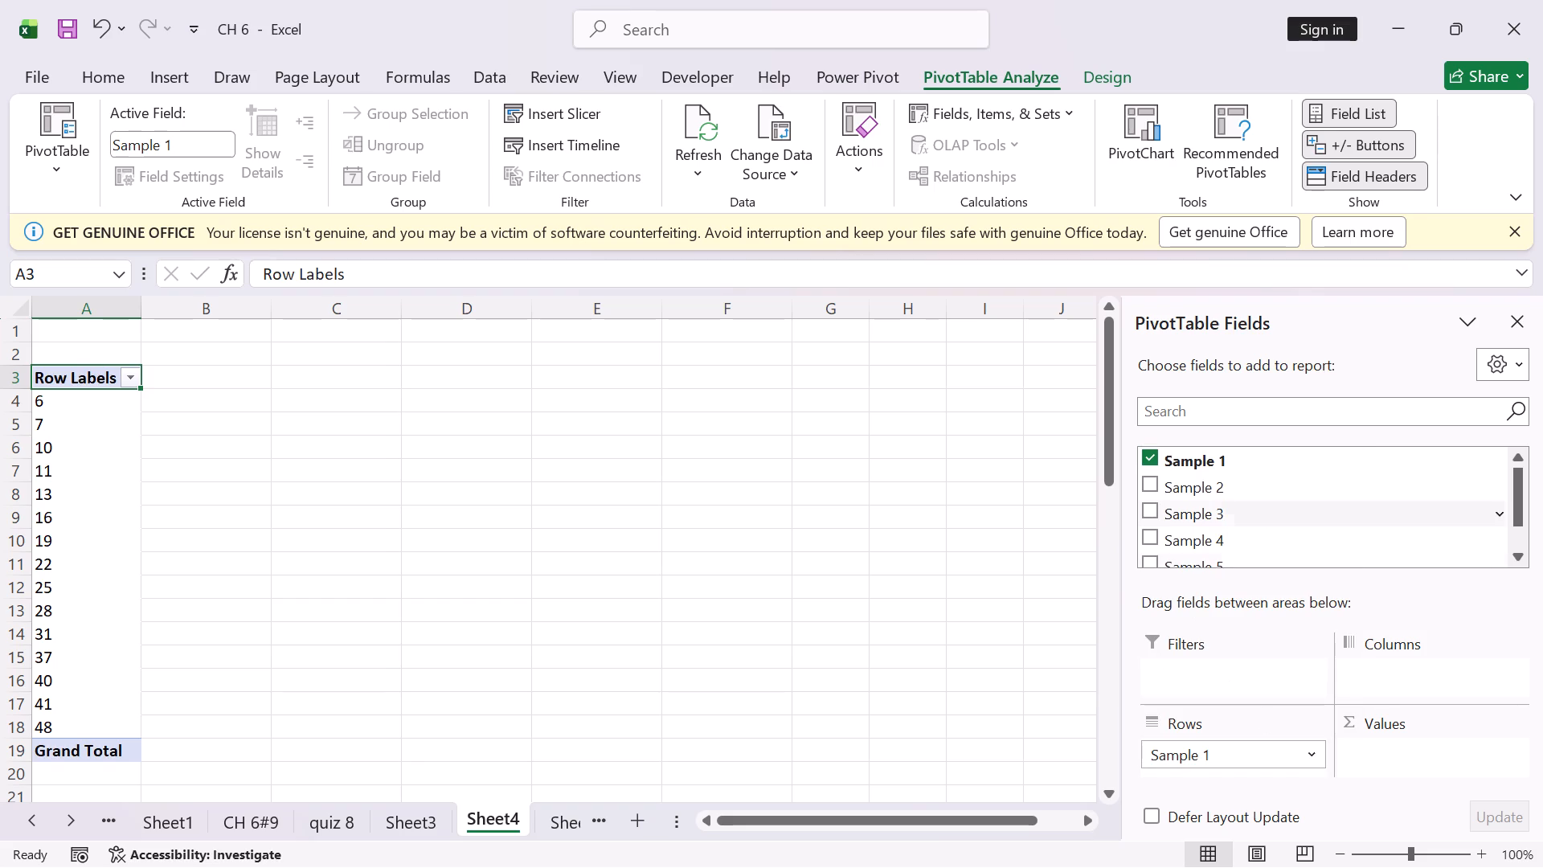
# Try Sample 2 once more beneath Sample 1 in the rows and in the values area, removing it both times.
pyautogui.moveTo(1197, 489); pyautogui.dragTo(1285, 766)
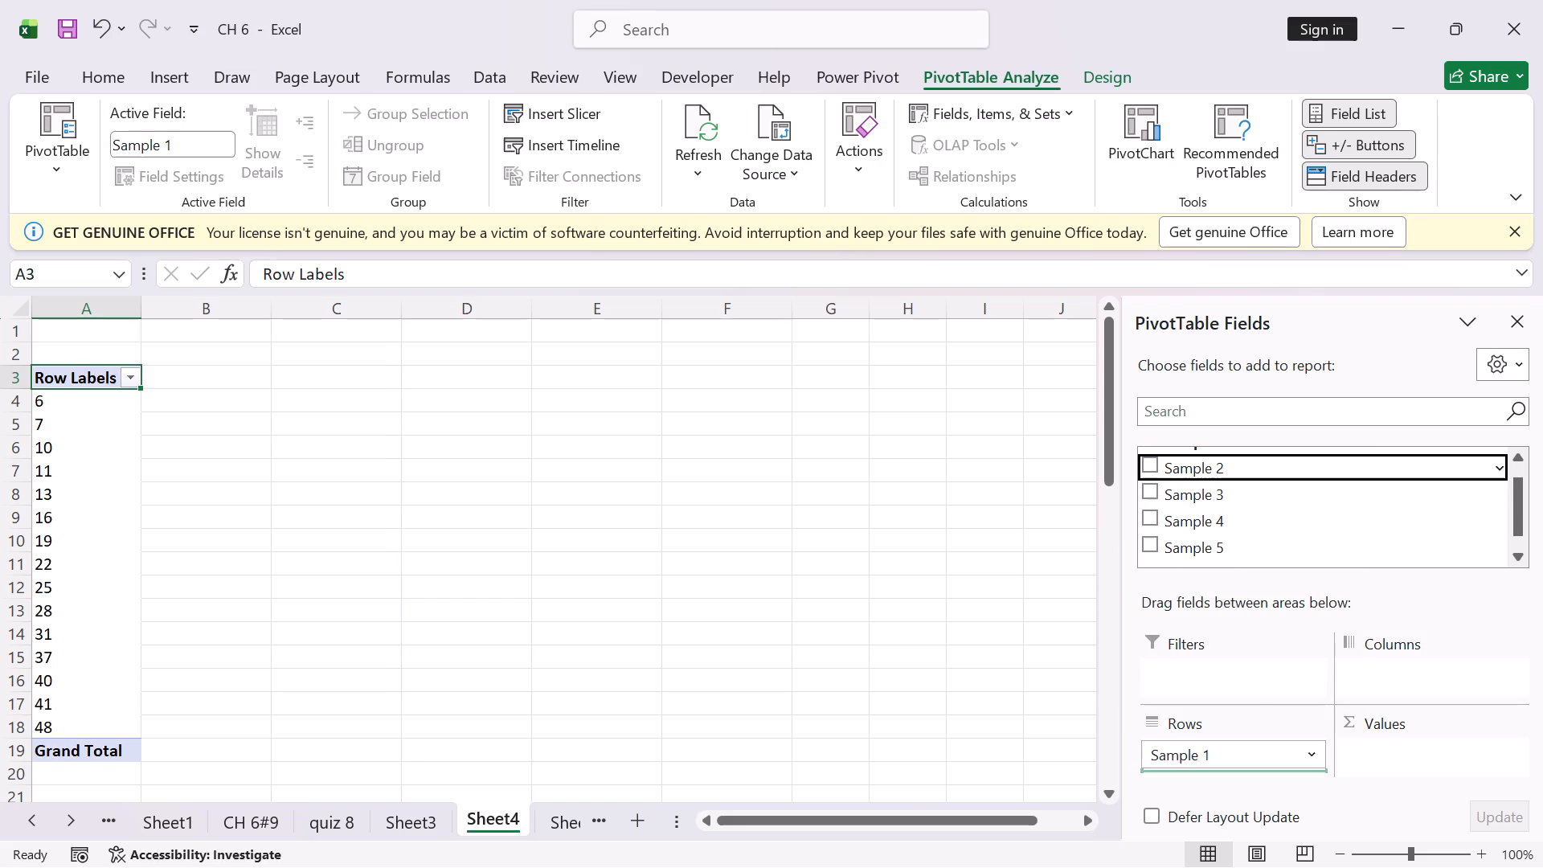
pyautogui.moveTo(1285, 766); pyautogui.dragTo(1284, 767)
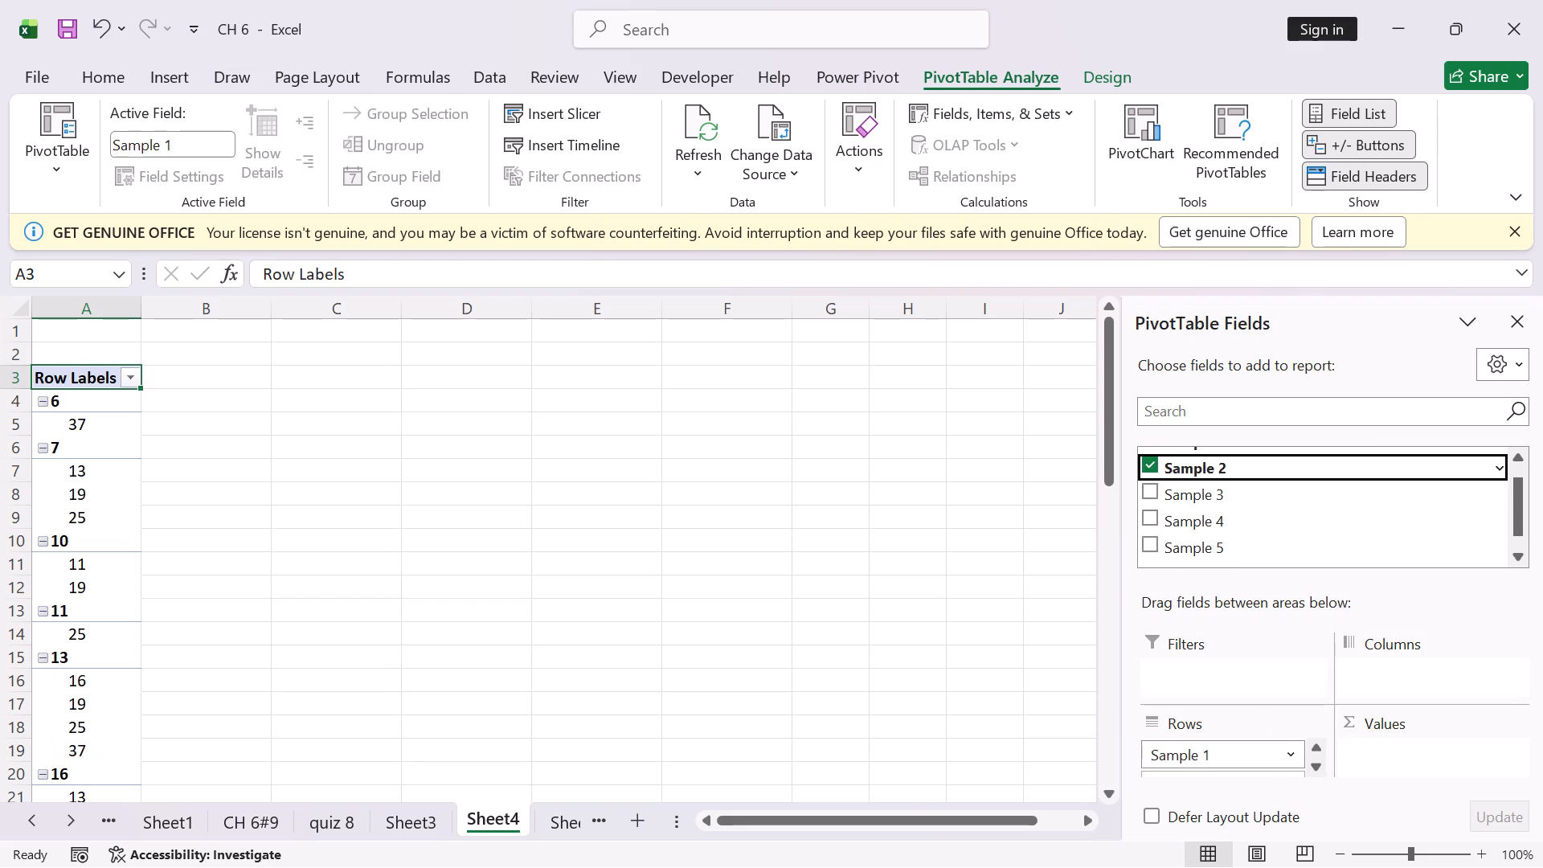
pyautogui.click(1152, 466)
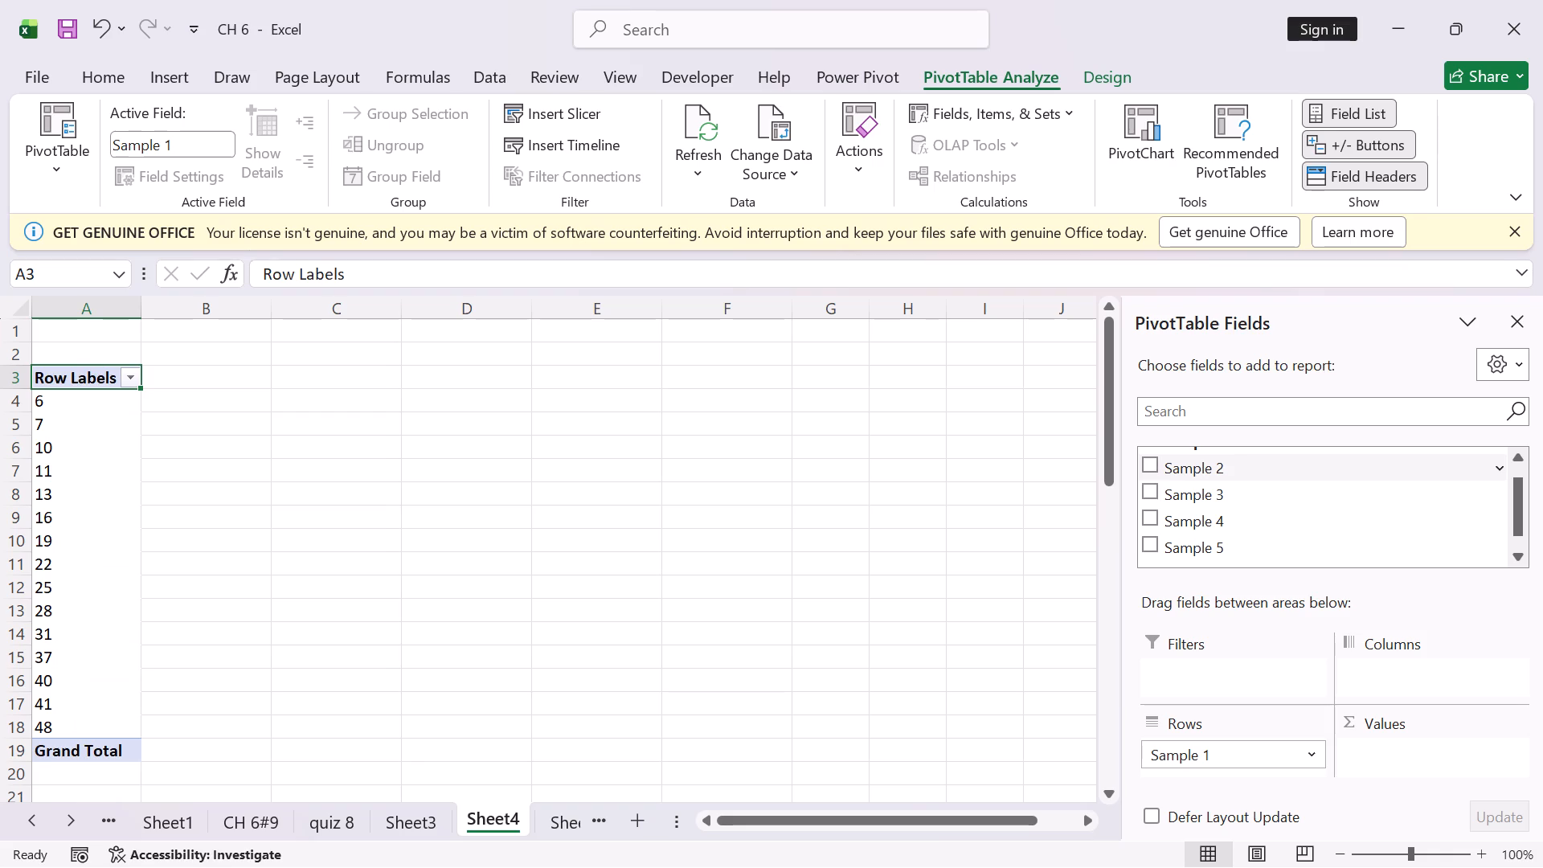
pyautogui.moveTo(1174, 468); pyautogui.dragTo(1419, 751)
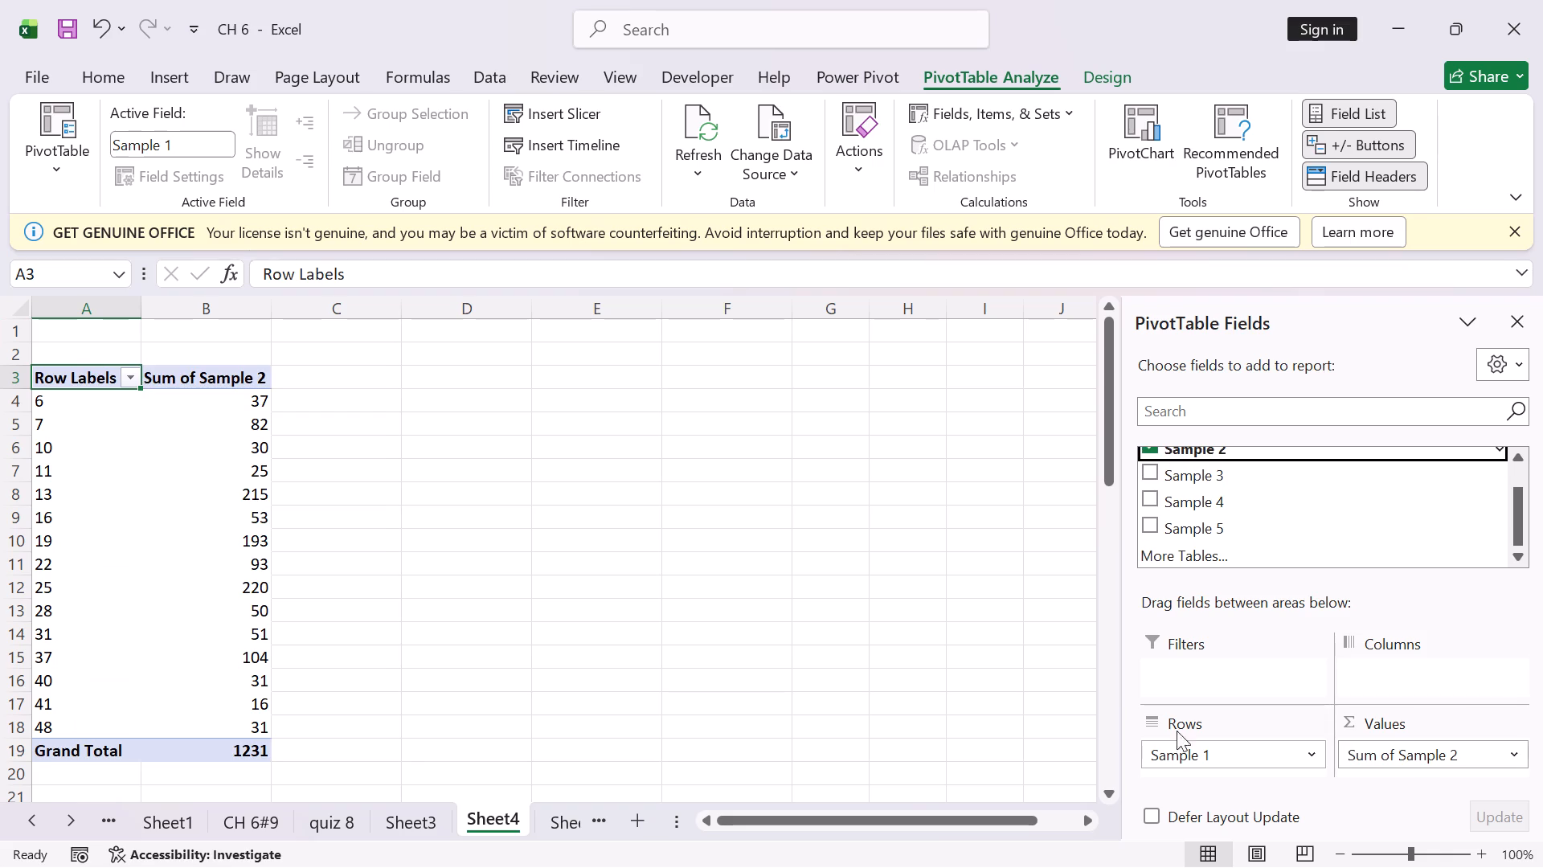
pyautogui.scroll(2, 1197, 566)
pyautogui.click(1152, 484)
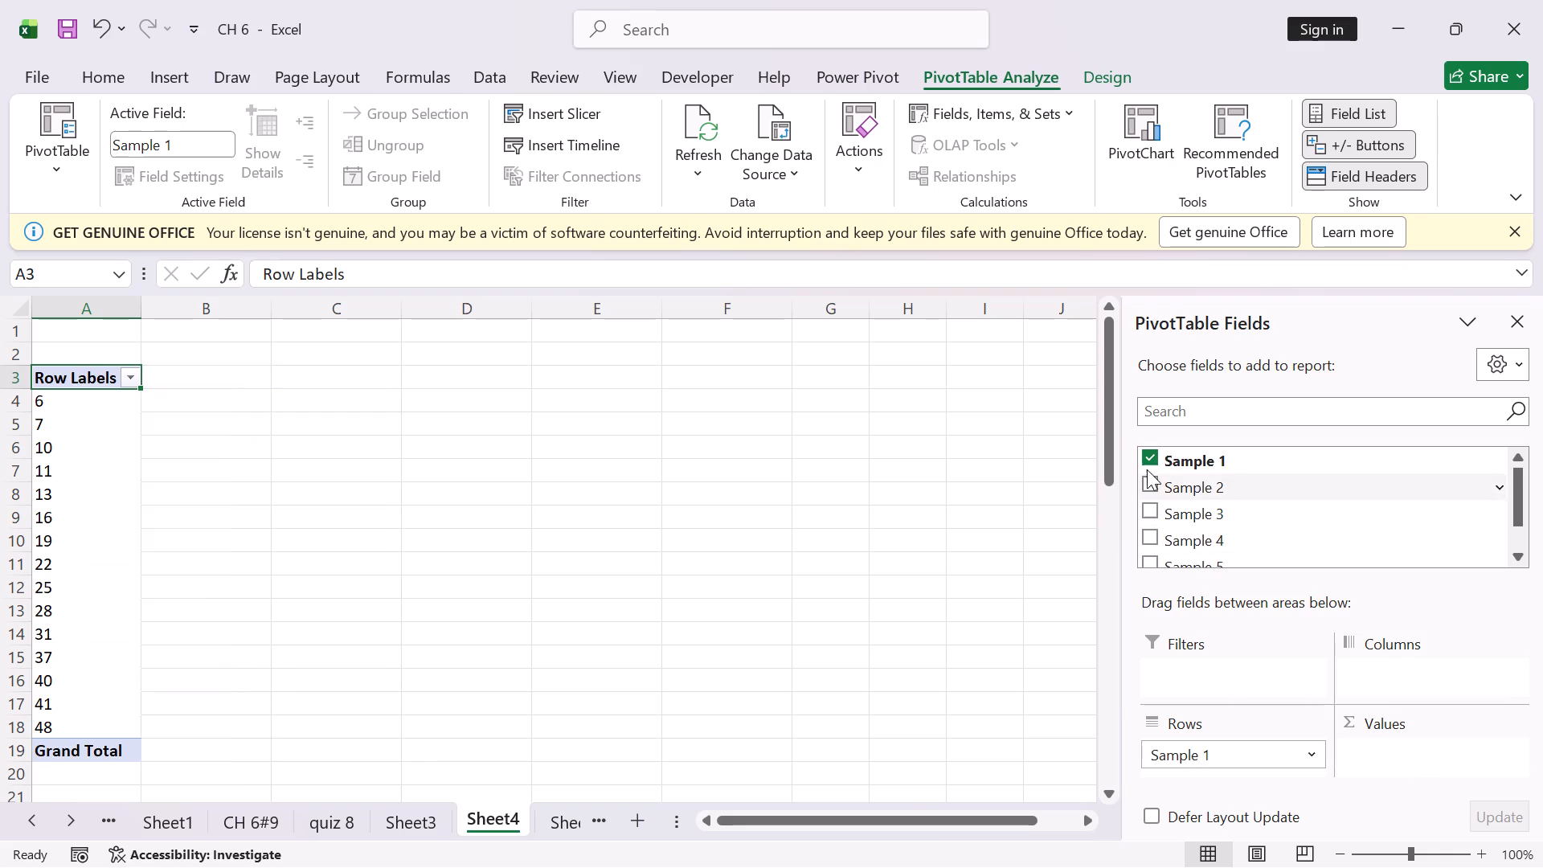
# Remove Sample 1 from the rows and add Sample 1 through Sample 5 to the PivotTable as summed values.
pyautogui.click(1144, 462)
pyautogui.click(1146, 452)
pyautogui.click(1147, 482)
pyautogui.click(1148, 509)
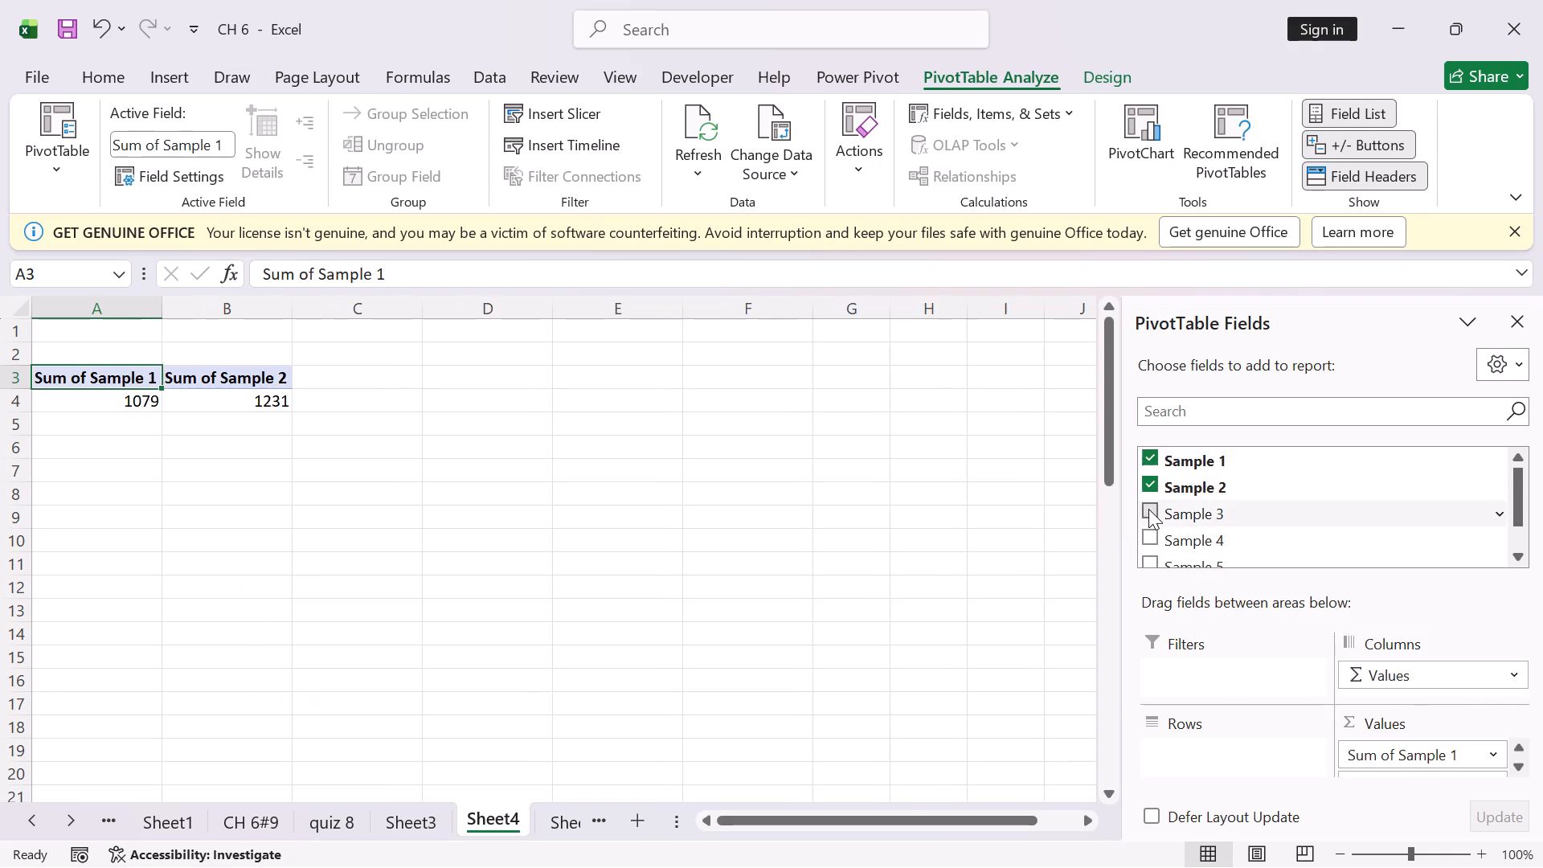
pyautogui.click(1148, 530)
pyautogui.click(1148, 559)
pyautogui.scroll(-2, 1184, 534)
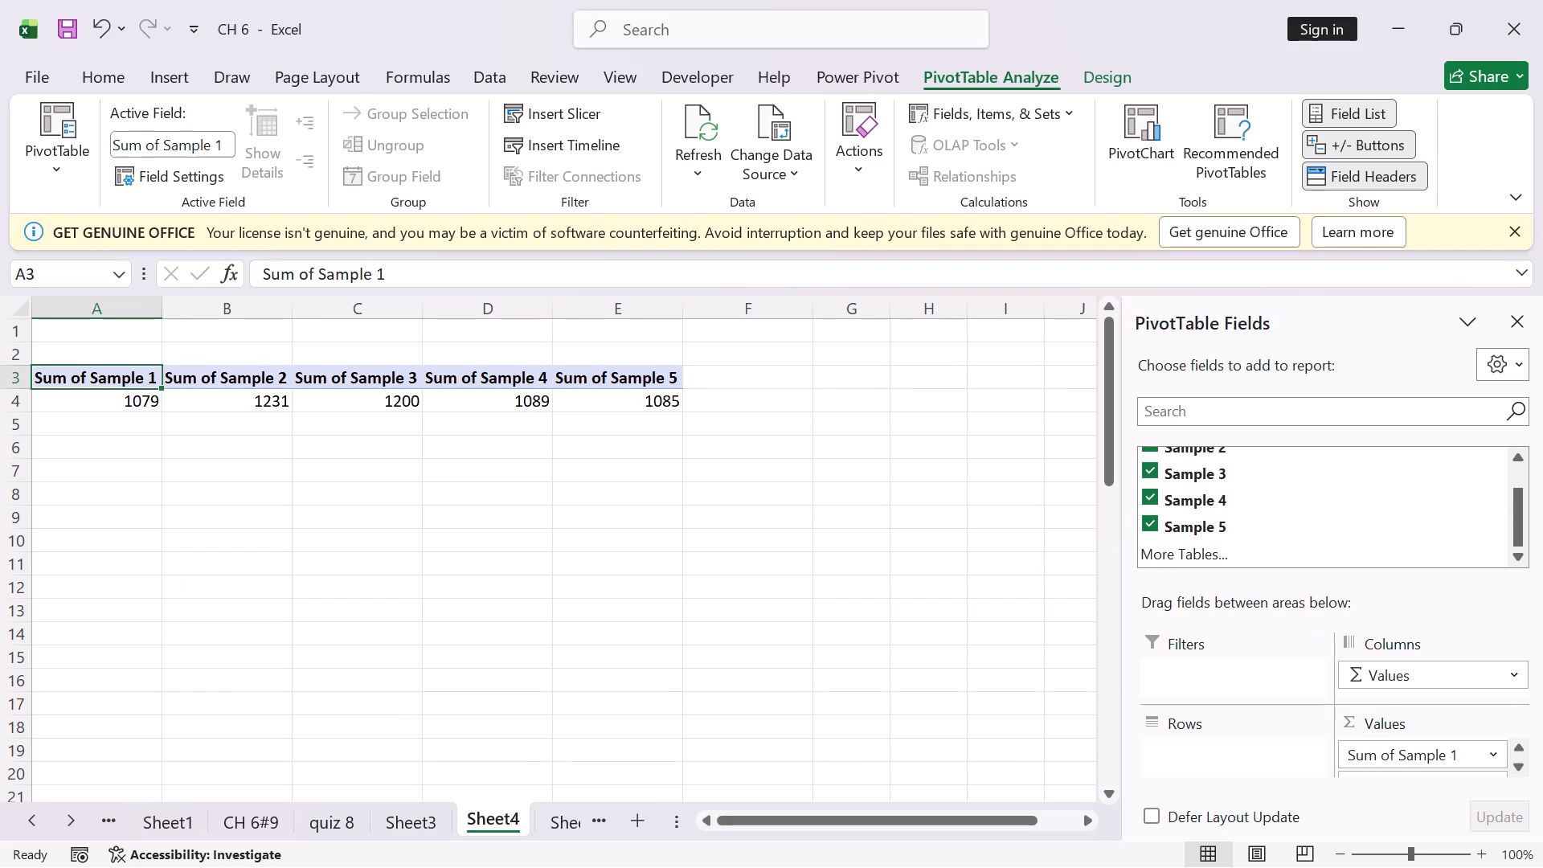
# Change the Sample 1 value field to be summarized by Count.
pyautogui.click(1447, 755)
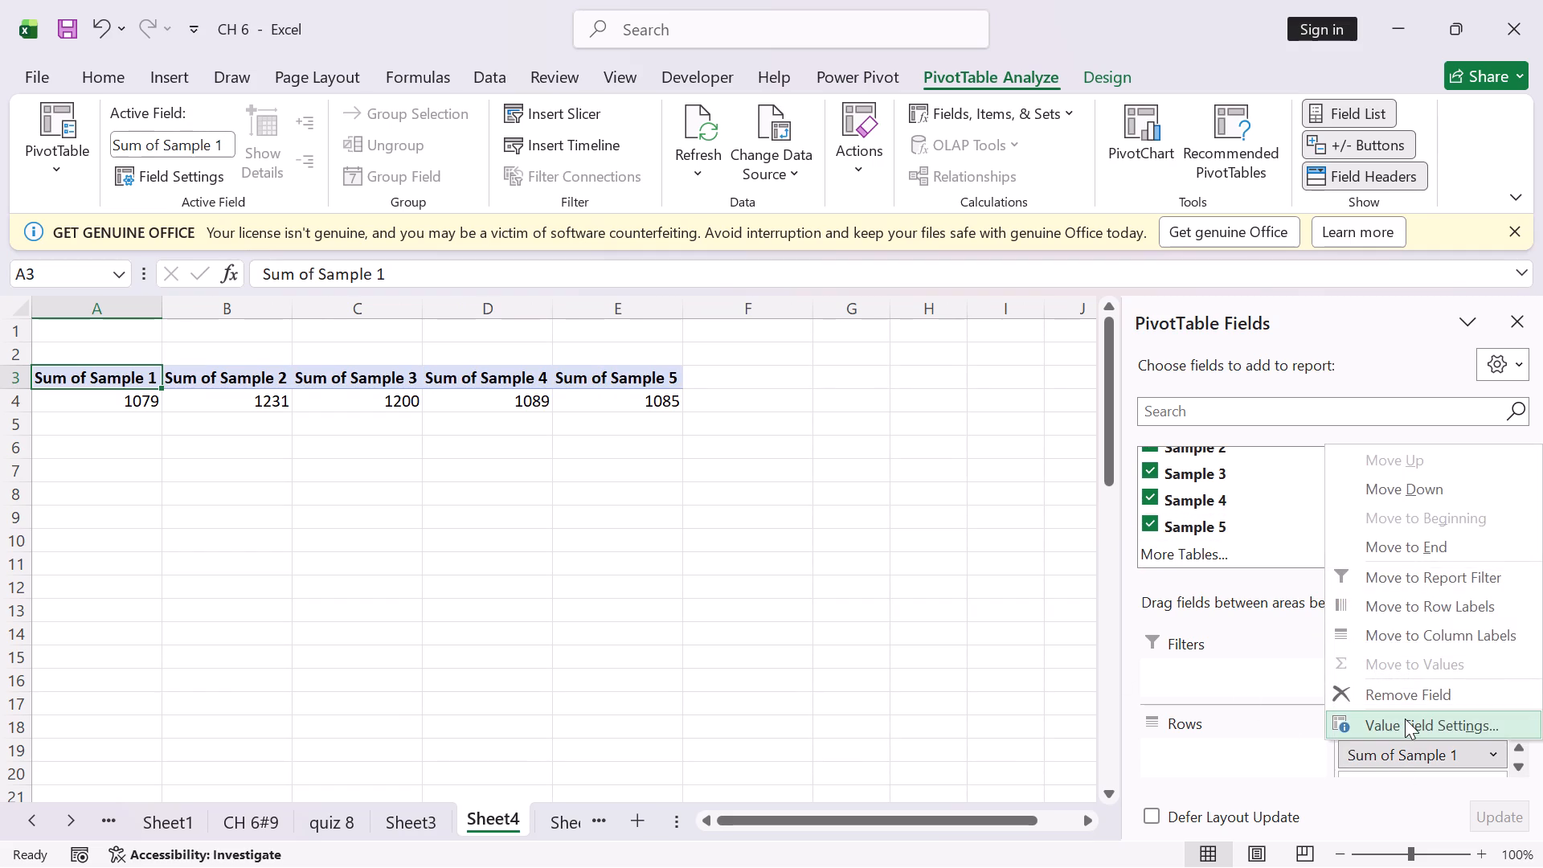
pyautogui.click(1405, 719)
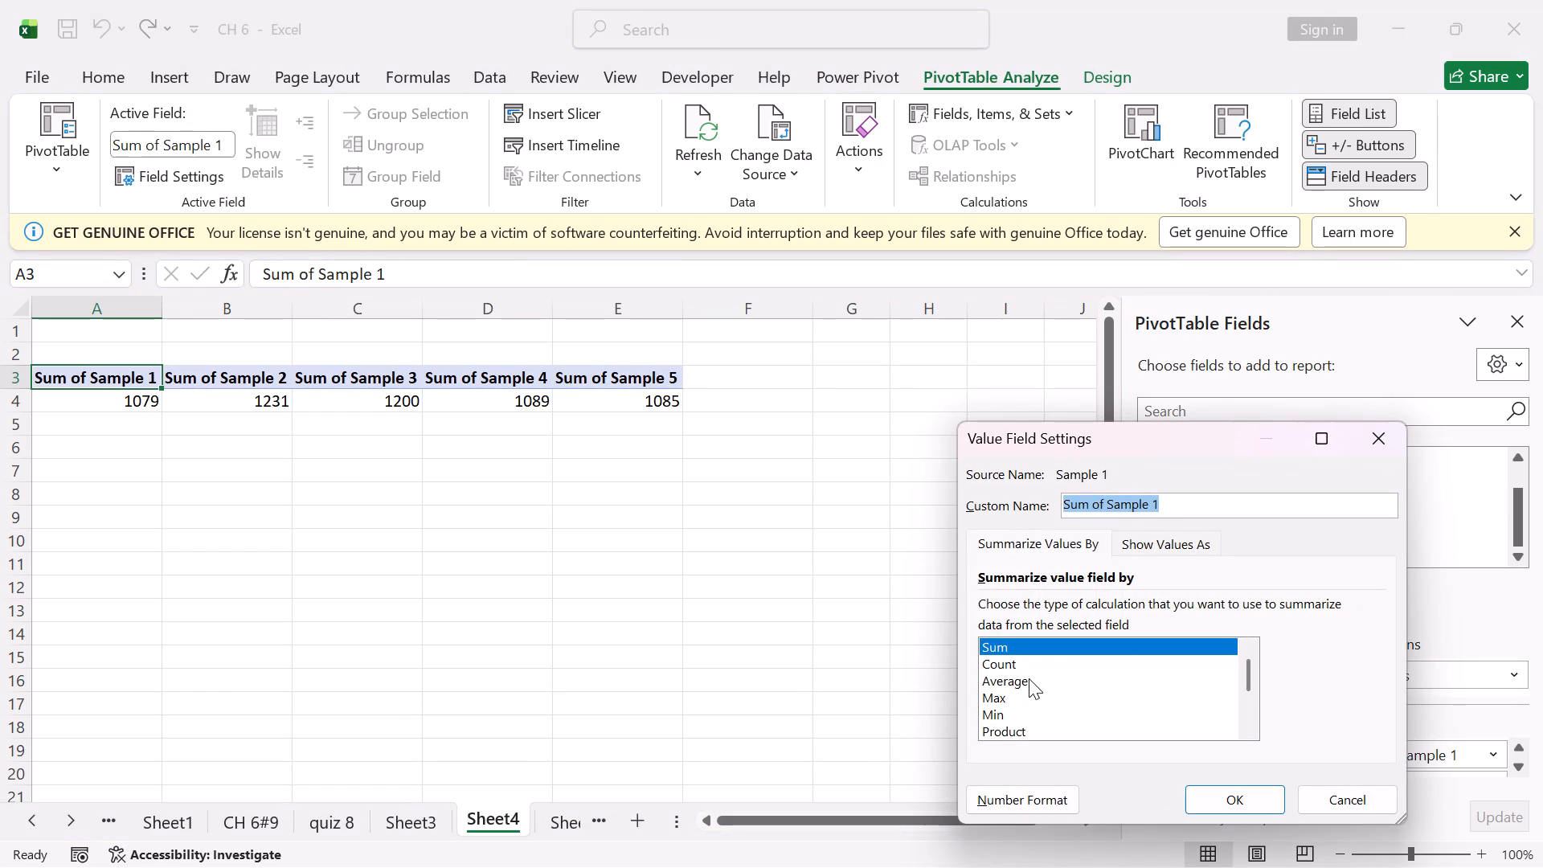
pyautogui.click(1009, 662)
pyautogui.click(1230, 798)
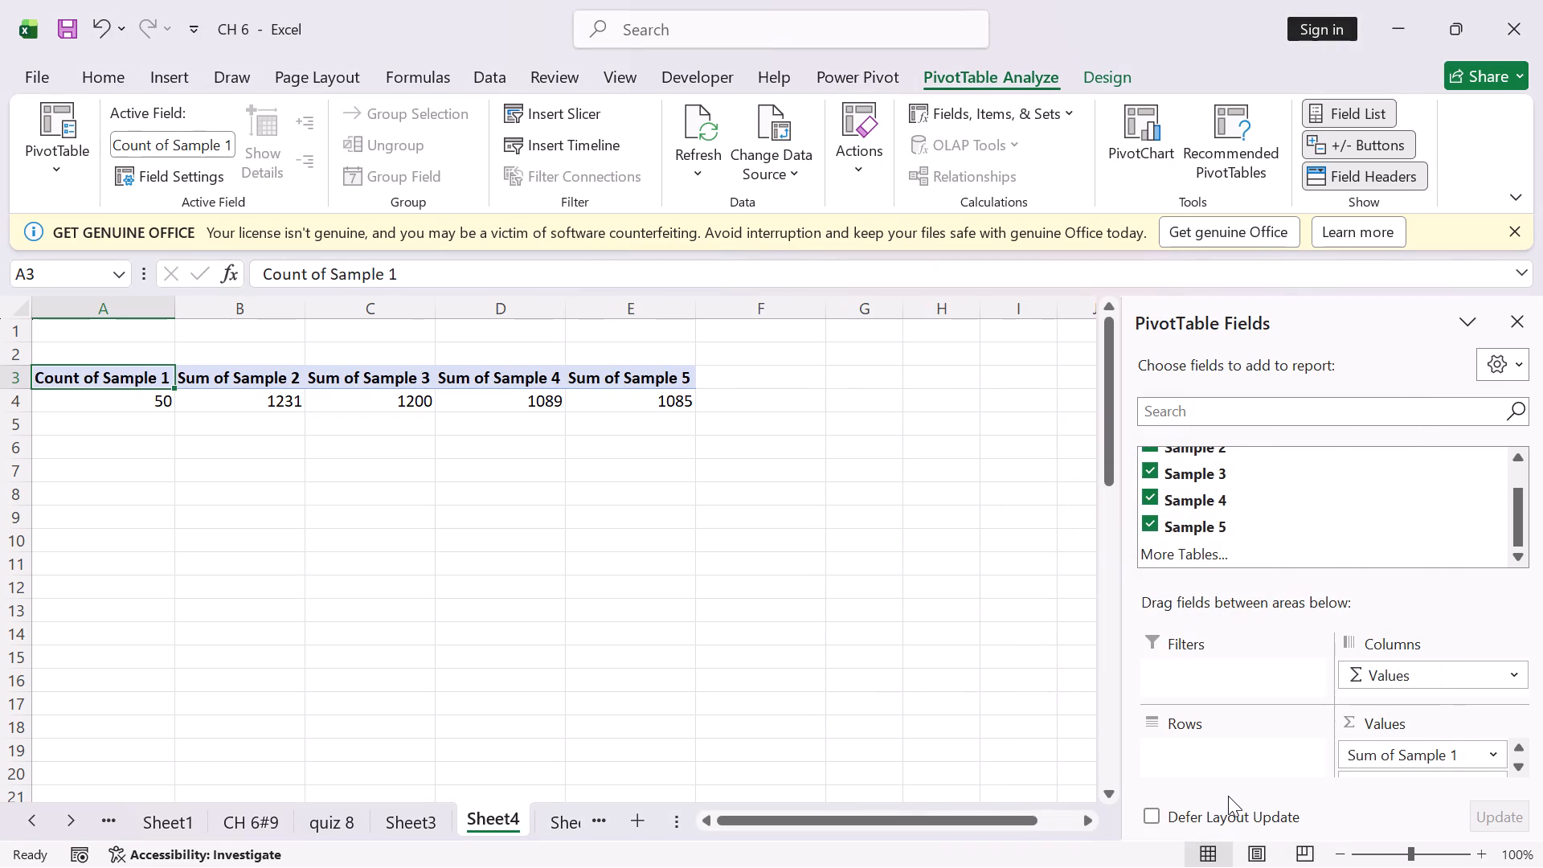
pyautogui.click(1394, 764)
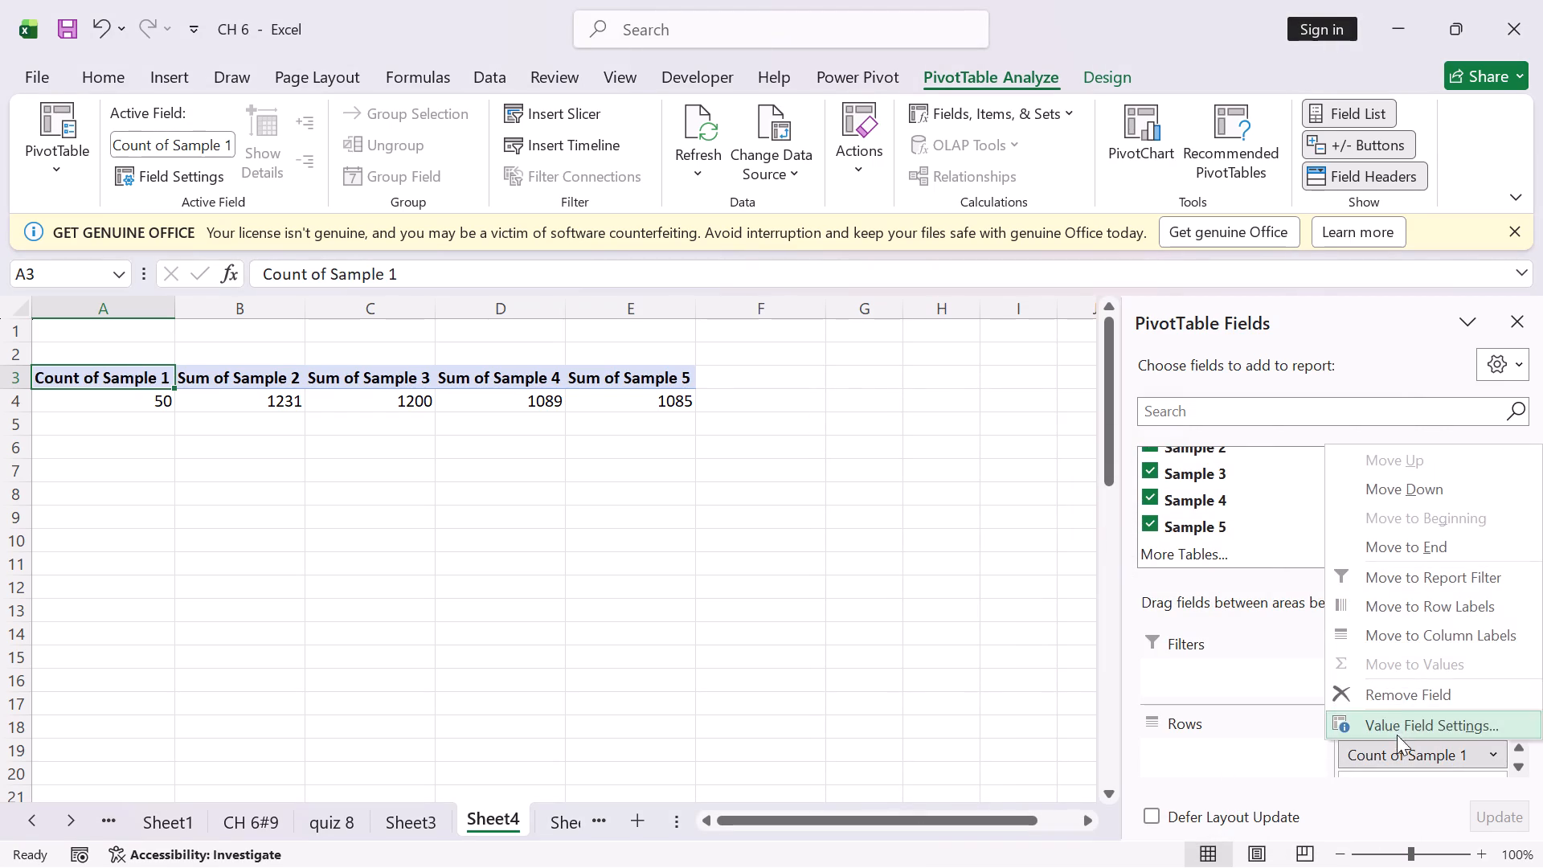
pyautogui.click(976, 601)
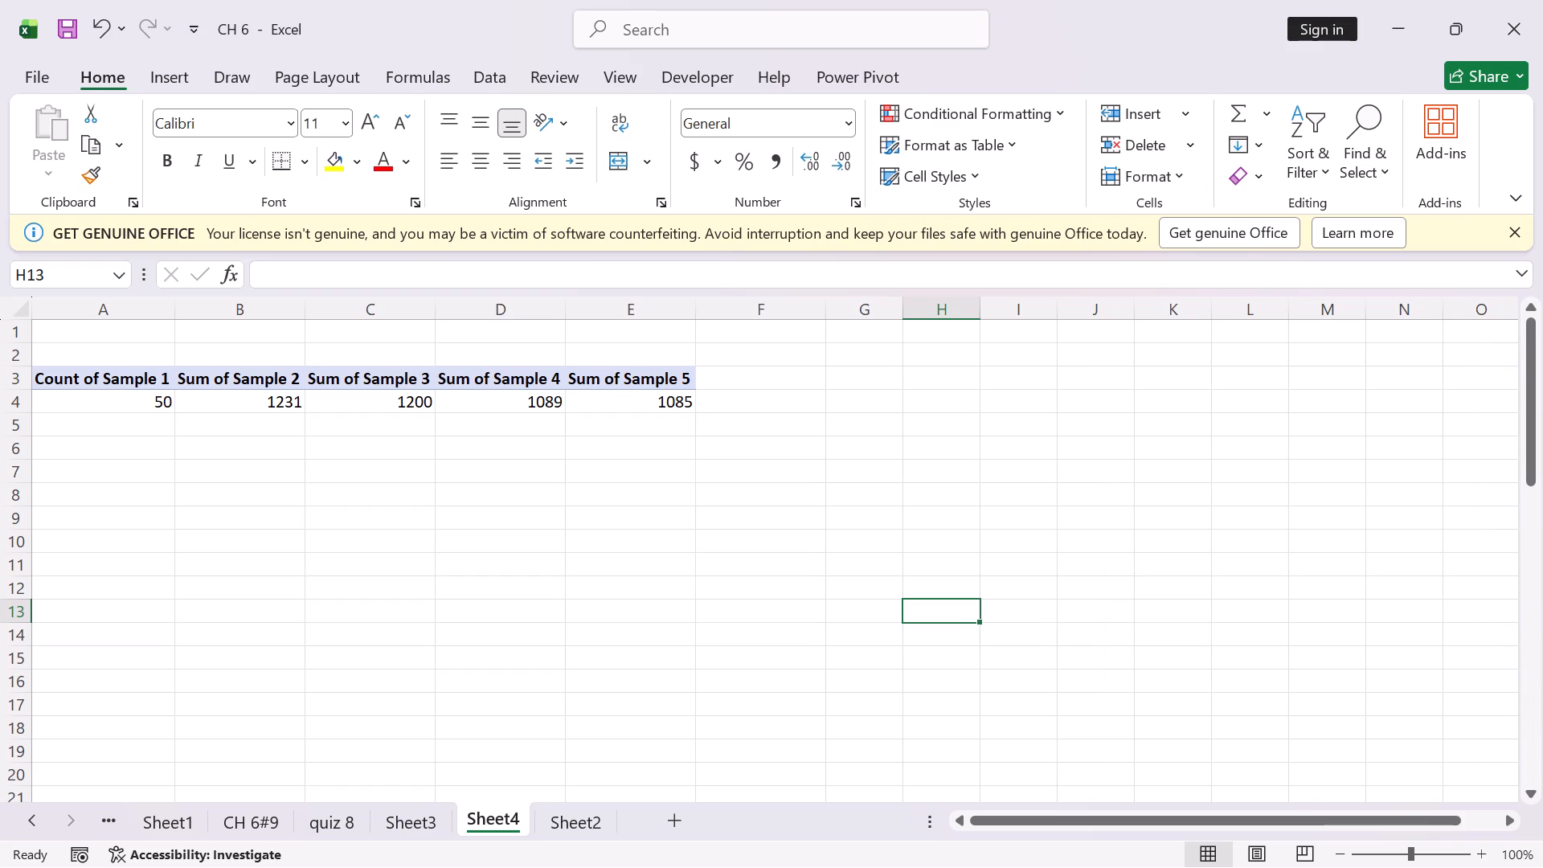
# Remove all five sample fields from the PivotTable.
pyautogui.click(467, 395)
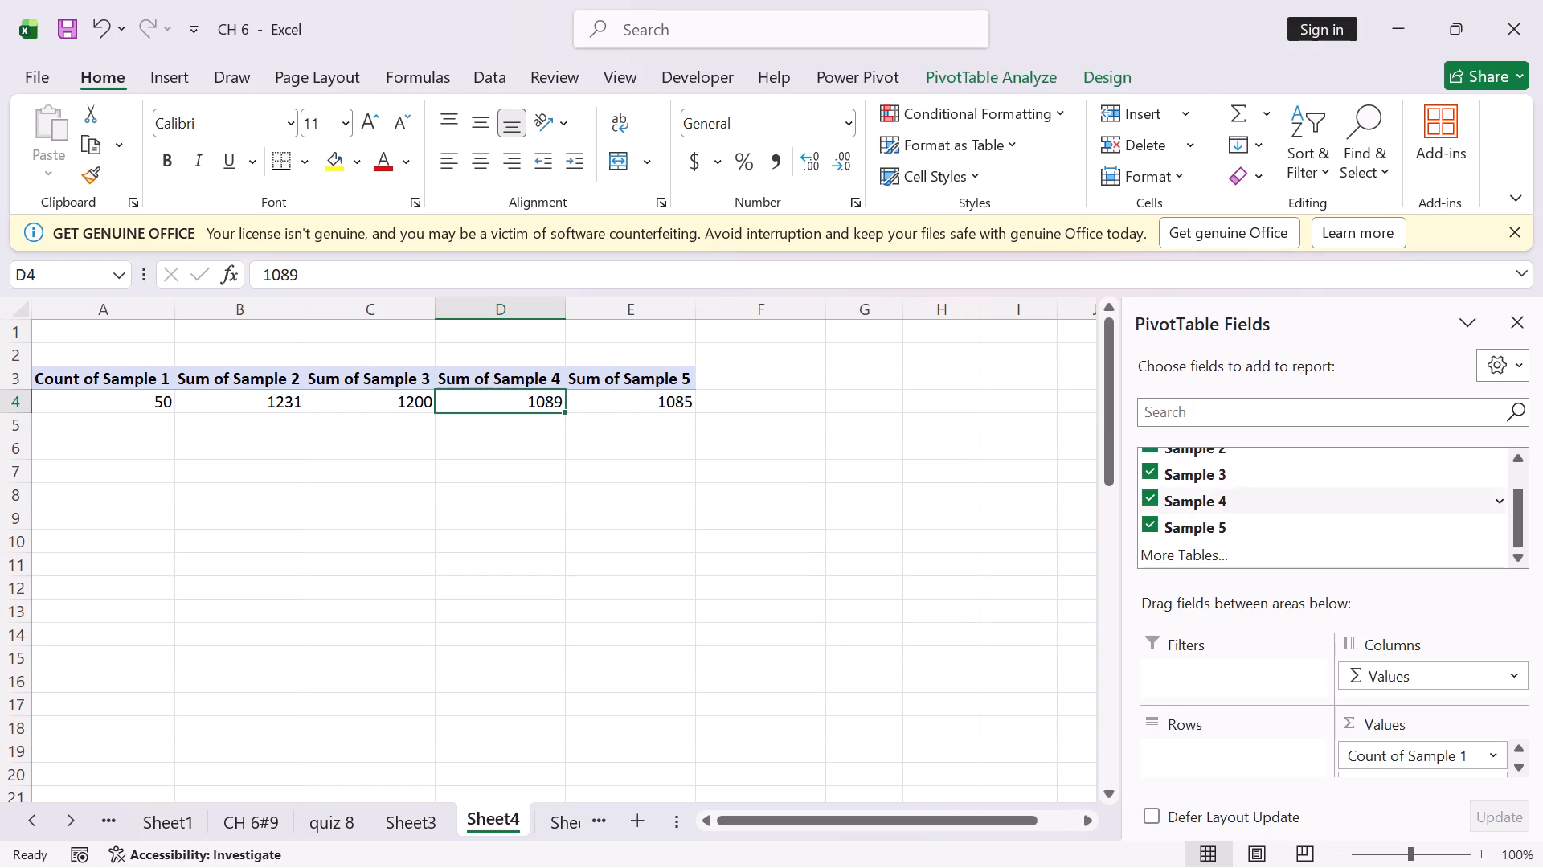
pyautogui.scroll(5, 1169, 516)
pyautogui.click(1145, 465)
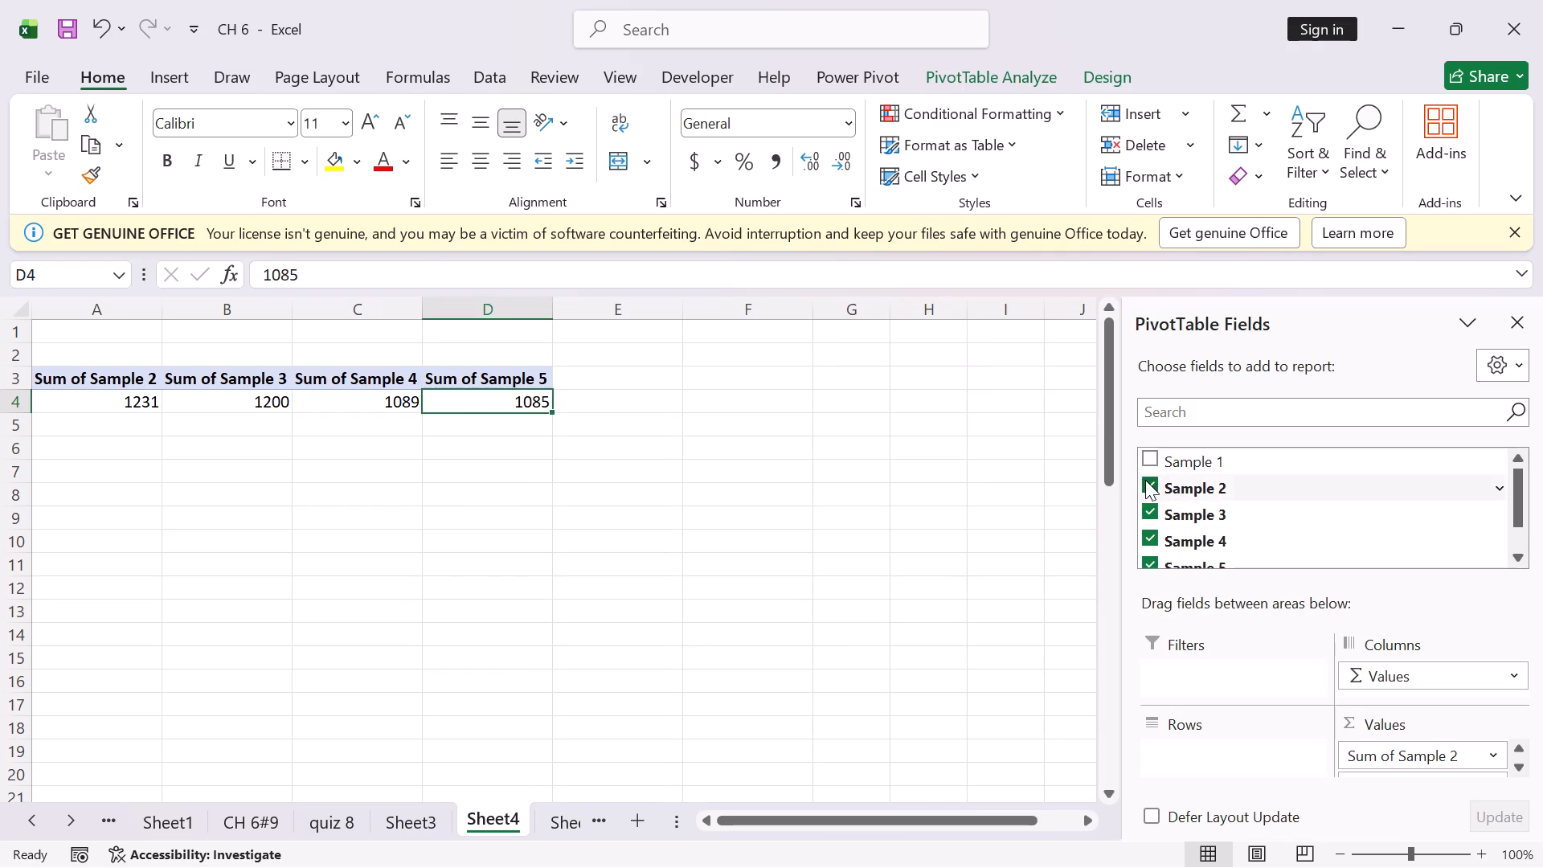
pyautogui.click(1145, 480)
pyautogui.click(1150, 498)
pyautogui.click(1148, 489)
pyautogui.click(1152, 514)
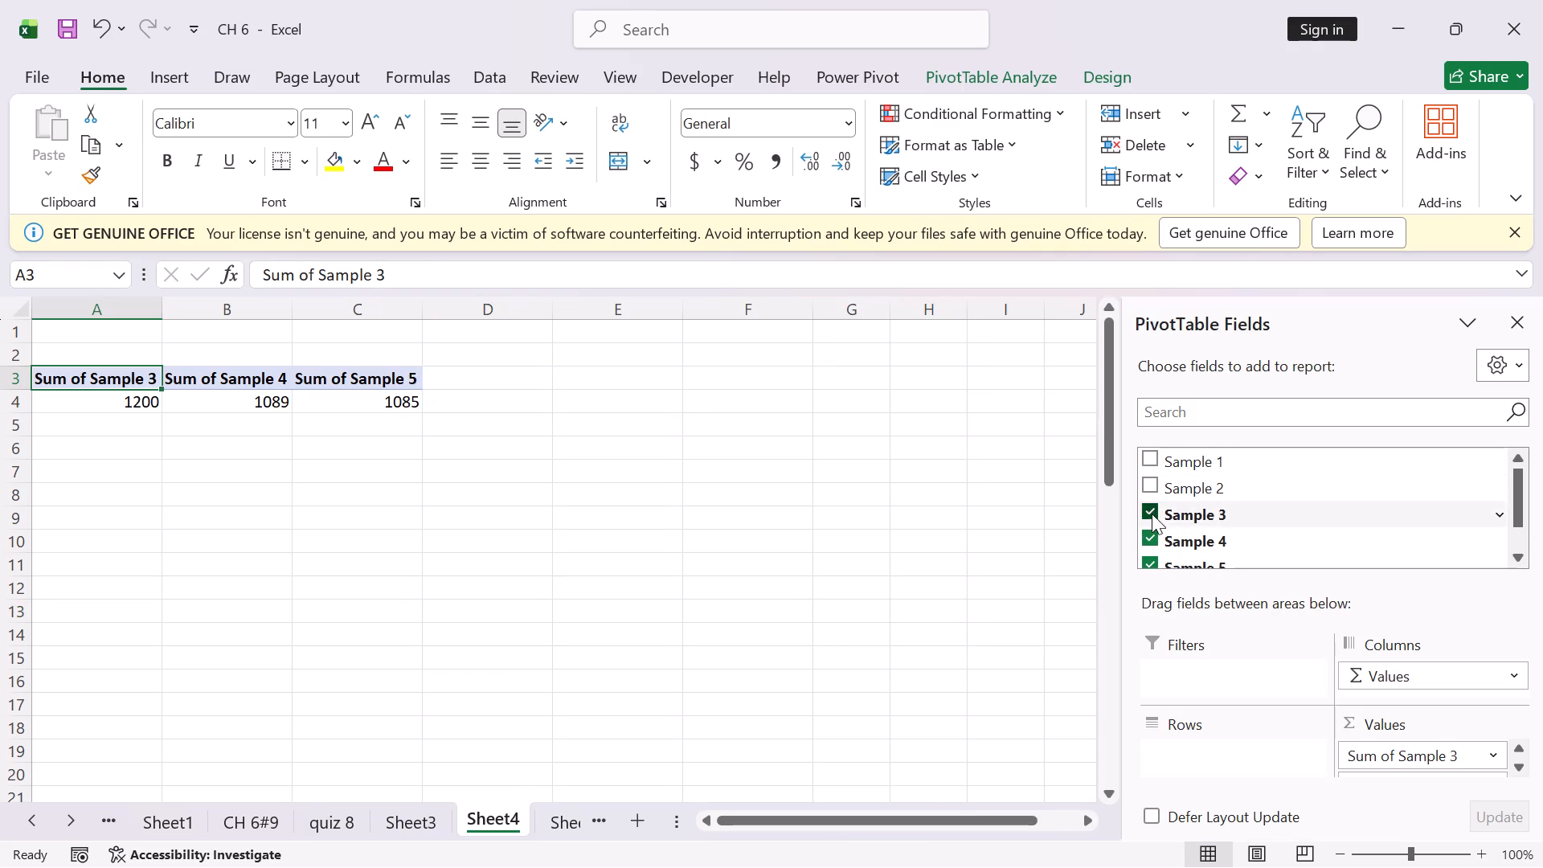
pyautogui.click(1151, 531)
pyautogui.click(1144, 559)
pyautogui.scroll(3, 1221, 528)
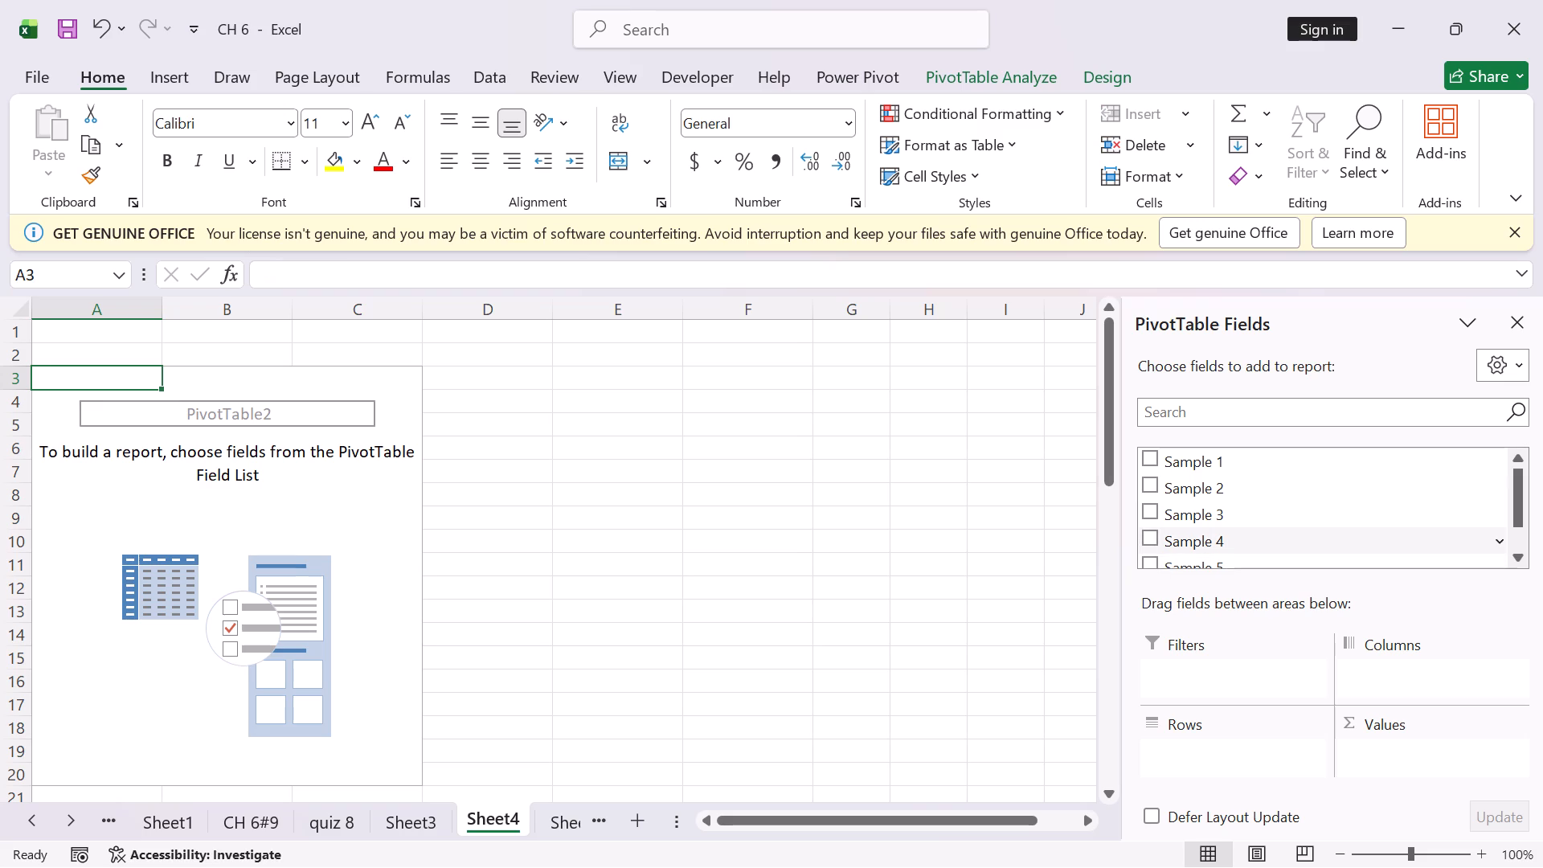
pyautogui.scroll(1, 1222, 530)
# Place the Sample 1 field in the PivotTable's rows and also in its values as a sum.
pyautogui.moveTo(1162, 447); pyautogui.dragTo(1197, 765)
pyautogui.moveTo(1183, 465); pyautogui.dragTo(1185, 751)
pyautogui.moveTo(1169, 487); pyautogui.dragTo(1221, 506)
pyautogui.scroll(3, 1217, 554)
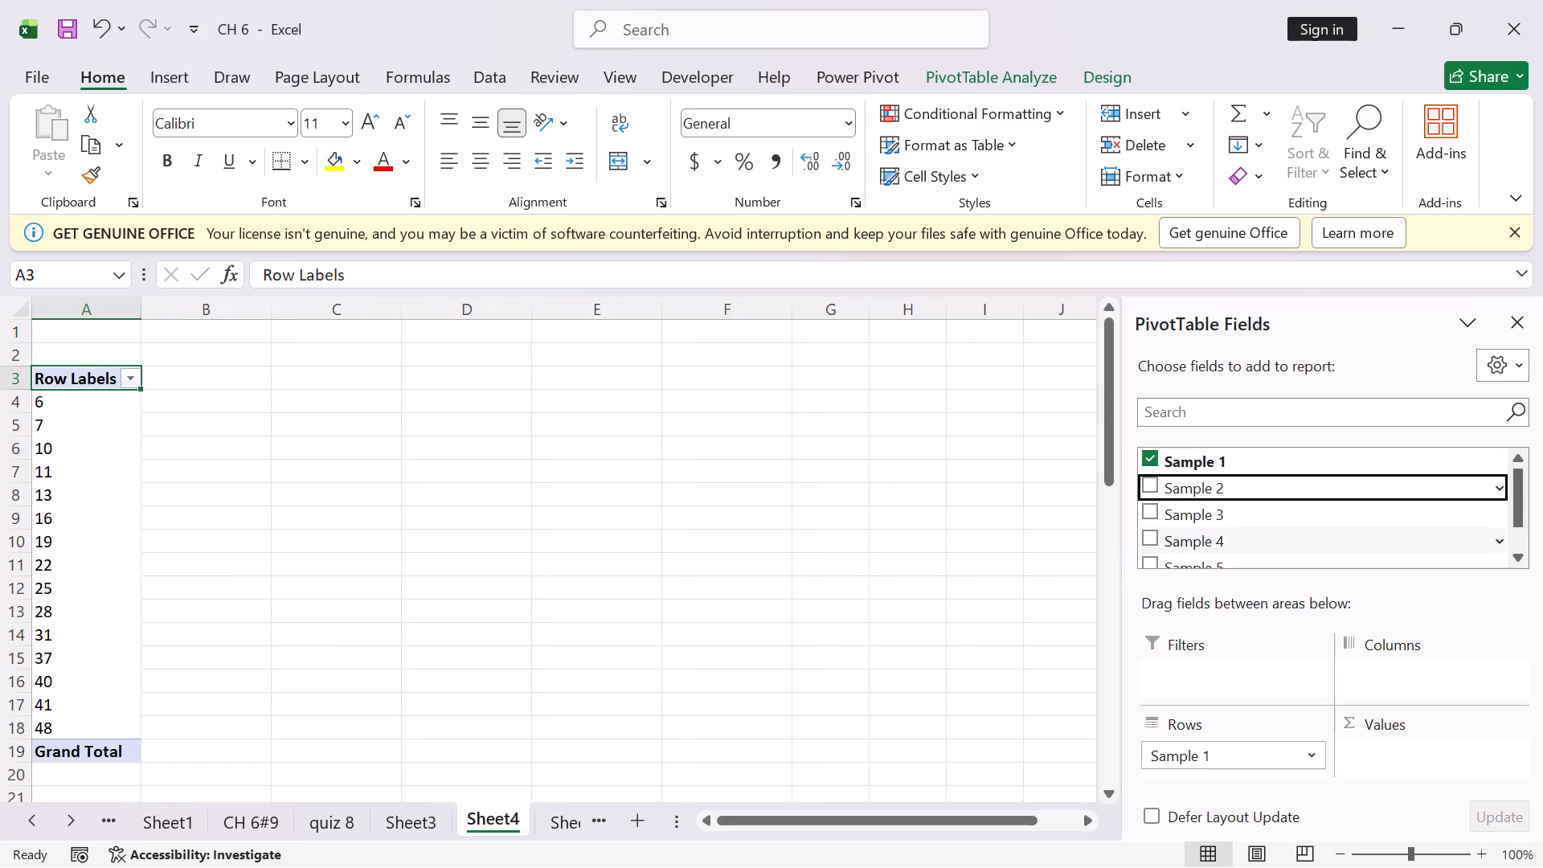
pyautogui.moveTo(1175, 463); pyautogui.dragTo(1430, 772)
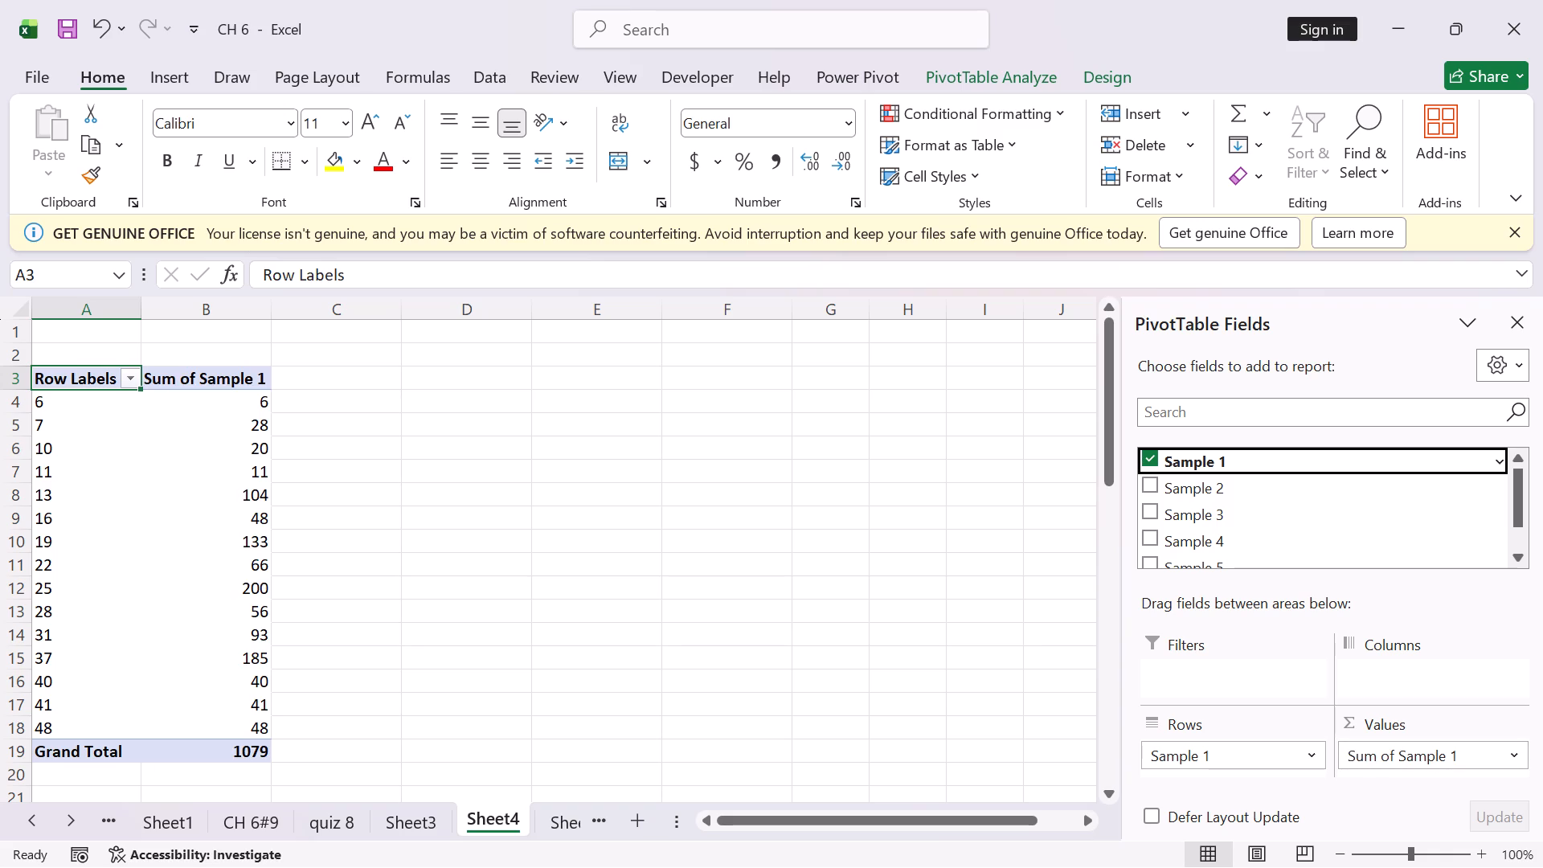
# Group the Sample 1 row labels in the PivotTable starting at 0, ending at 50, by 10.
pyautogui.click(54, 403)
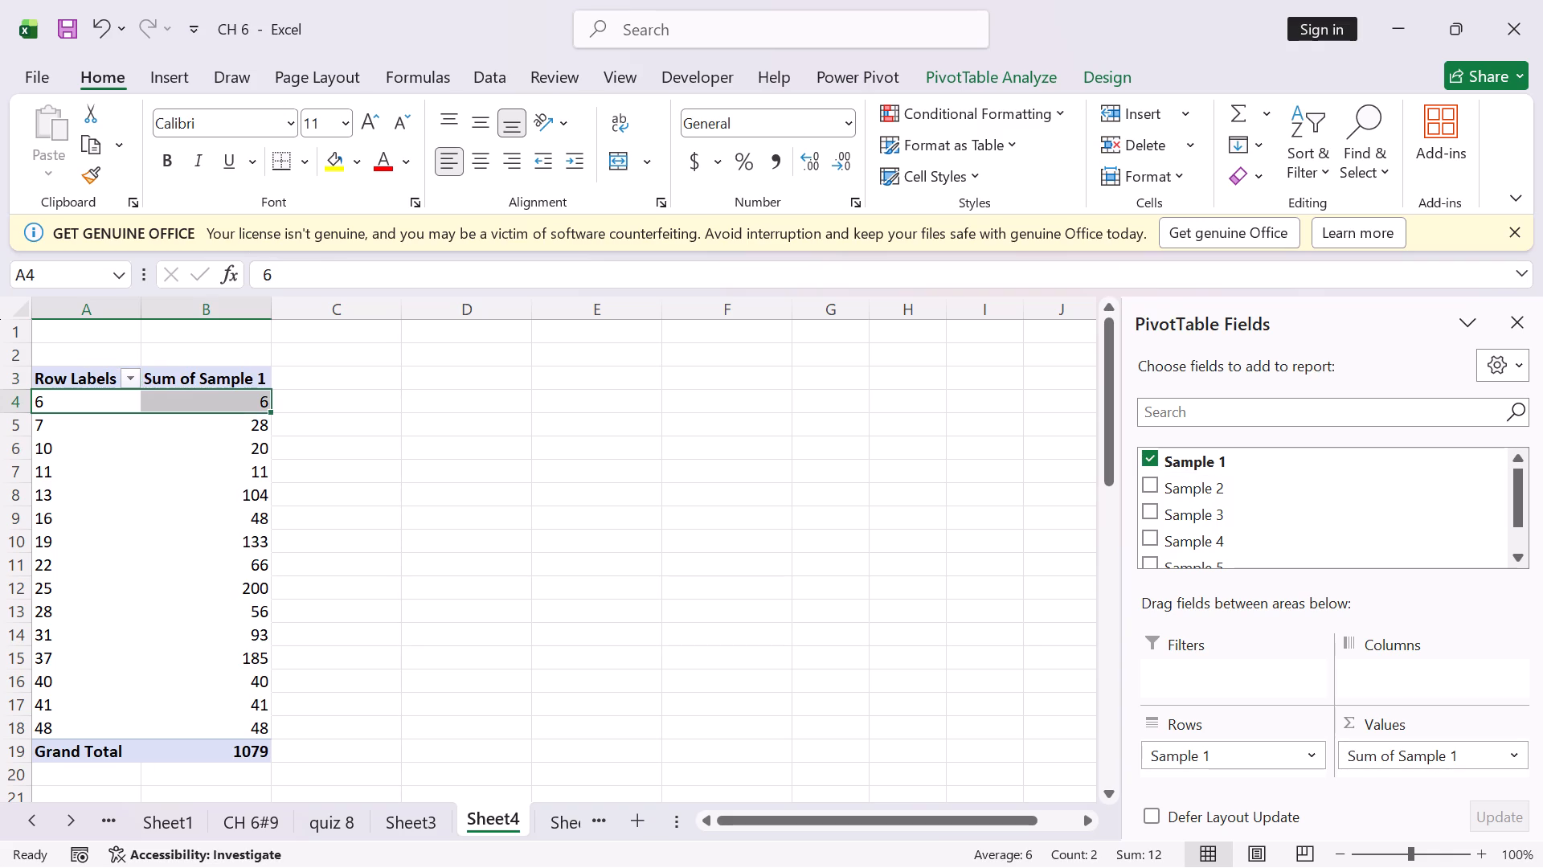
pyautogui.click(586, 538)
pyautogui.rightClick(43, 400)
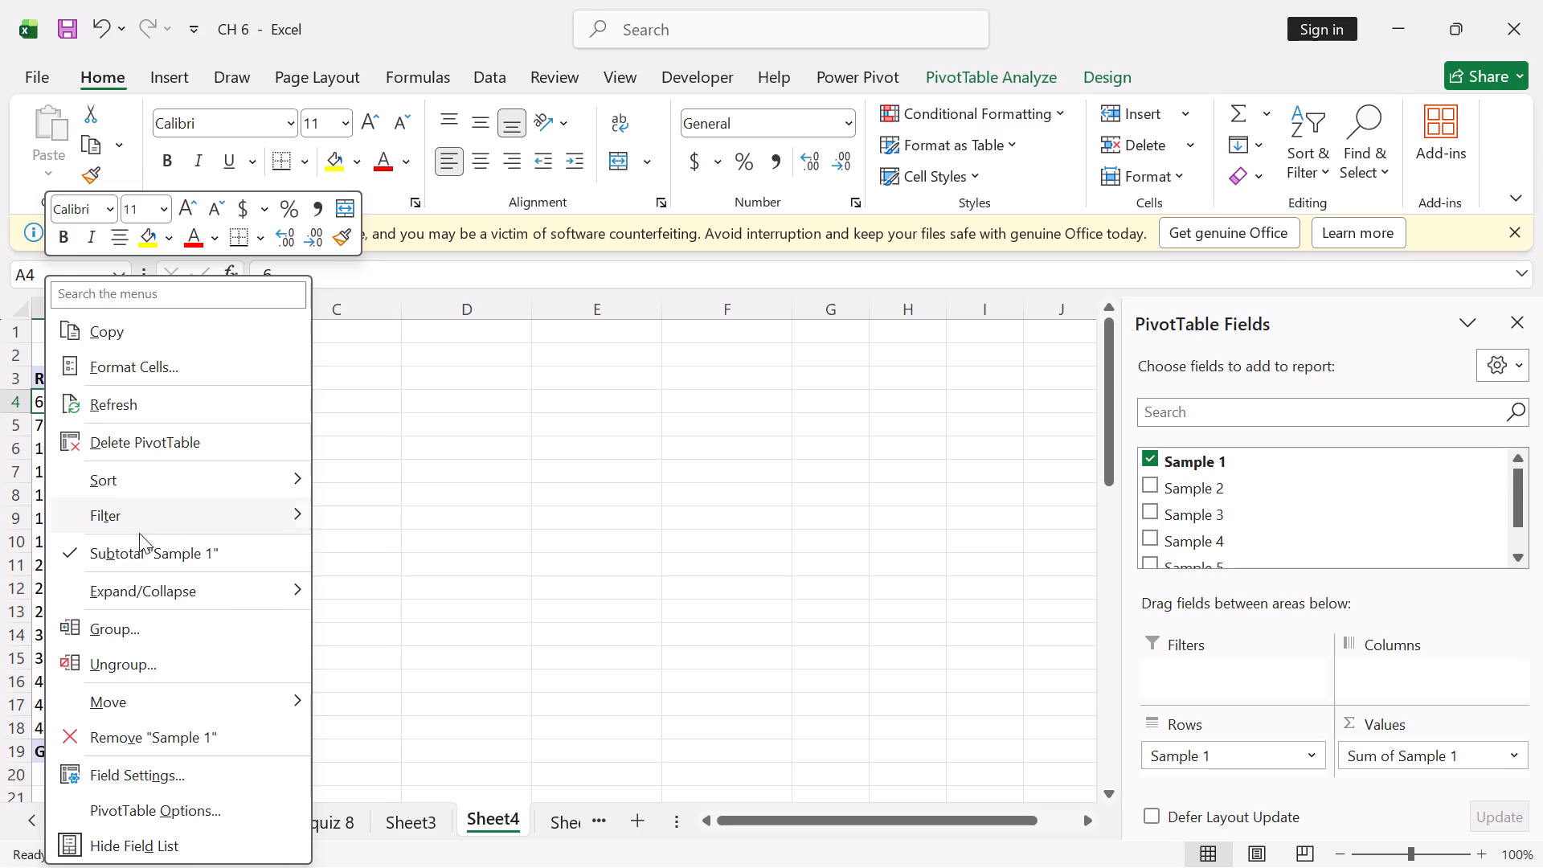
pyautogui.click(117, 634)
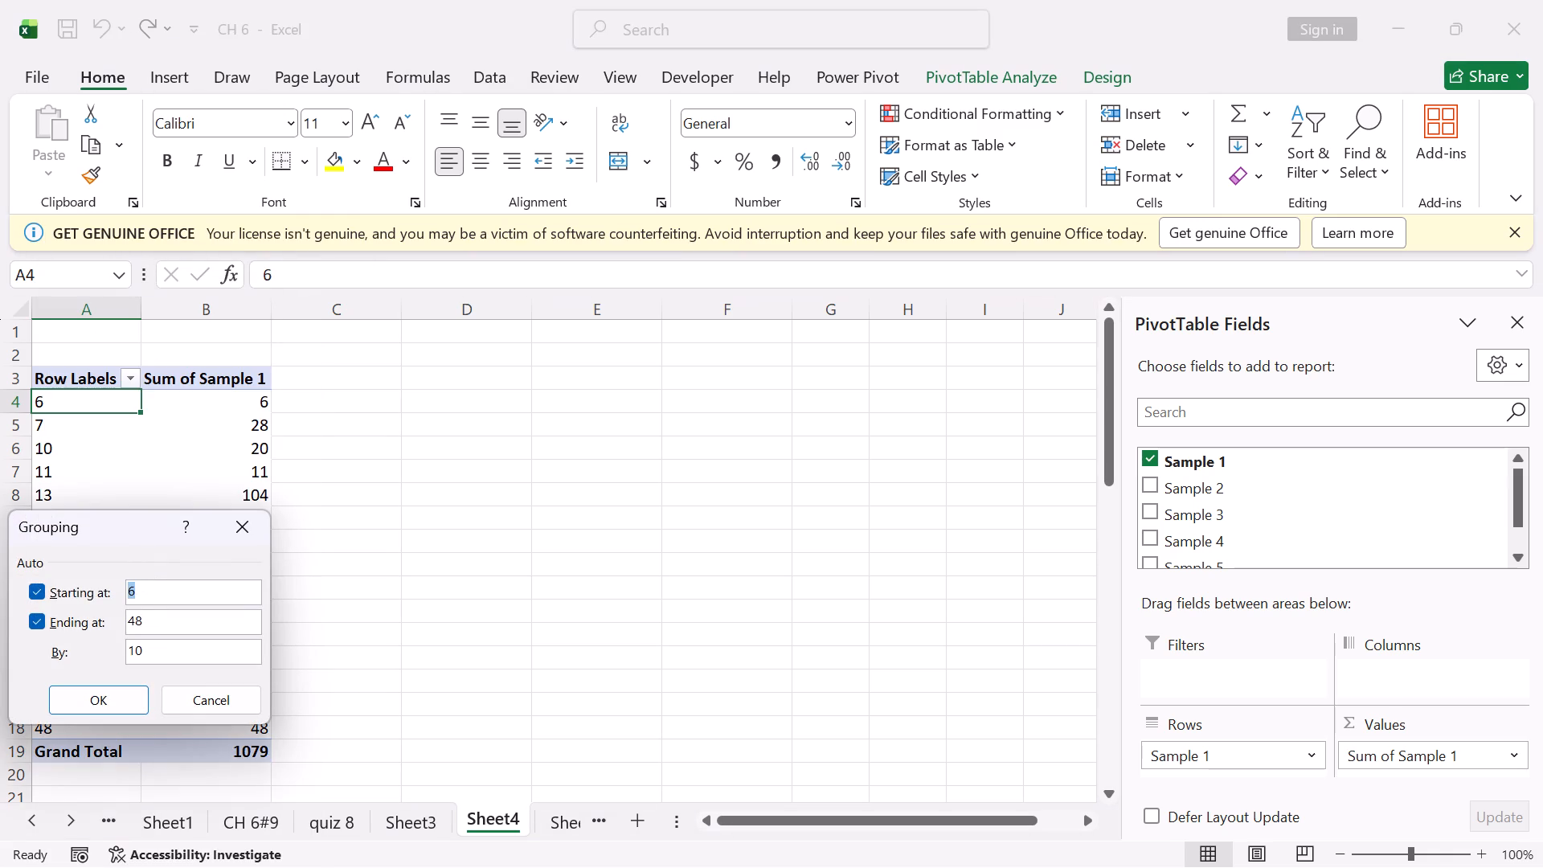
pyautogui.click(162, 591)
pyautogui.press('BackSpace')
pyautogui.press('0')
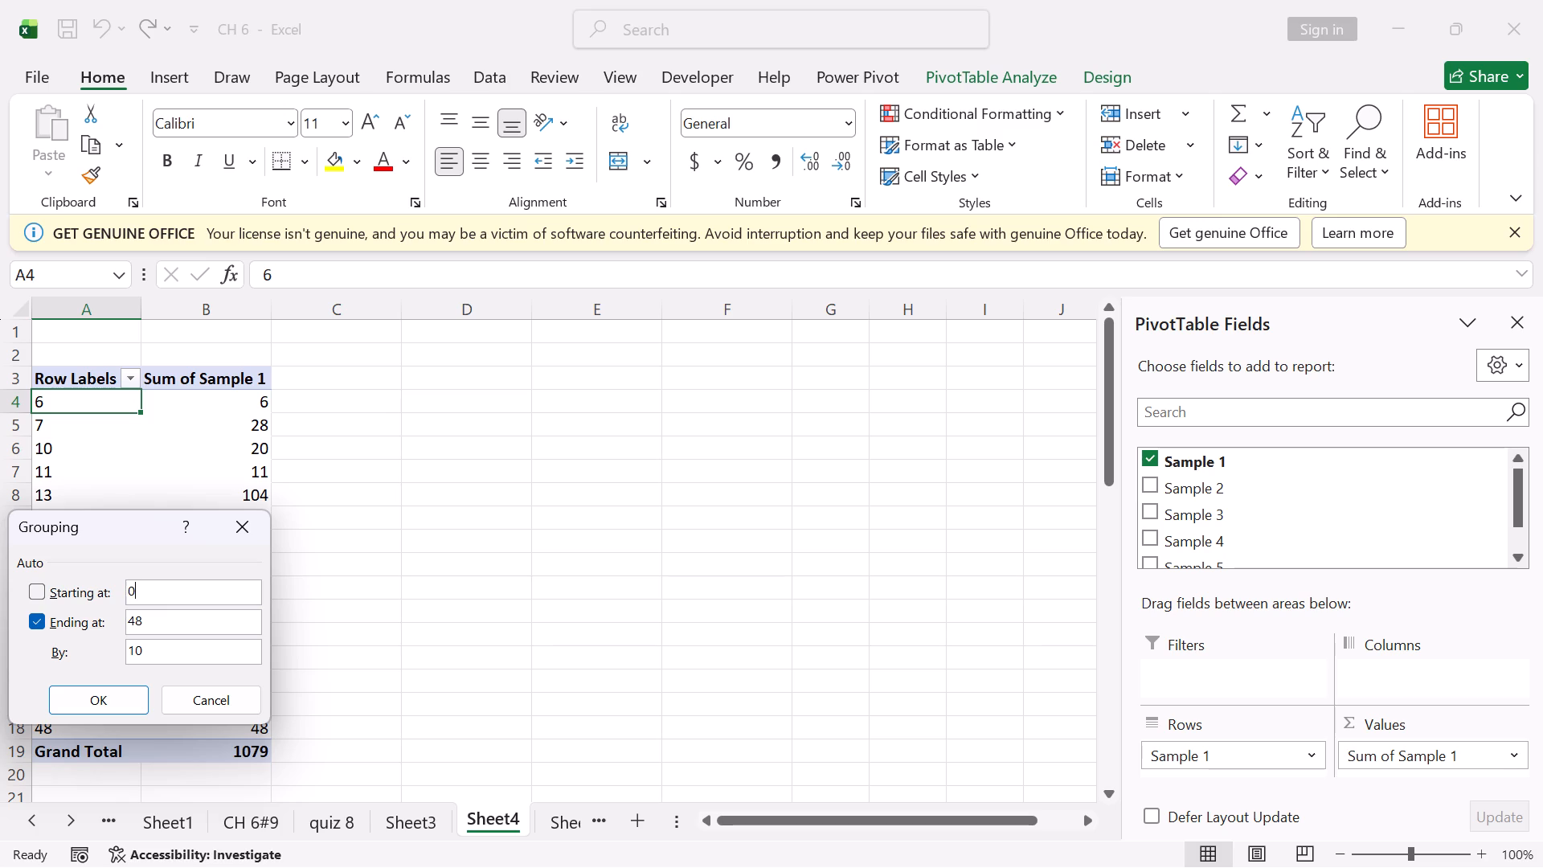
pyautogui.click(166, 620)
pyautogui.press('BackSpace')
pyautogui.press('BackSpace')
pyautogui.press('BackSpace')
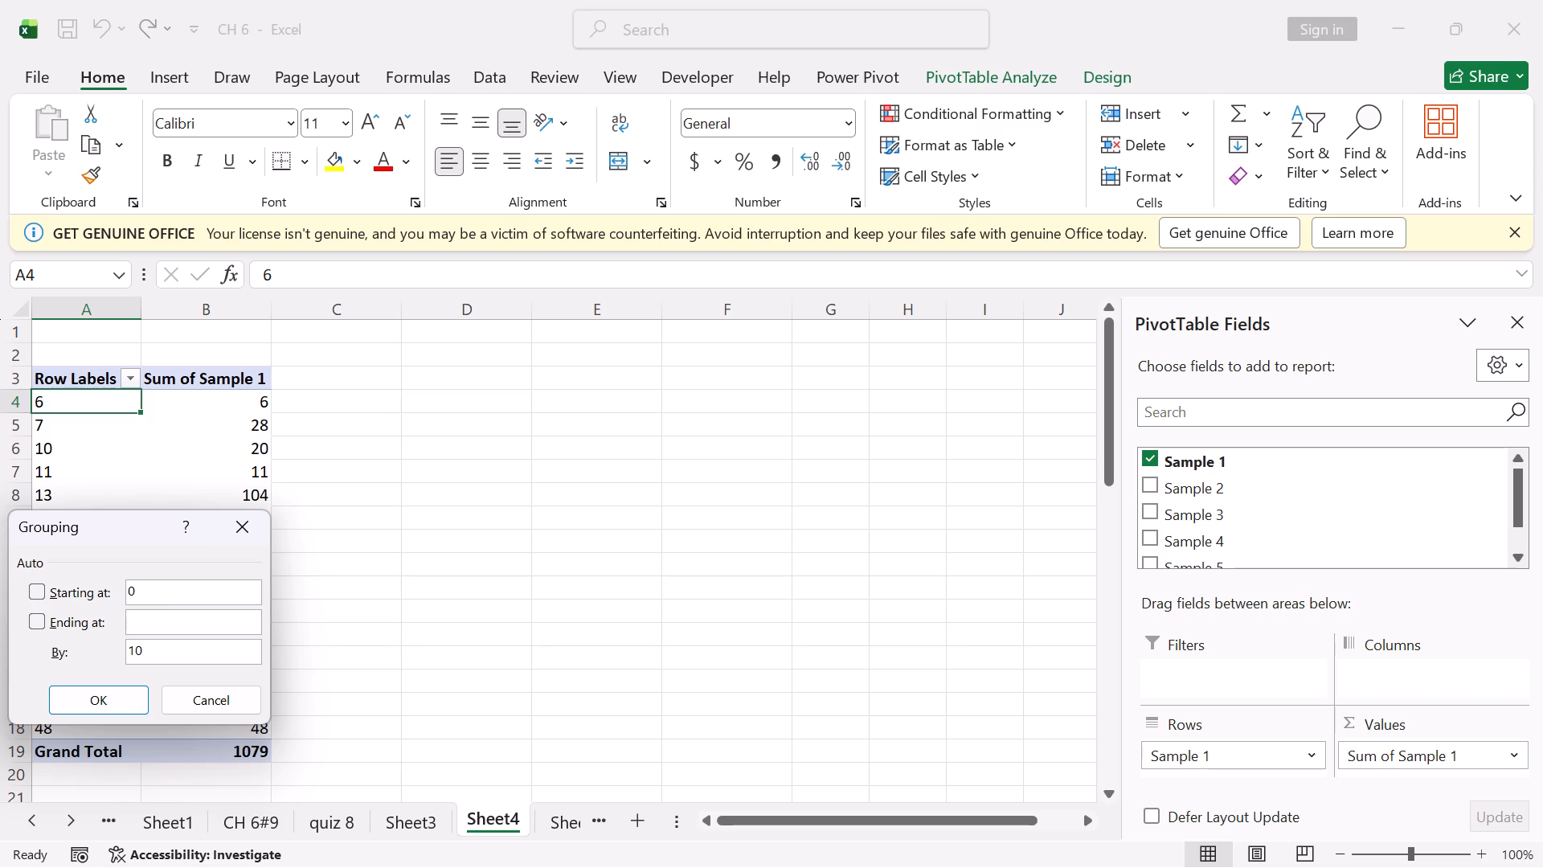
pyautogui.press('5')
pyautogui.press('0')
pyautogui.click(148, 655)
pyautogui.press('BackSpace')
pyautogui.press('BackSpace')
pyautogui.press('BackSpace')
pyautogui.press('1')
pyautogui.press('0')
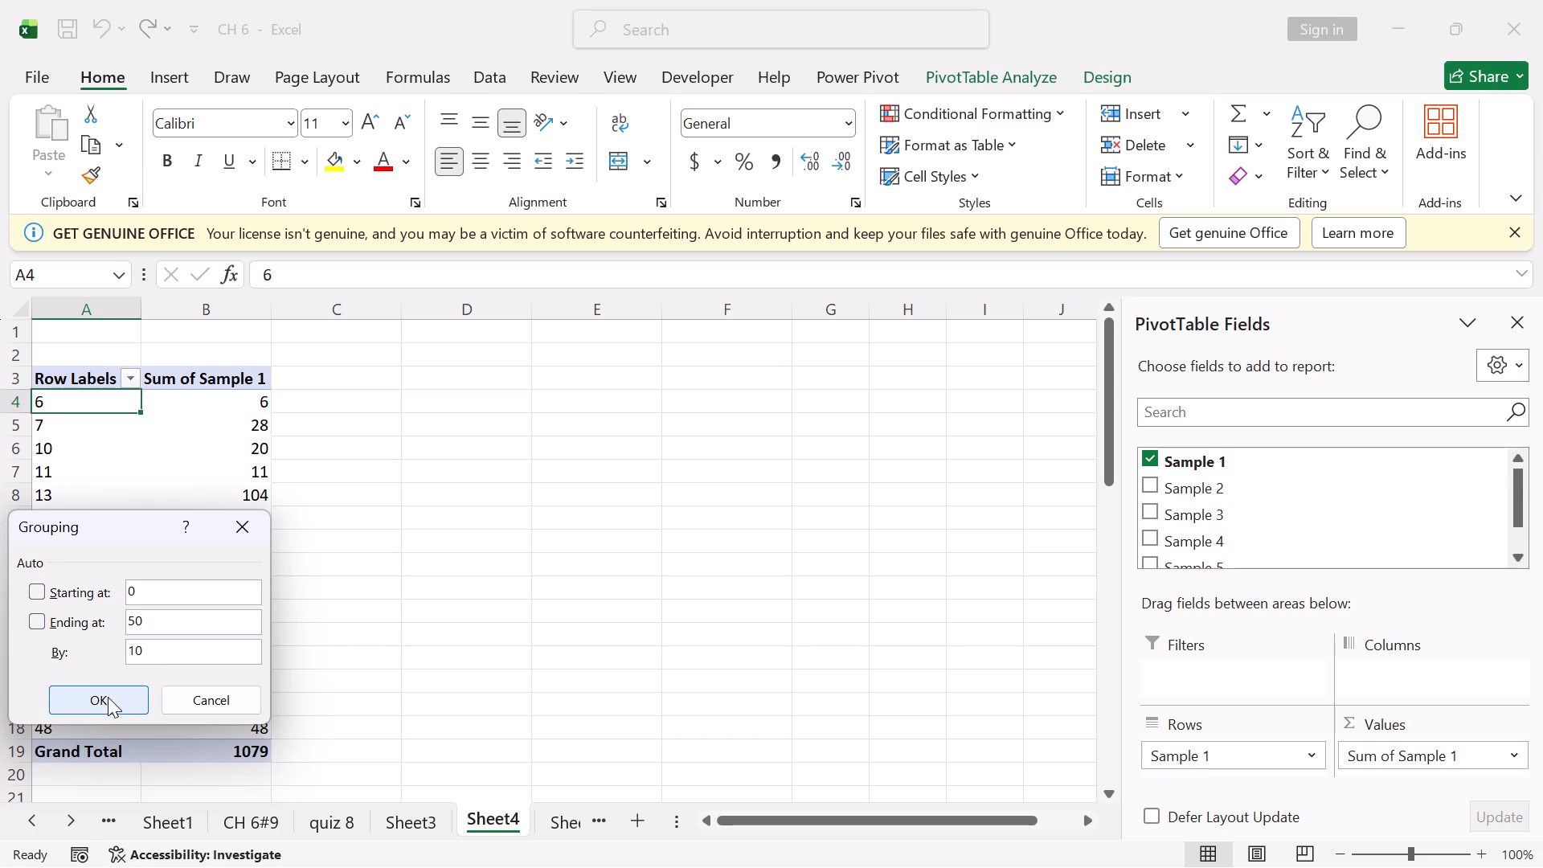
pyautogui.click(107, 698)
pyautogui.click(353, 450)
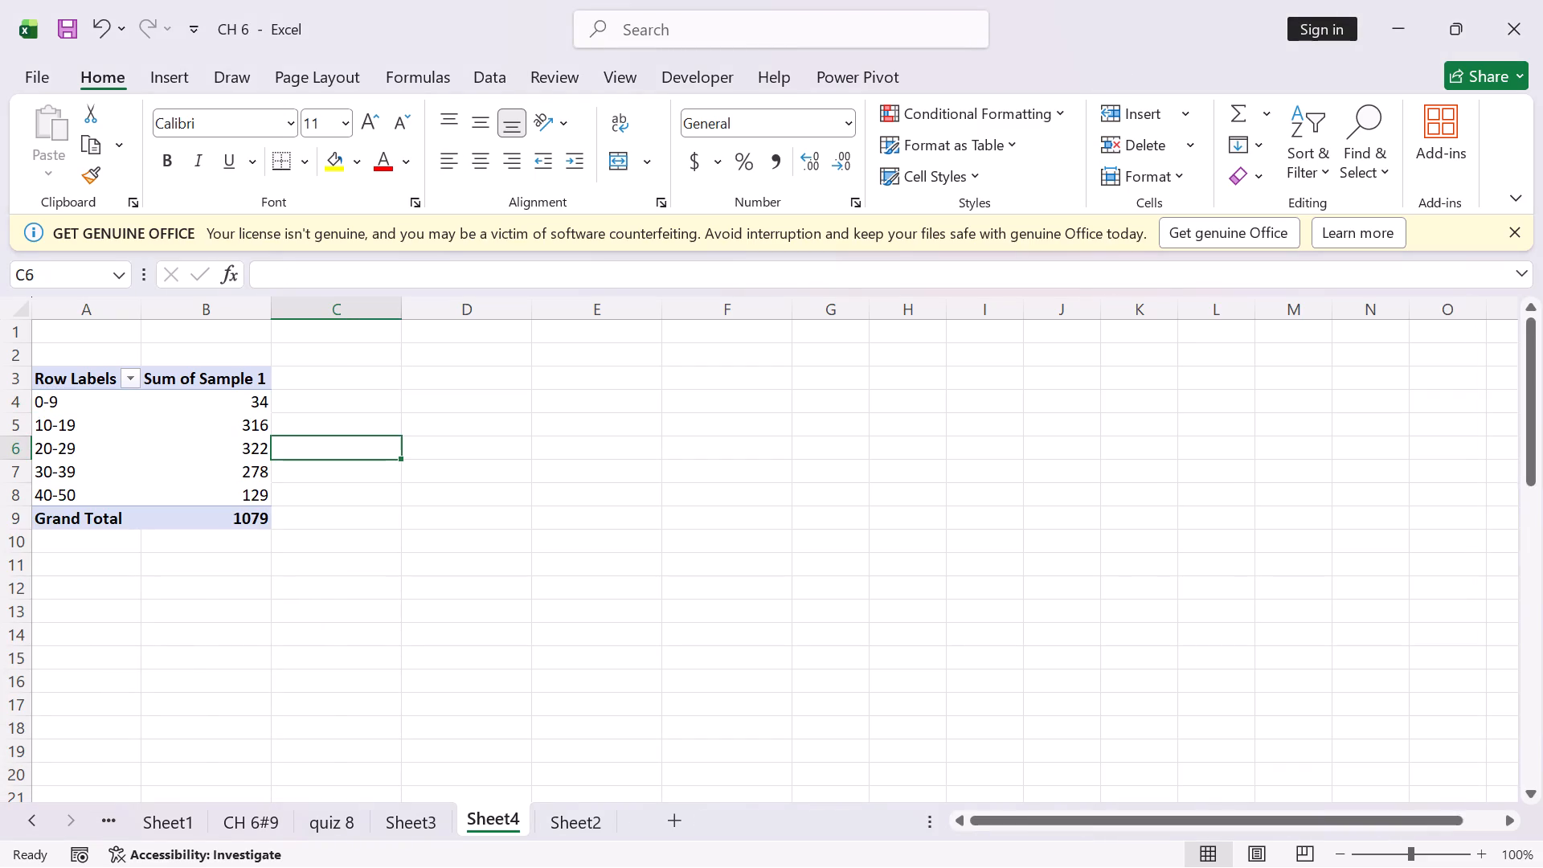
pyautogui.click(223, 465)
pyautogui.click(346, 426)
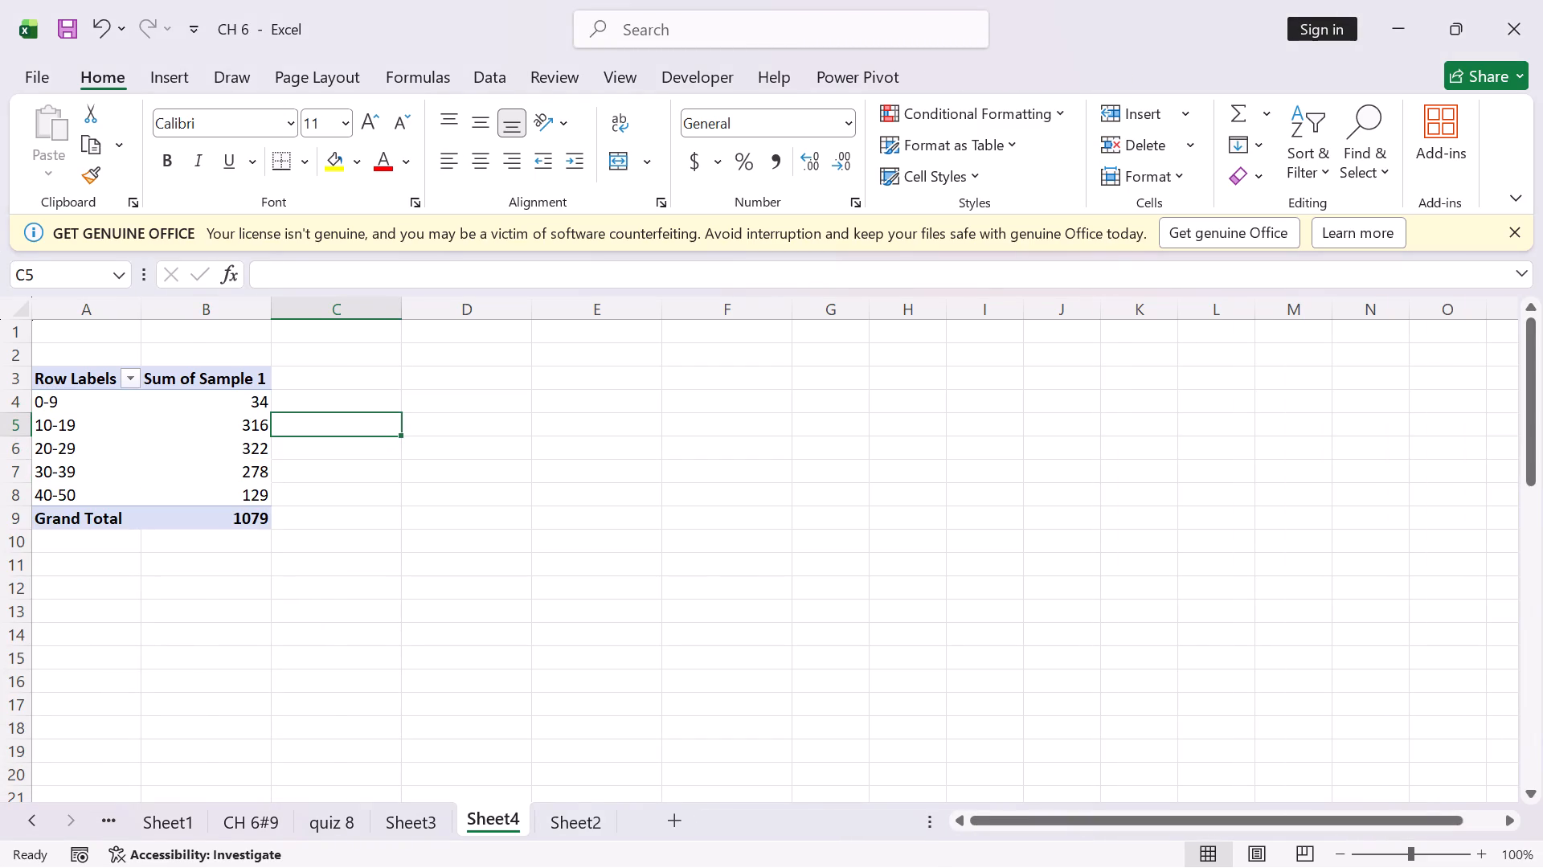
# Insert a 3-D pie chart from the grouped Sample 1 PivotTable.
pyautogui.click(266, 394)
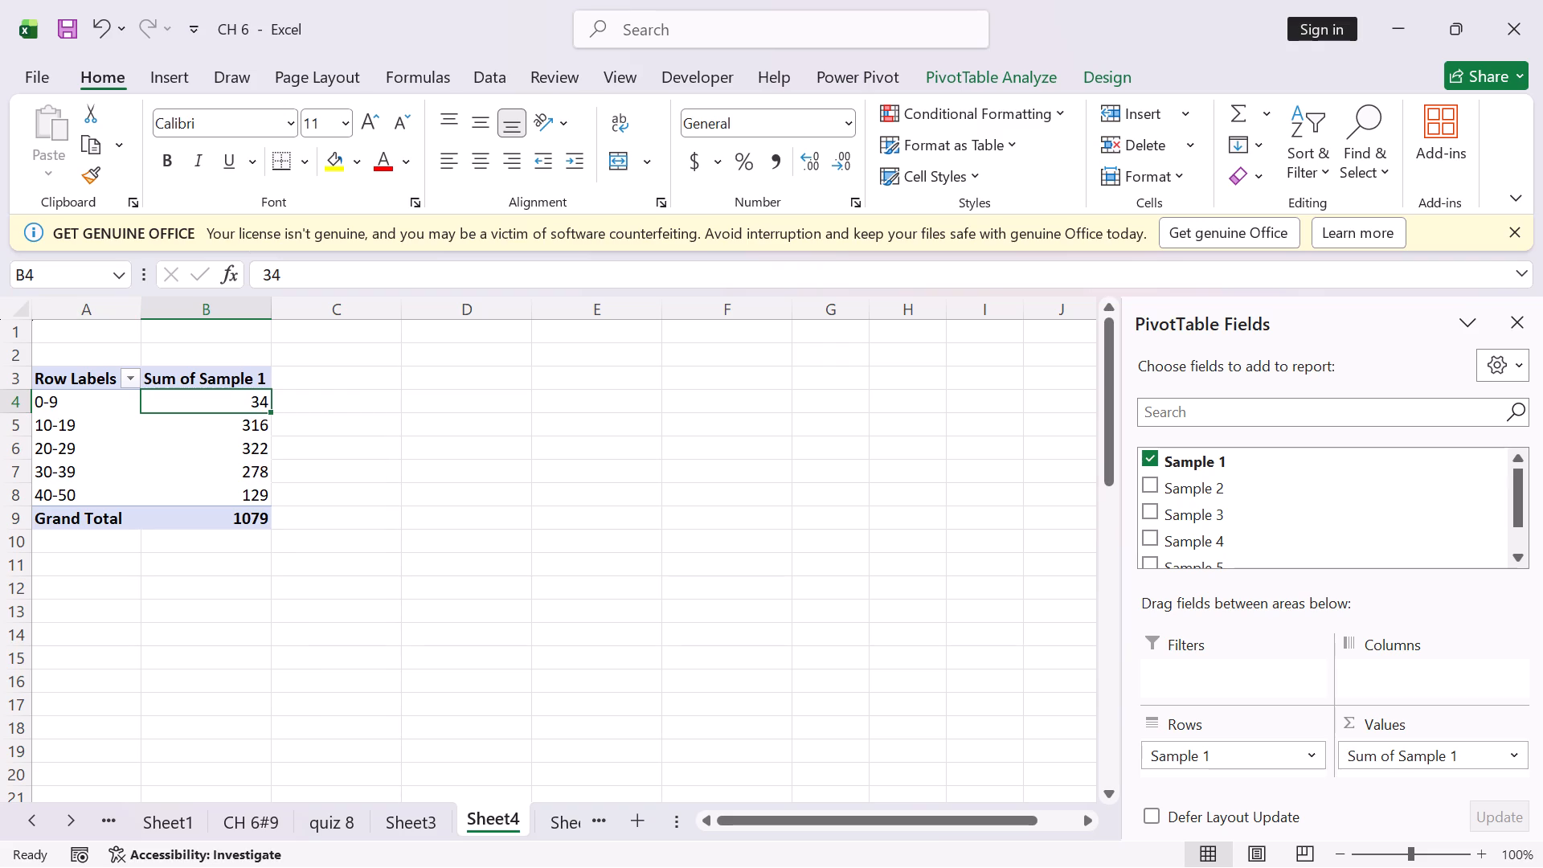
pyautogui.click(237, 473)
pyautogui.click(271, 424)
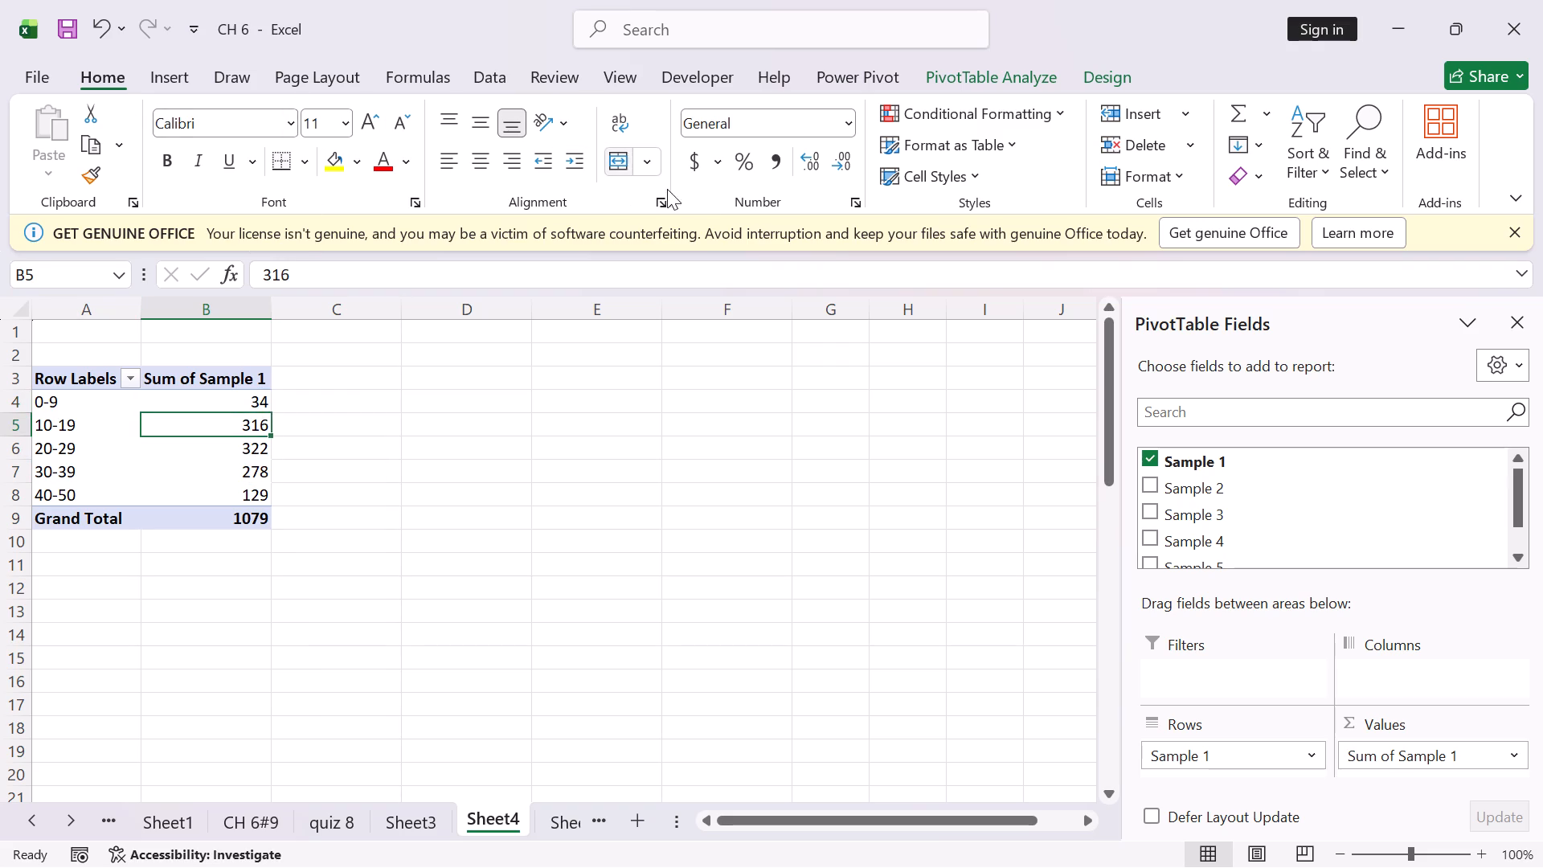
pyautogui.click(177, 71)
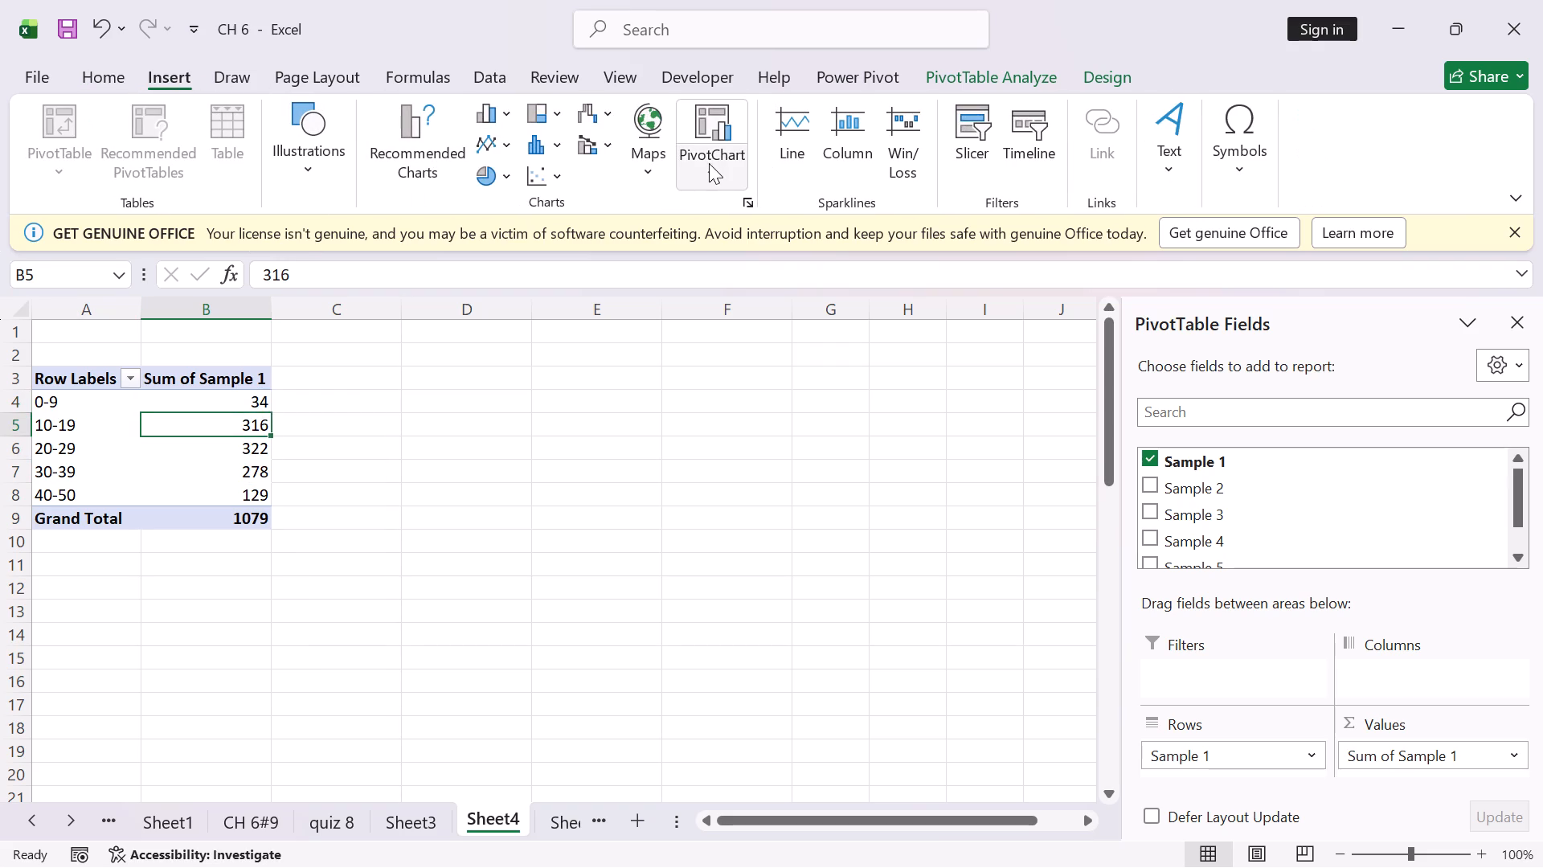
pyautogui.click(556, 173)
pyautogui.click(556, 173)
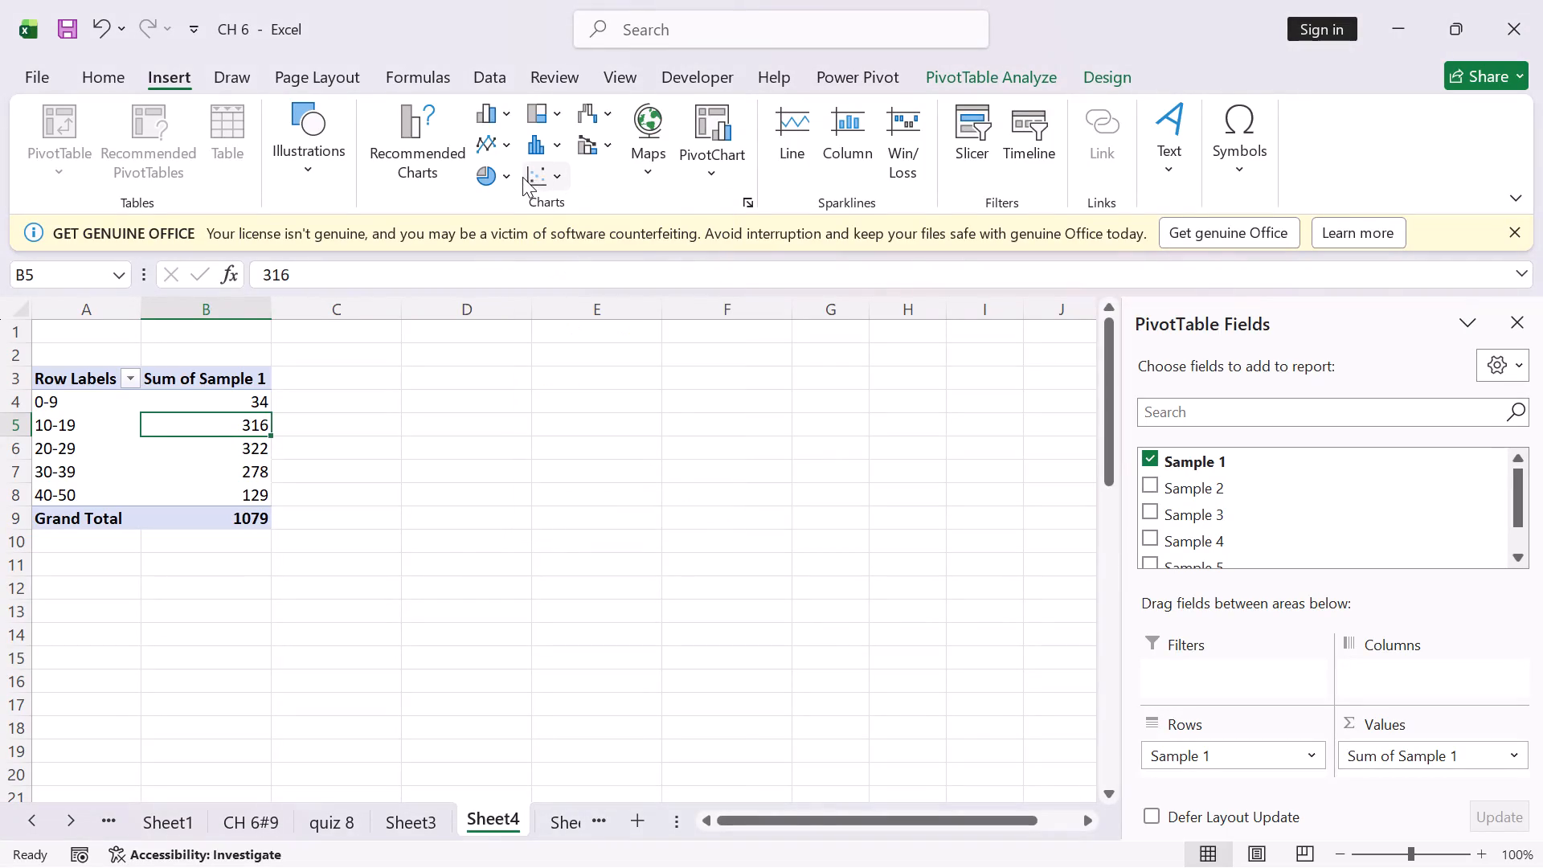
pyautogui.click(512, 174)
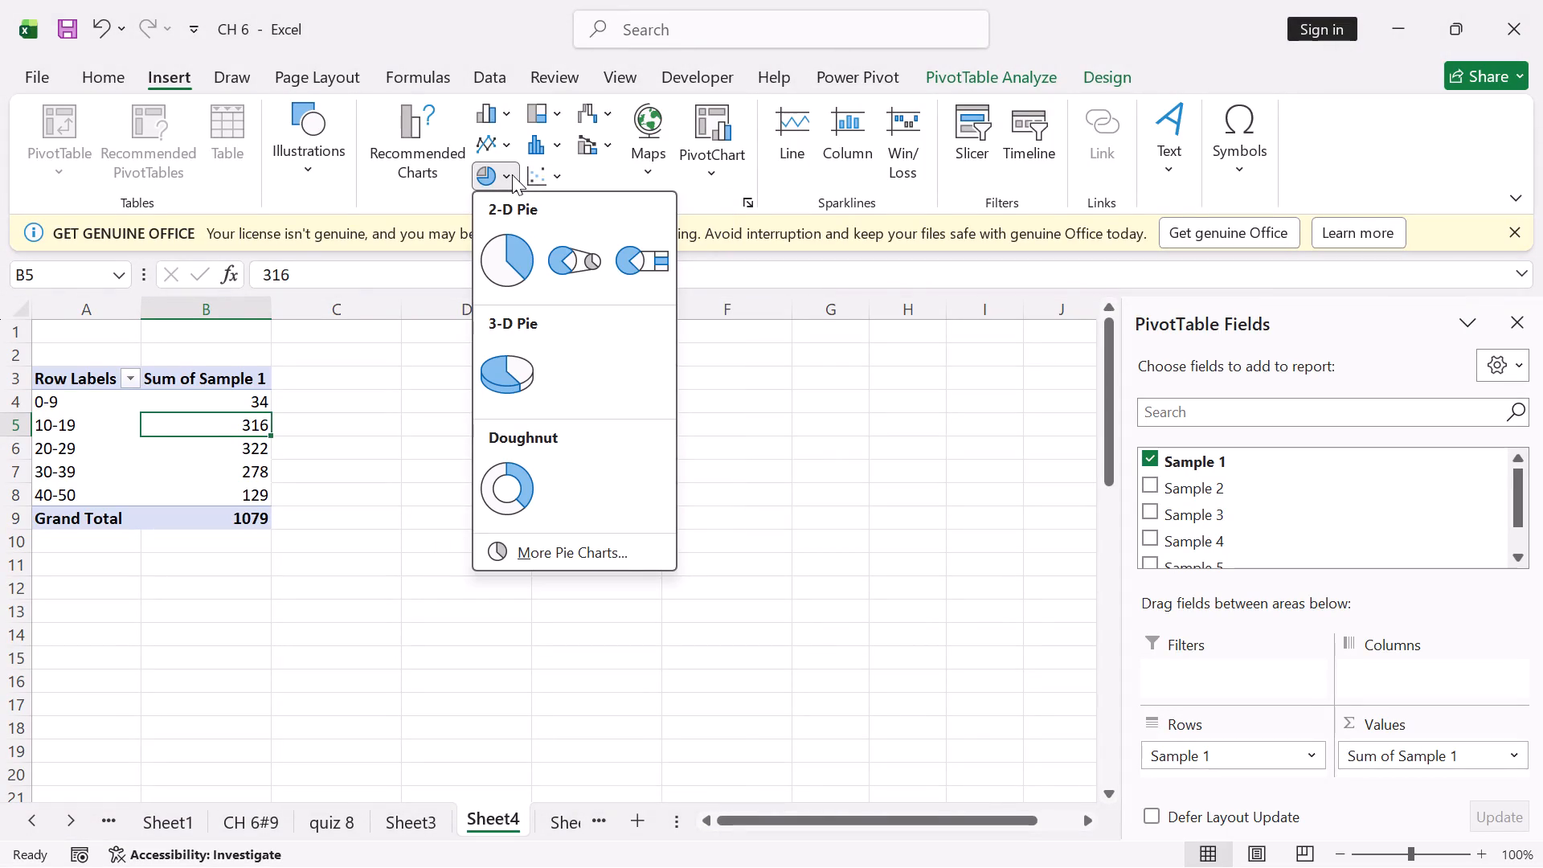
pyautogui.click(502, 346)
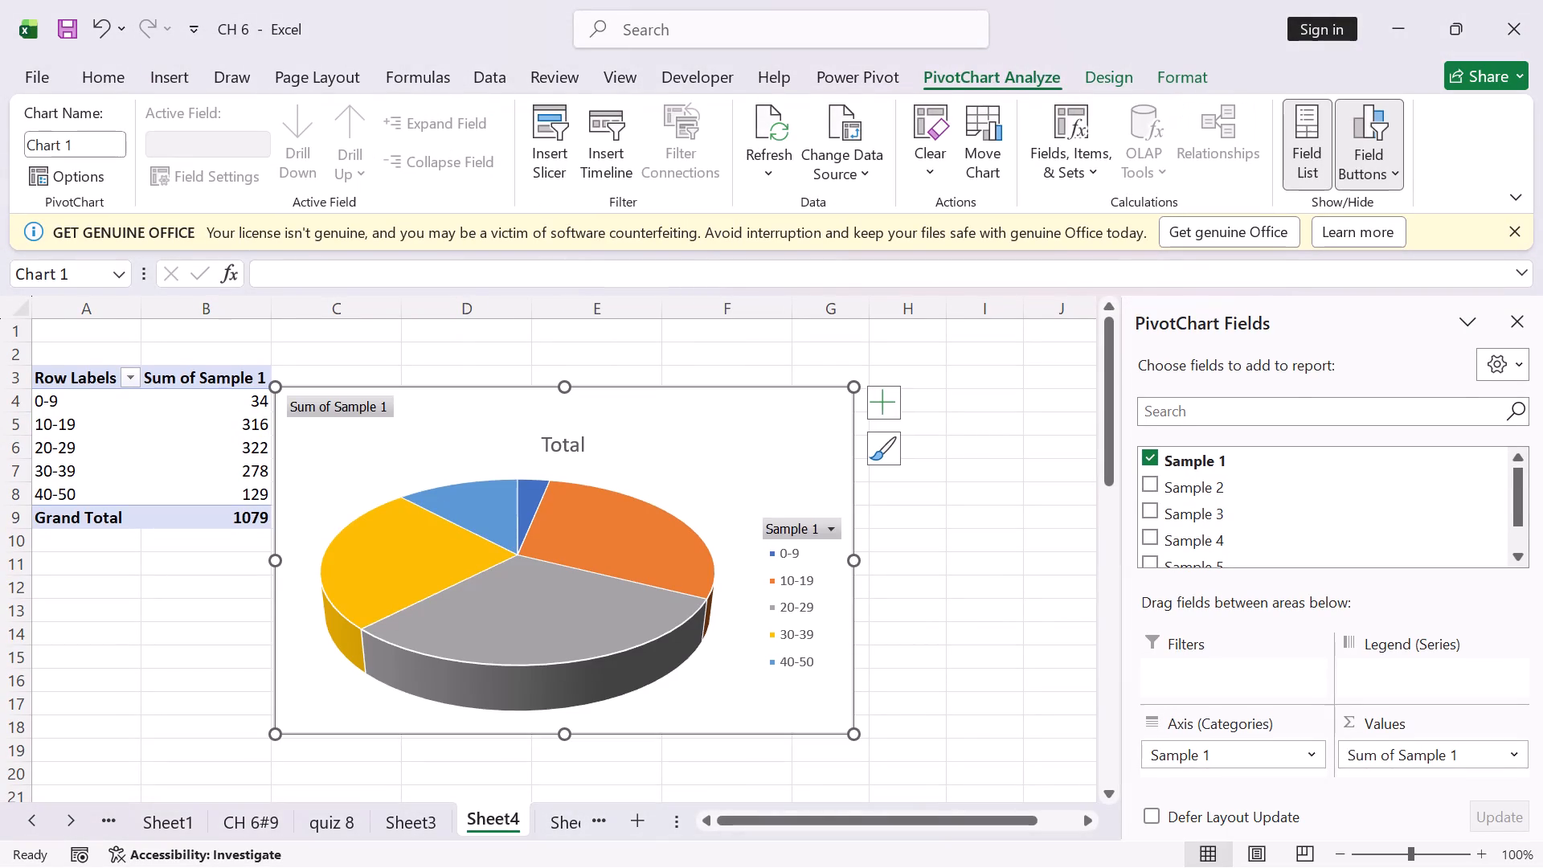
# Add data labels to the pie chart and set its legend position to Bottom.
pyautogui.click(977, 588)
pyautogui.click(691, 474)
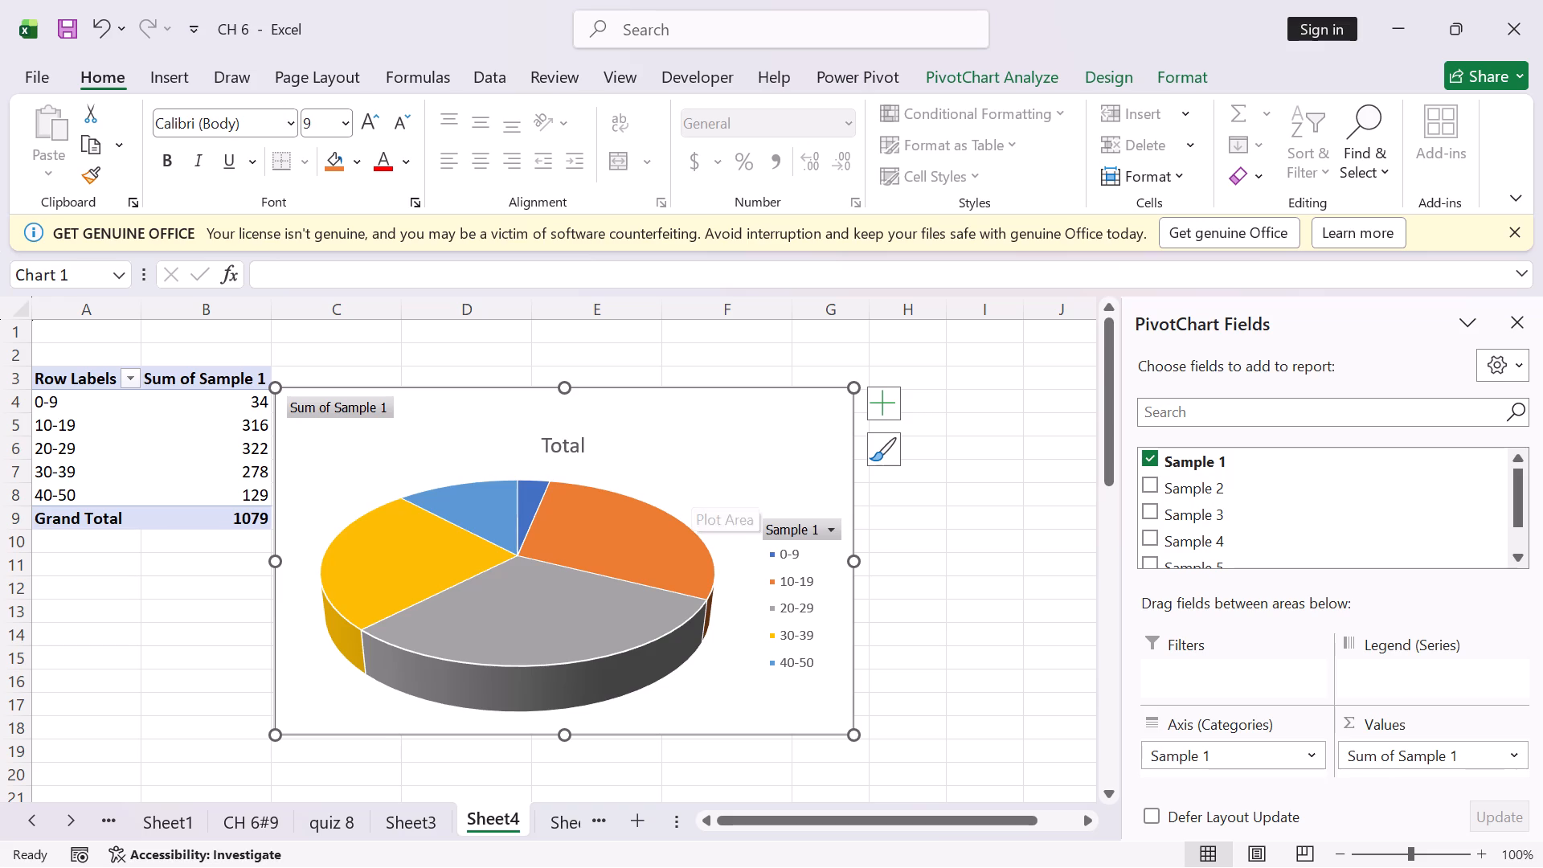
pyautogui.click(893, 412)
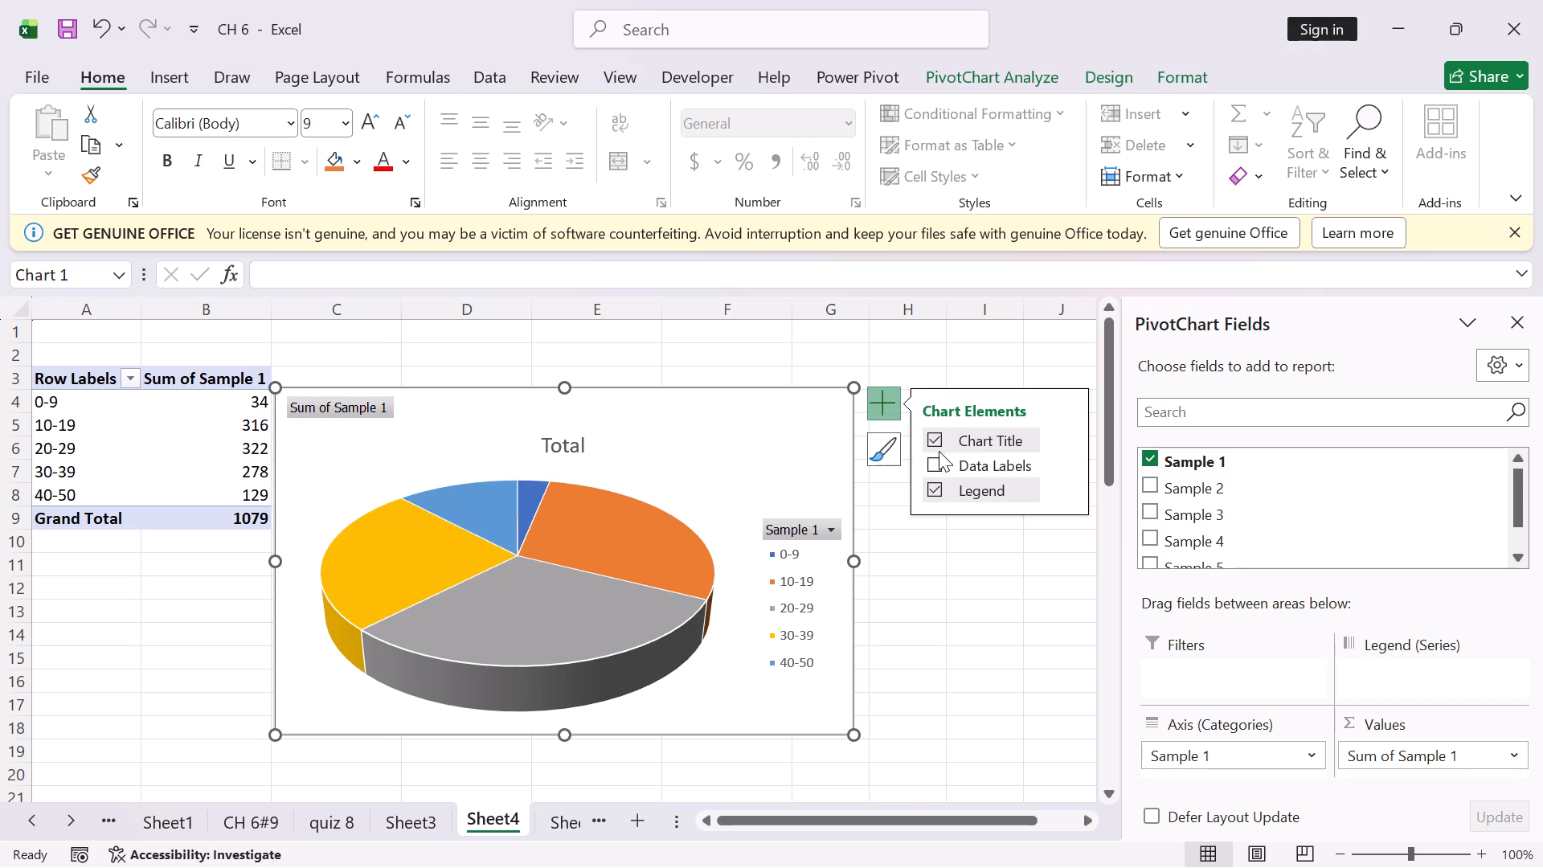
pyautogui.click(928, 468)
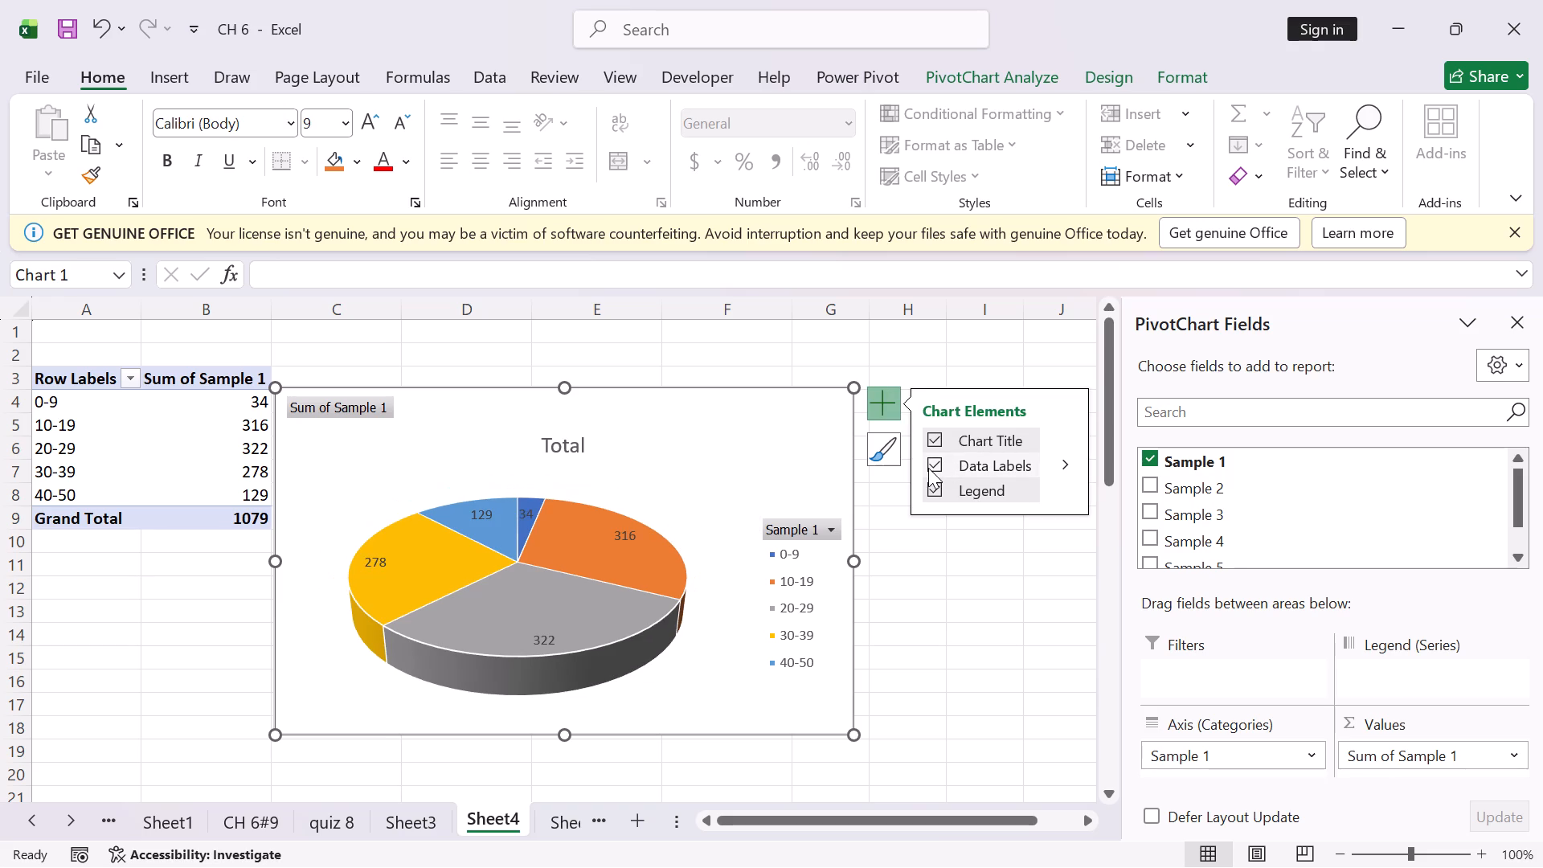
pyautogui.click(1070, 485)
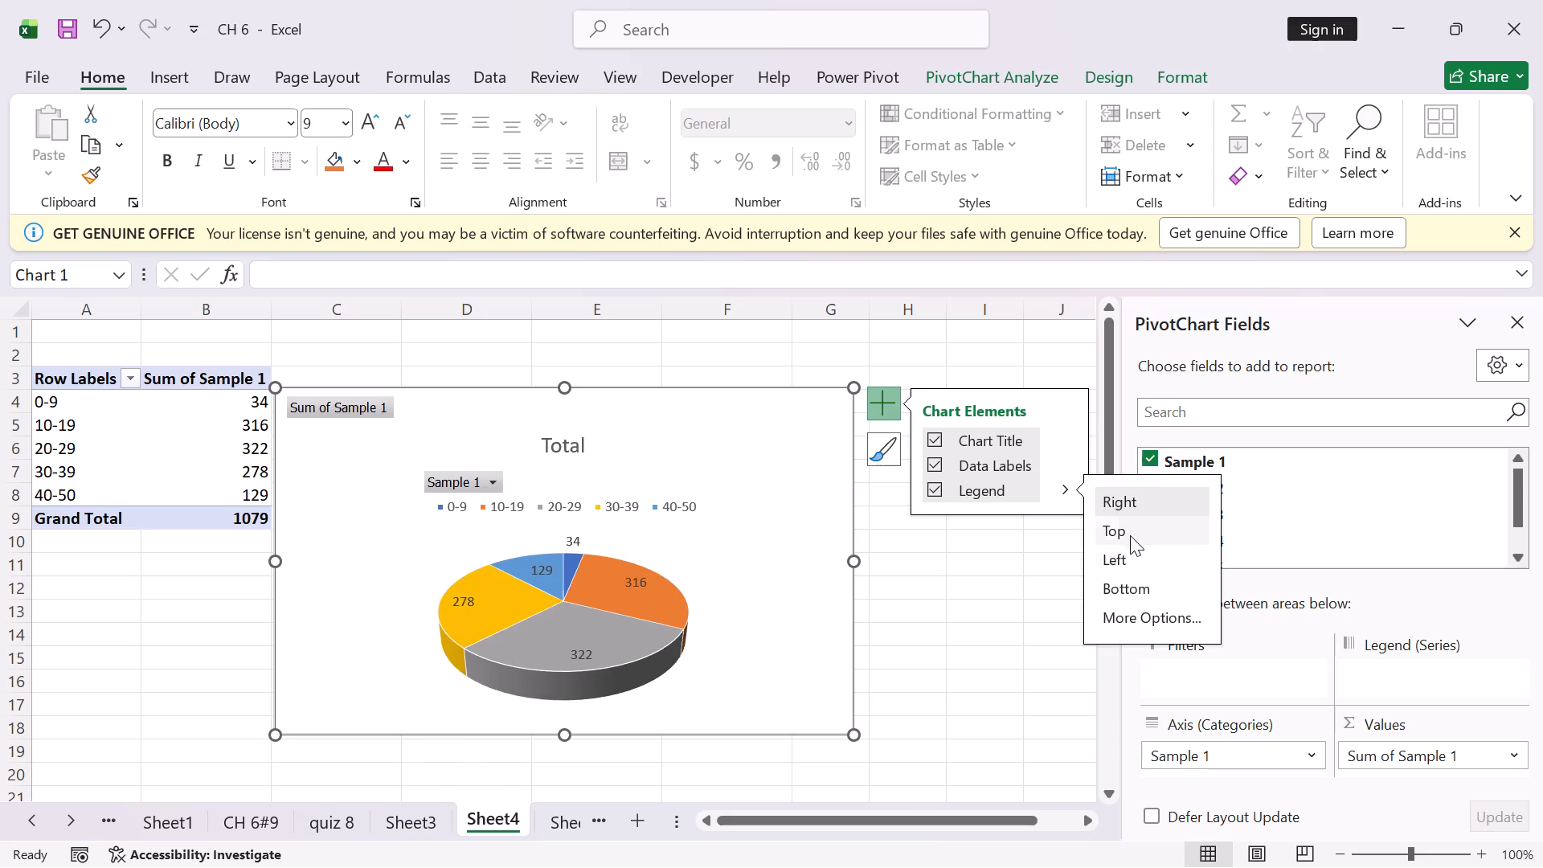
pyautogui.click(1127, 594)
pyautogui.click(948, 632)
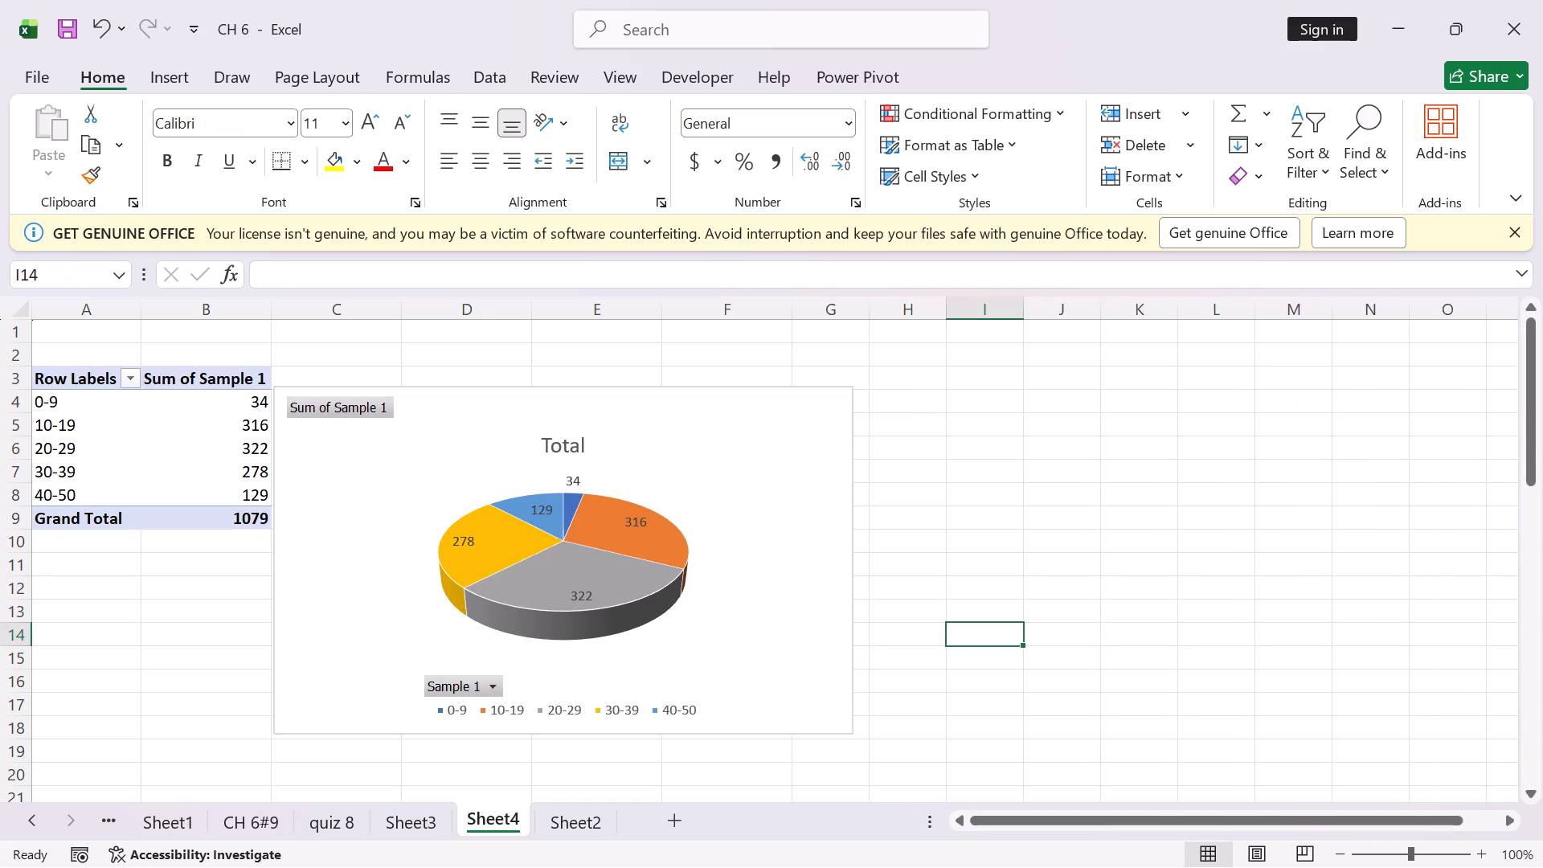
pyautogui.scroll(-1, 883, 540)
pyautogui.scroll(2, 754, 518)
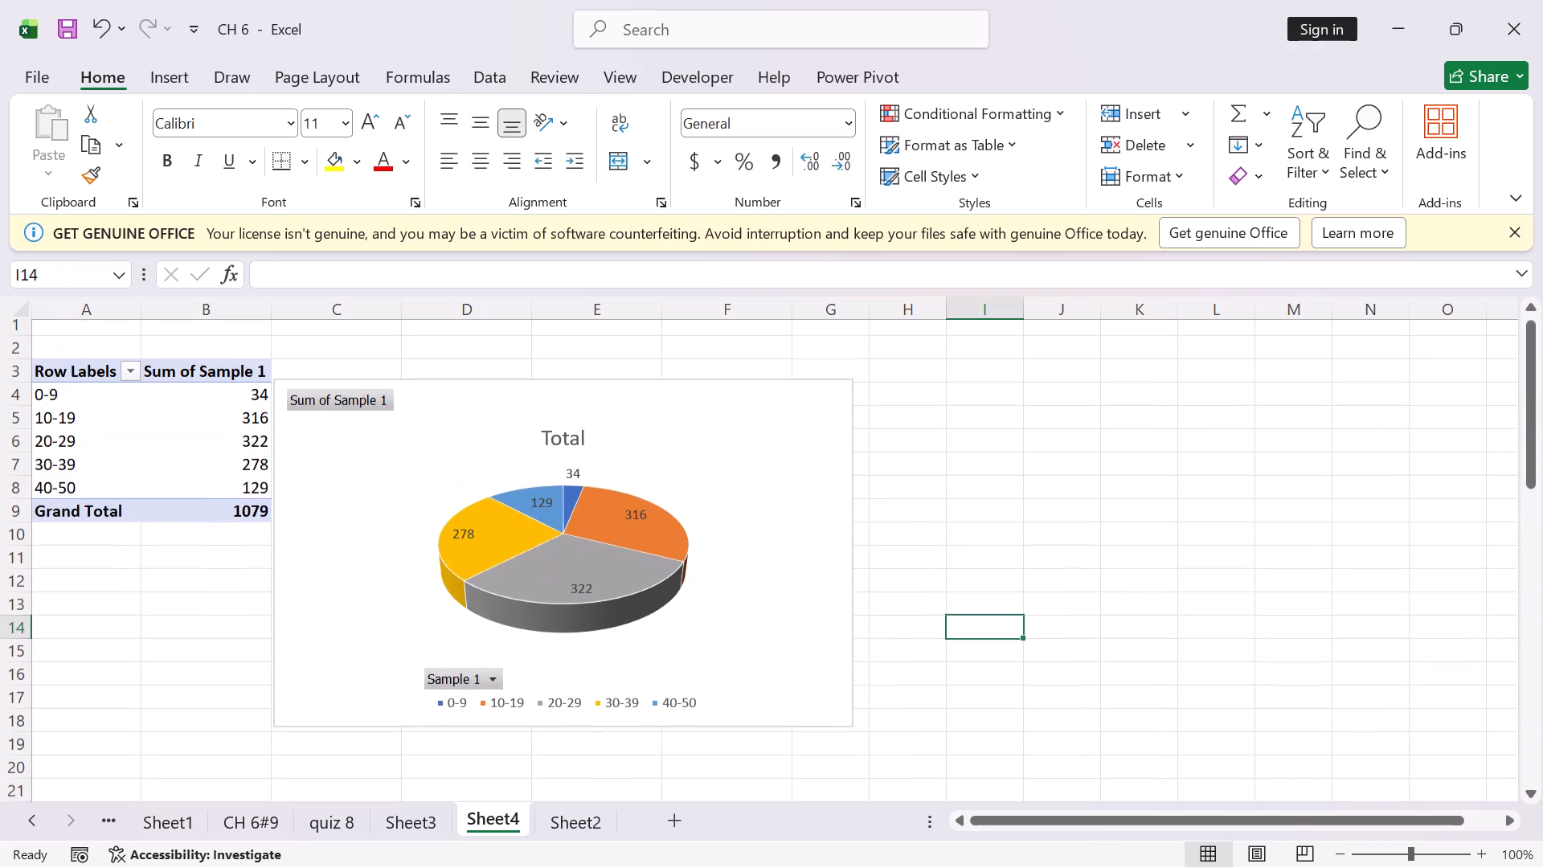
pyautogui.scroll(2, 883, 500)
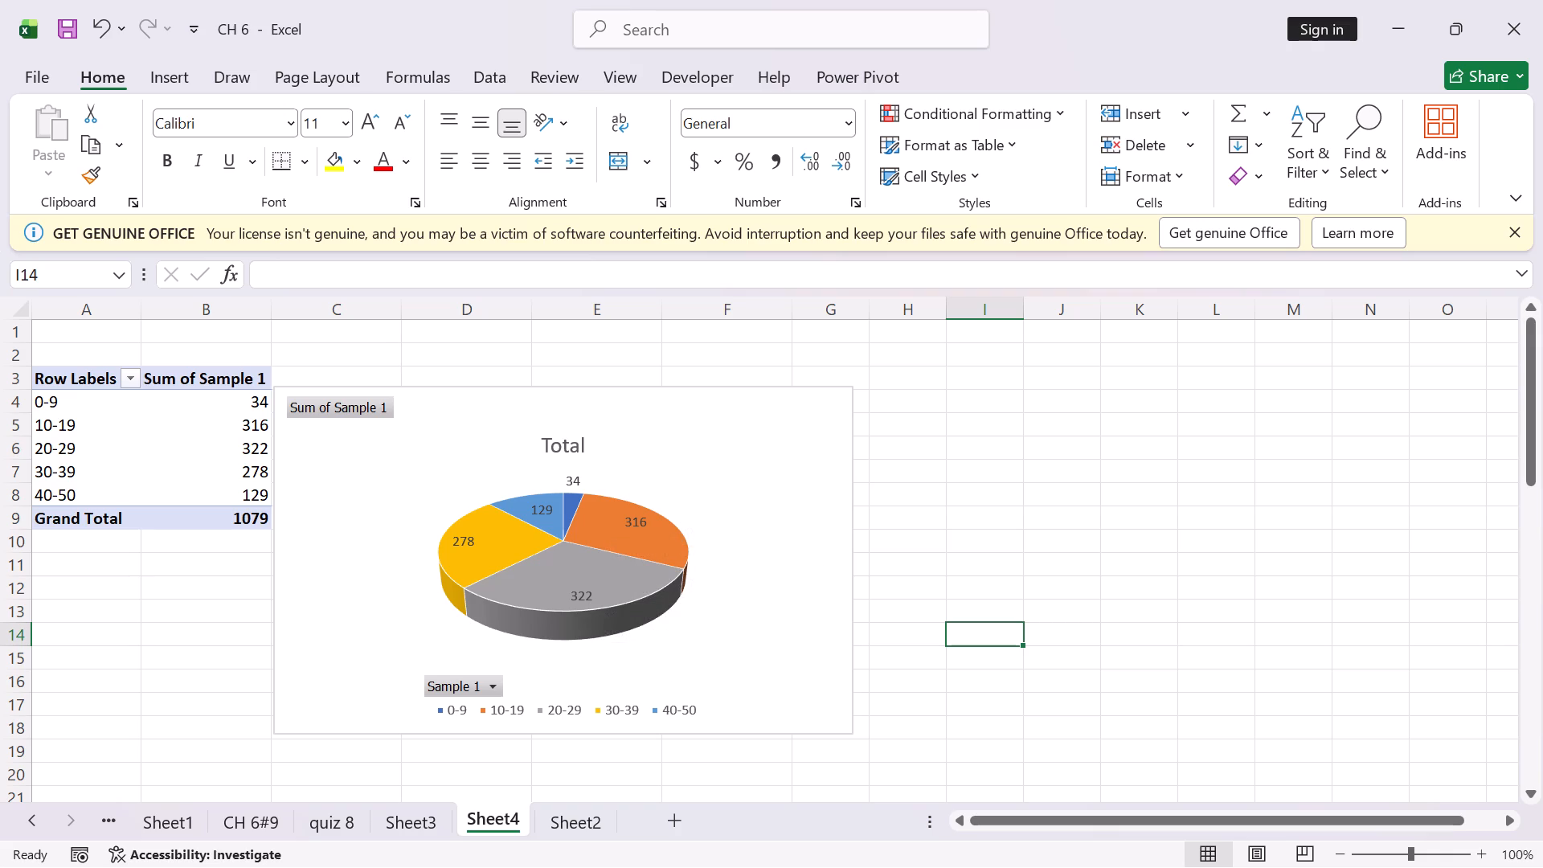
# Try several chart styles on the 3-D pie, finishing with the white-background style with gradient-shaded slices and a bold title.
pyautogui.click(809, 447)
pyautogui.click(845, 399)
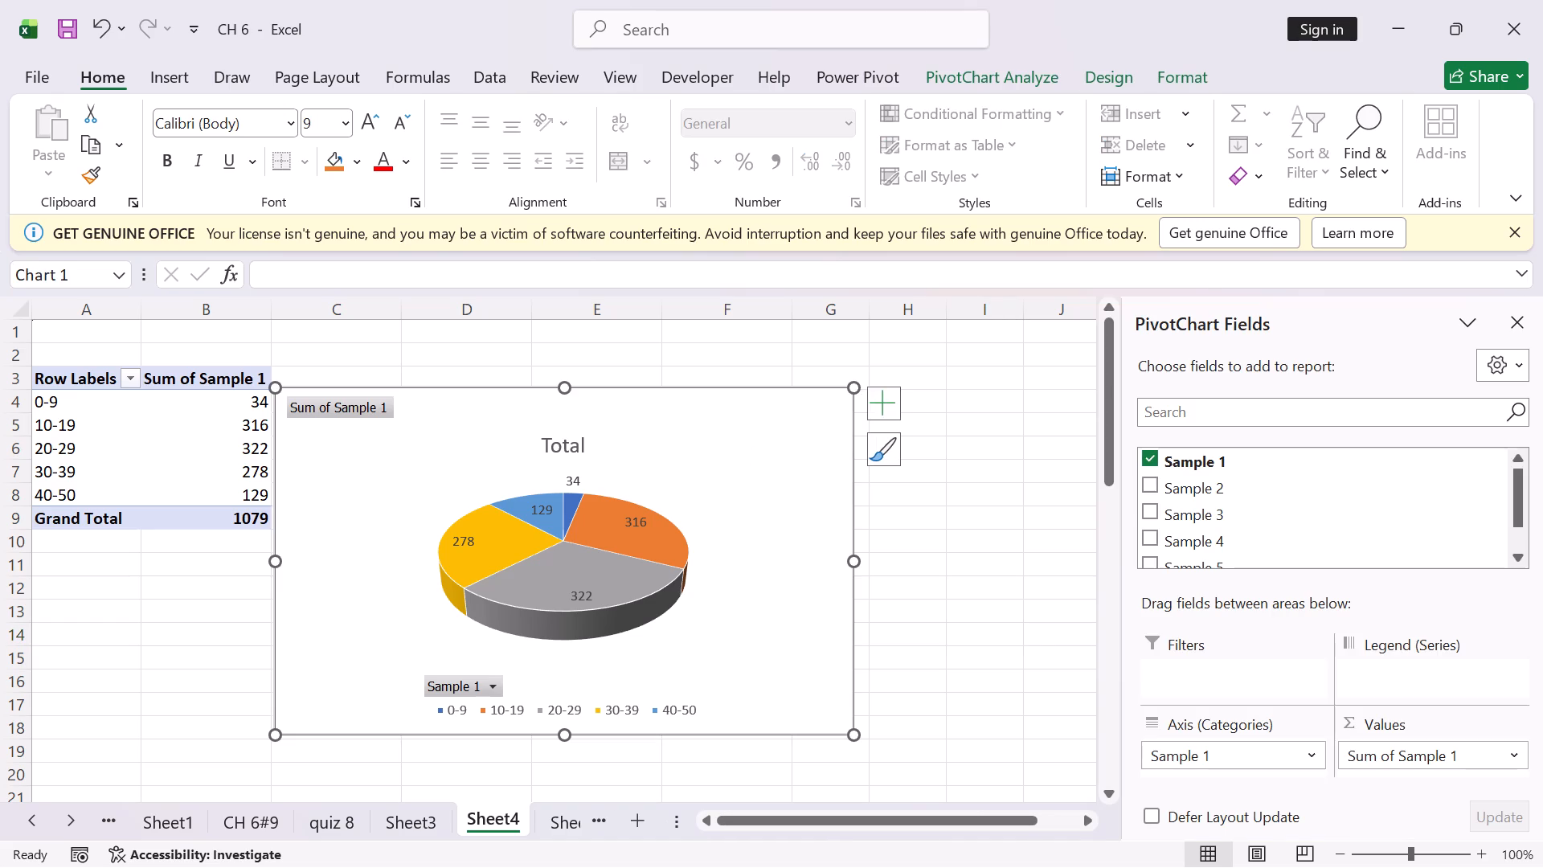
pyautogui.click(880, 447)
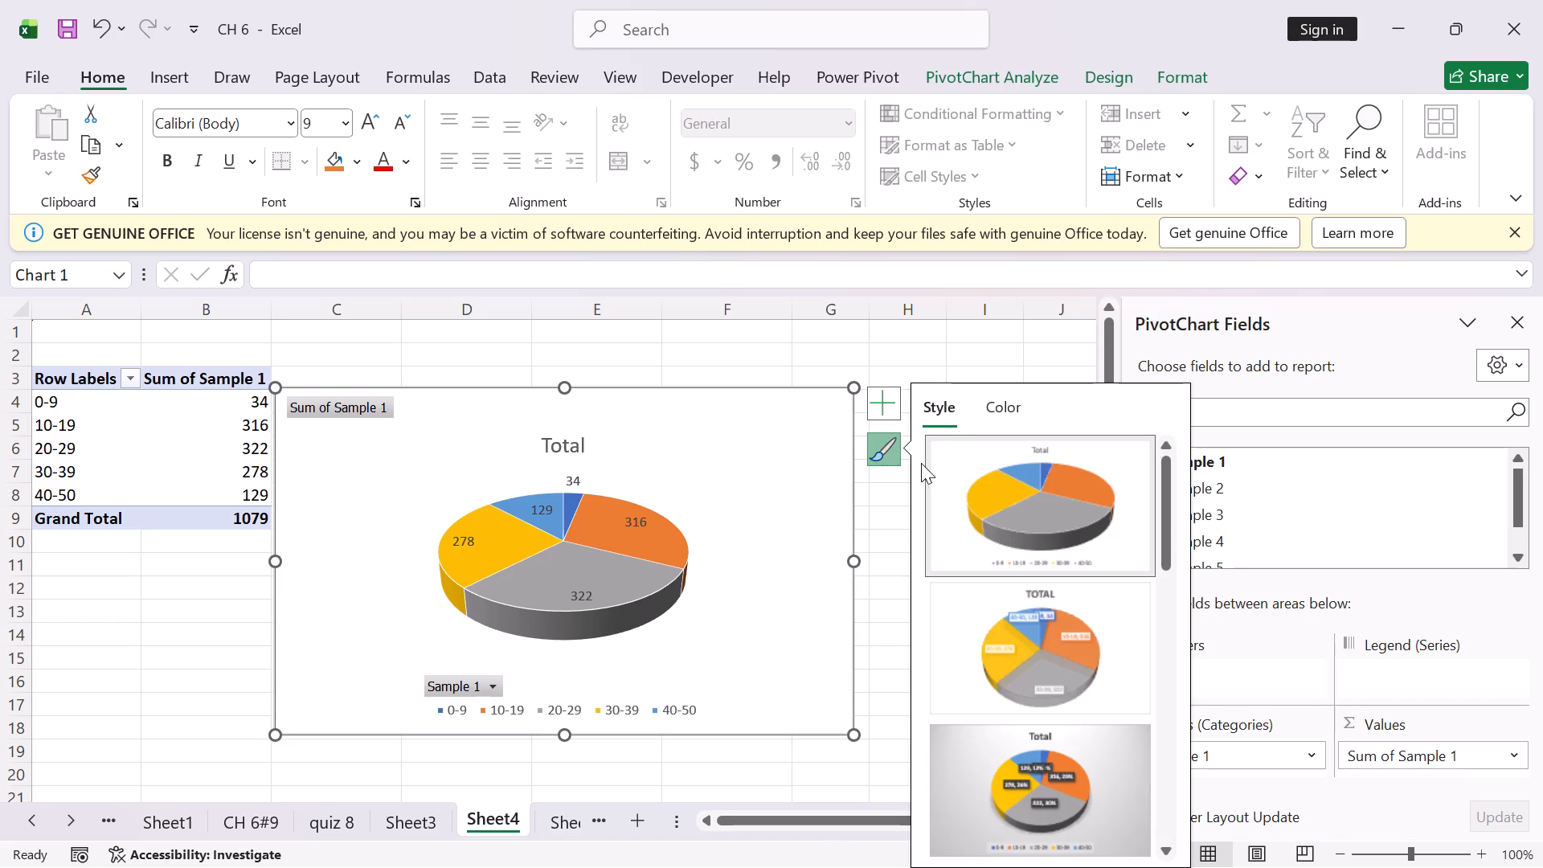
pyautogui.click(1077, 676)
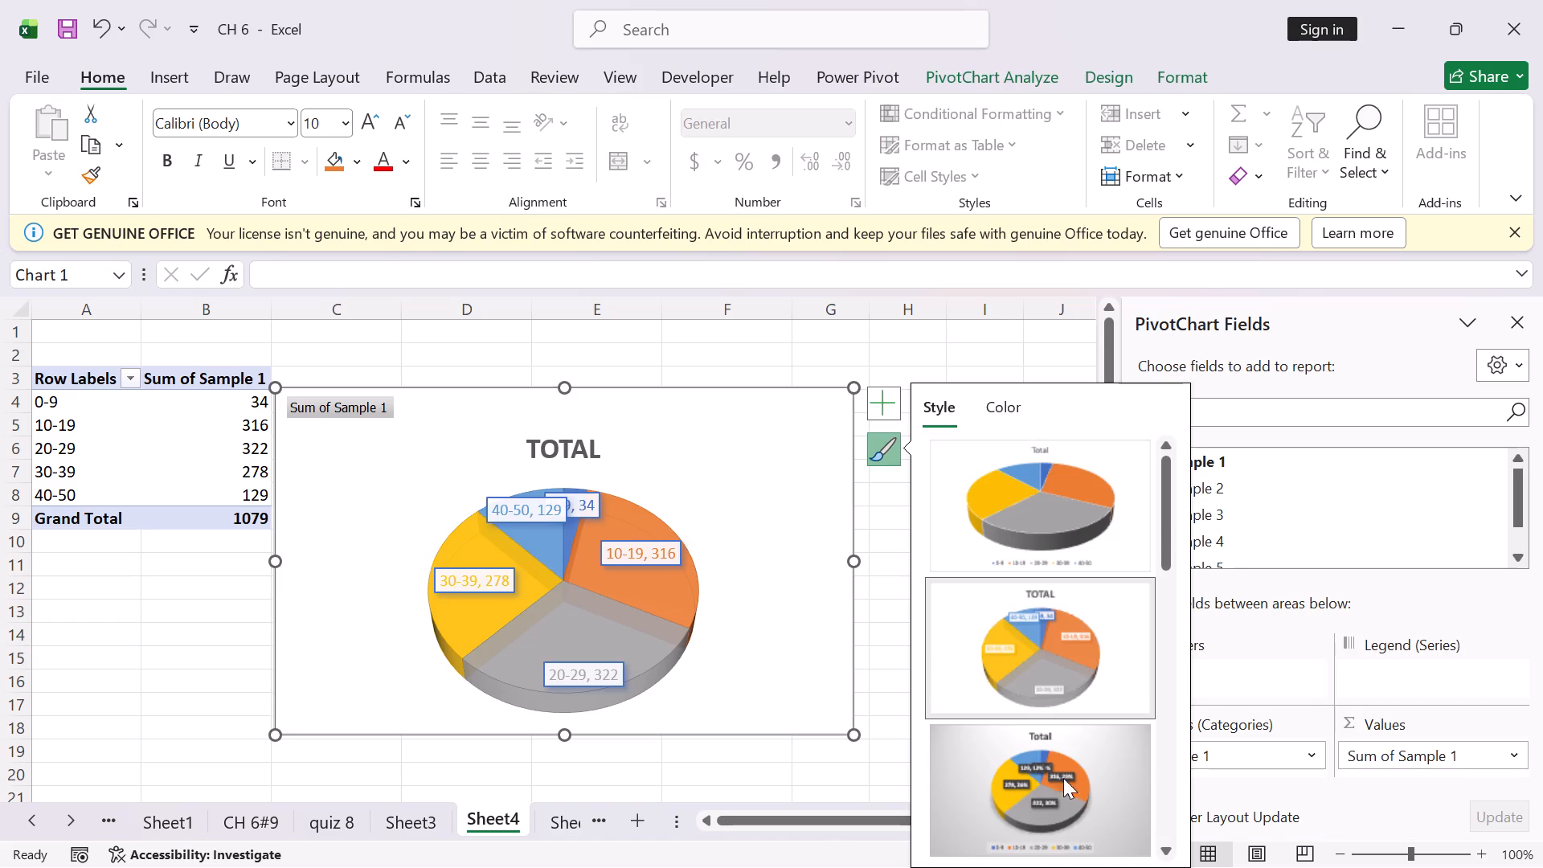
pyautogui.click(1059, 793)
pyautogui.scroll(-5, 1057, 747)
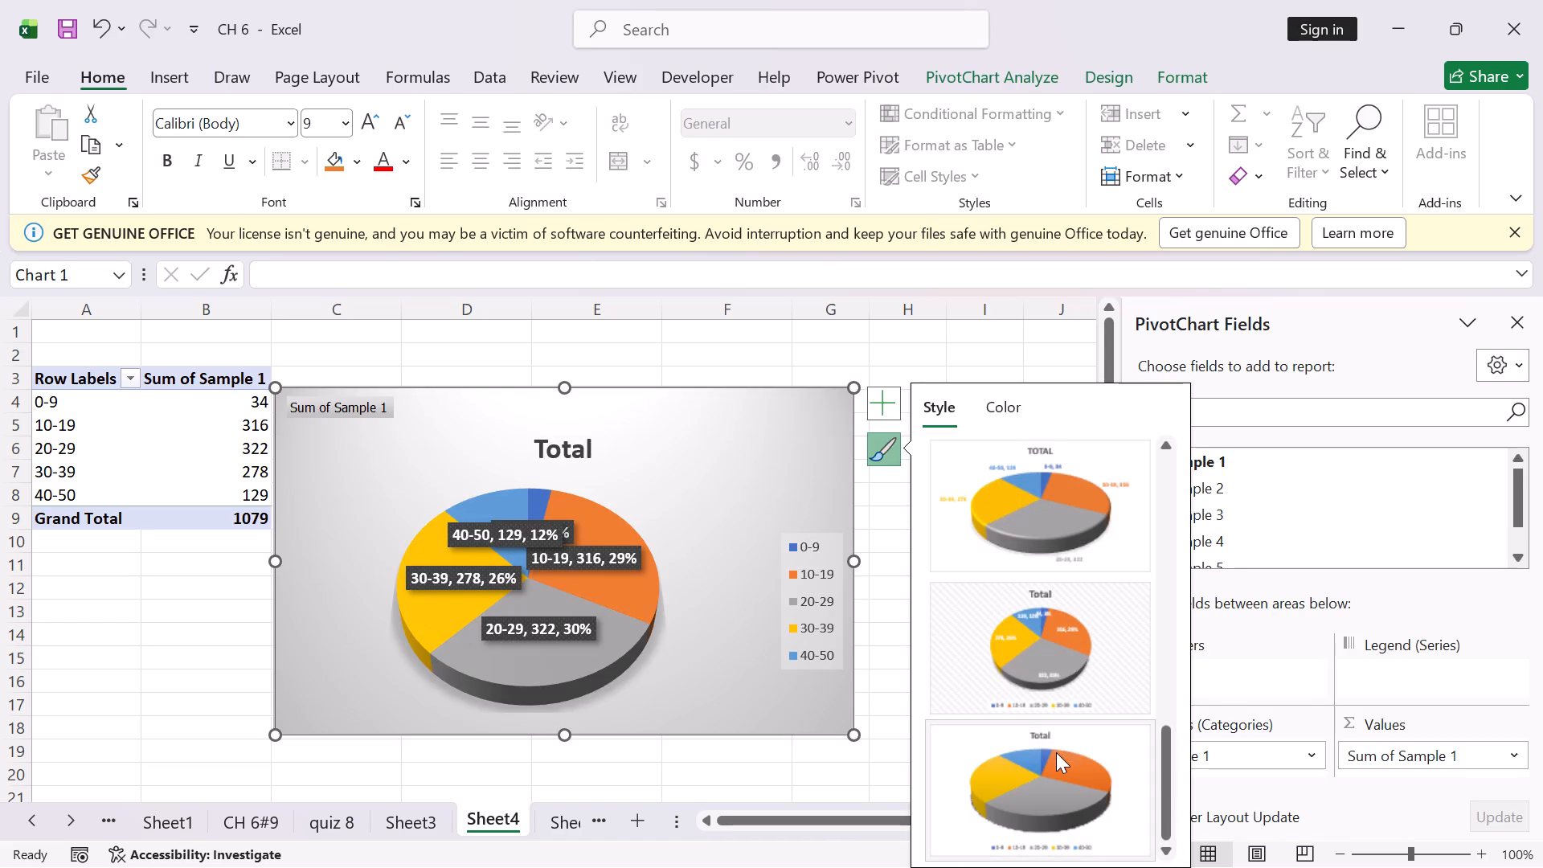
pyautogui.click(1054, 763)
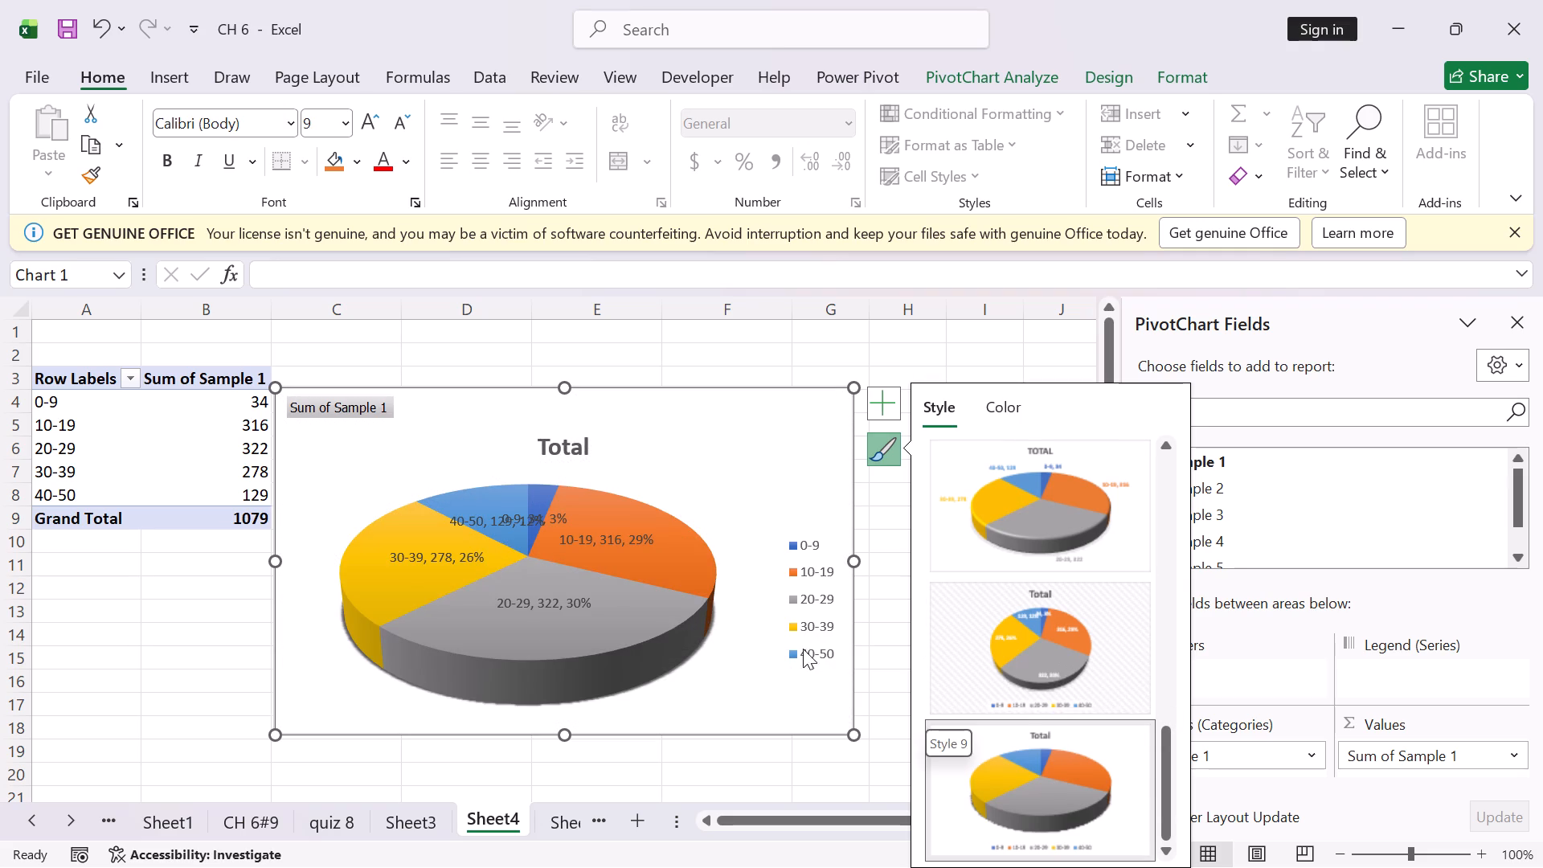
pyautogui.scroll(-2, 1113, 782)
pyautogui.click(1038, 668)
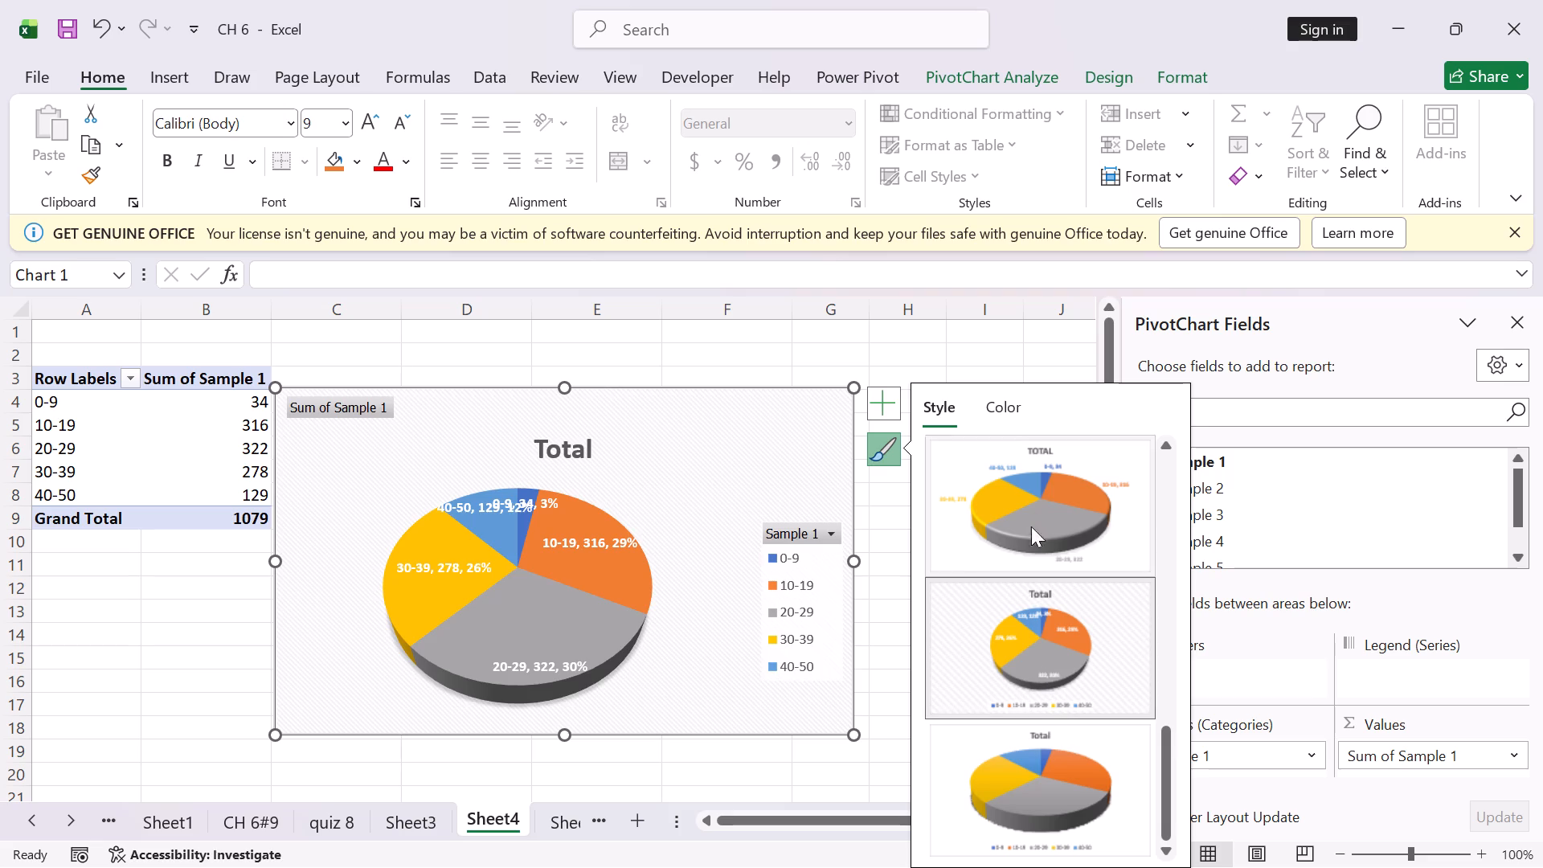
pyautogui.click(1036, 481)
pyautogui.scroll(3, 1034, 543)
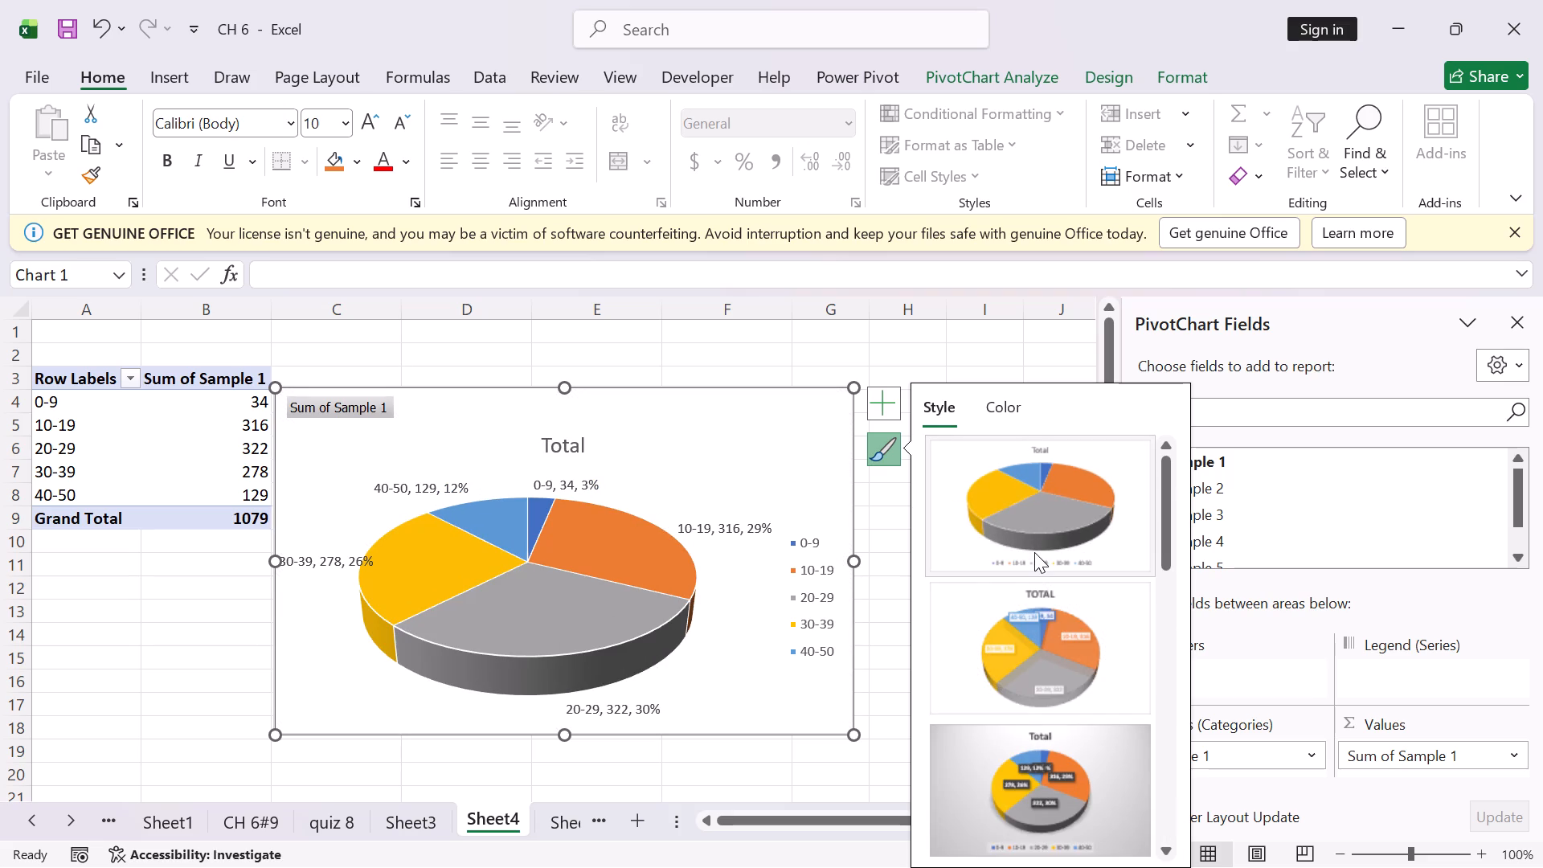
pyautogui.scroll(-1, 1039, 551)
pyautogui.click(1044, 623)
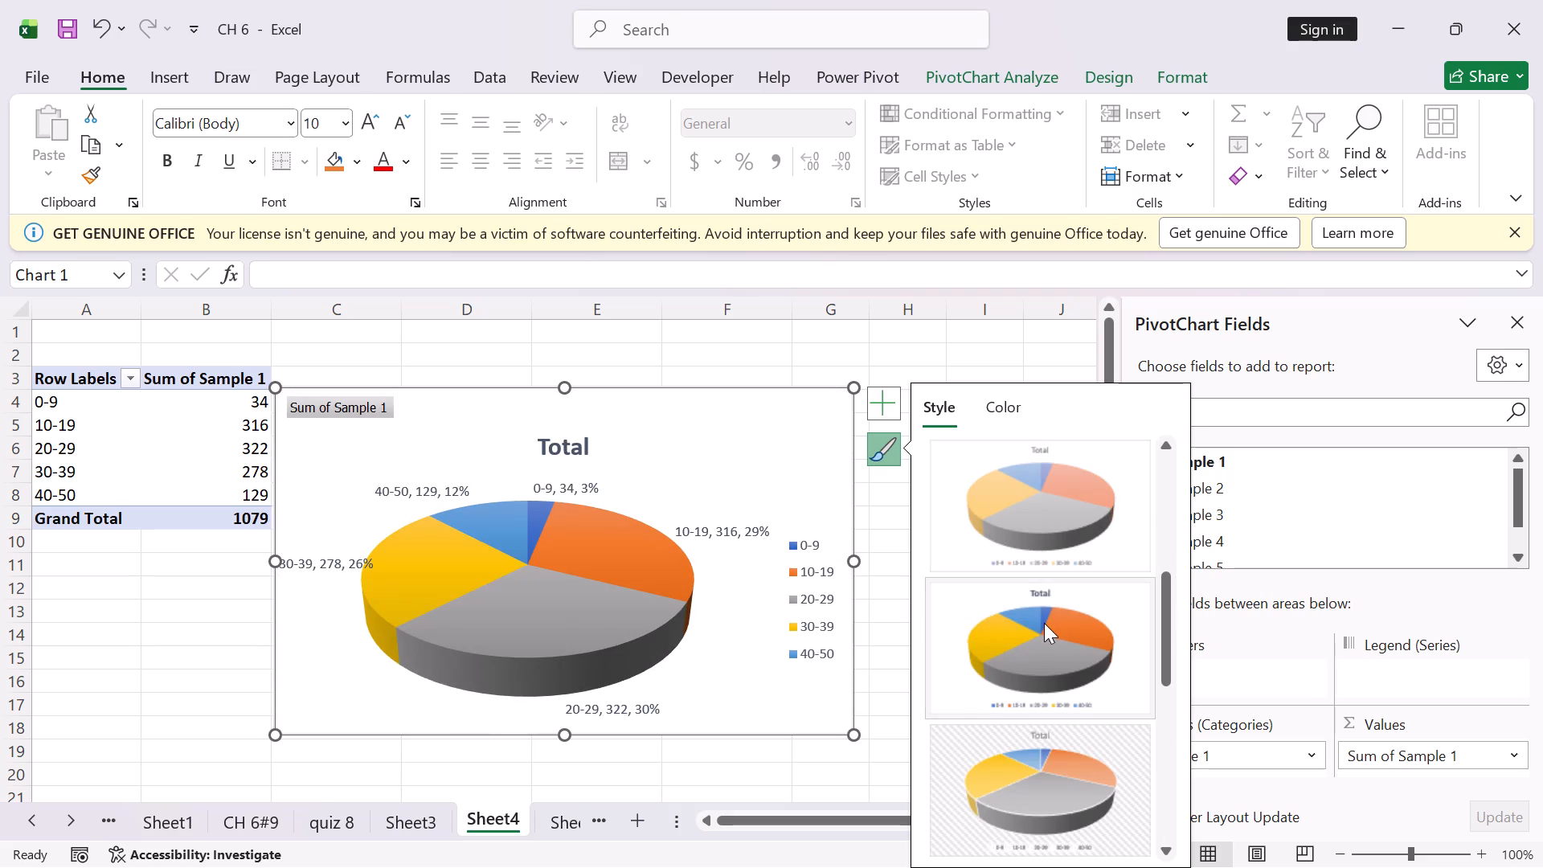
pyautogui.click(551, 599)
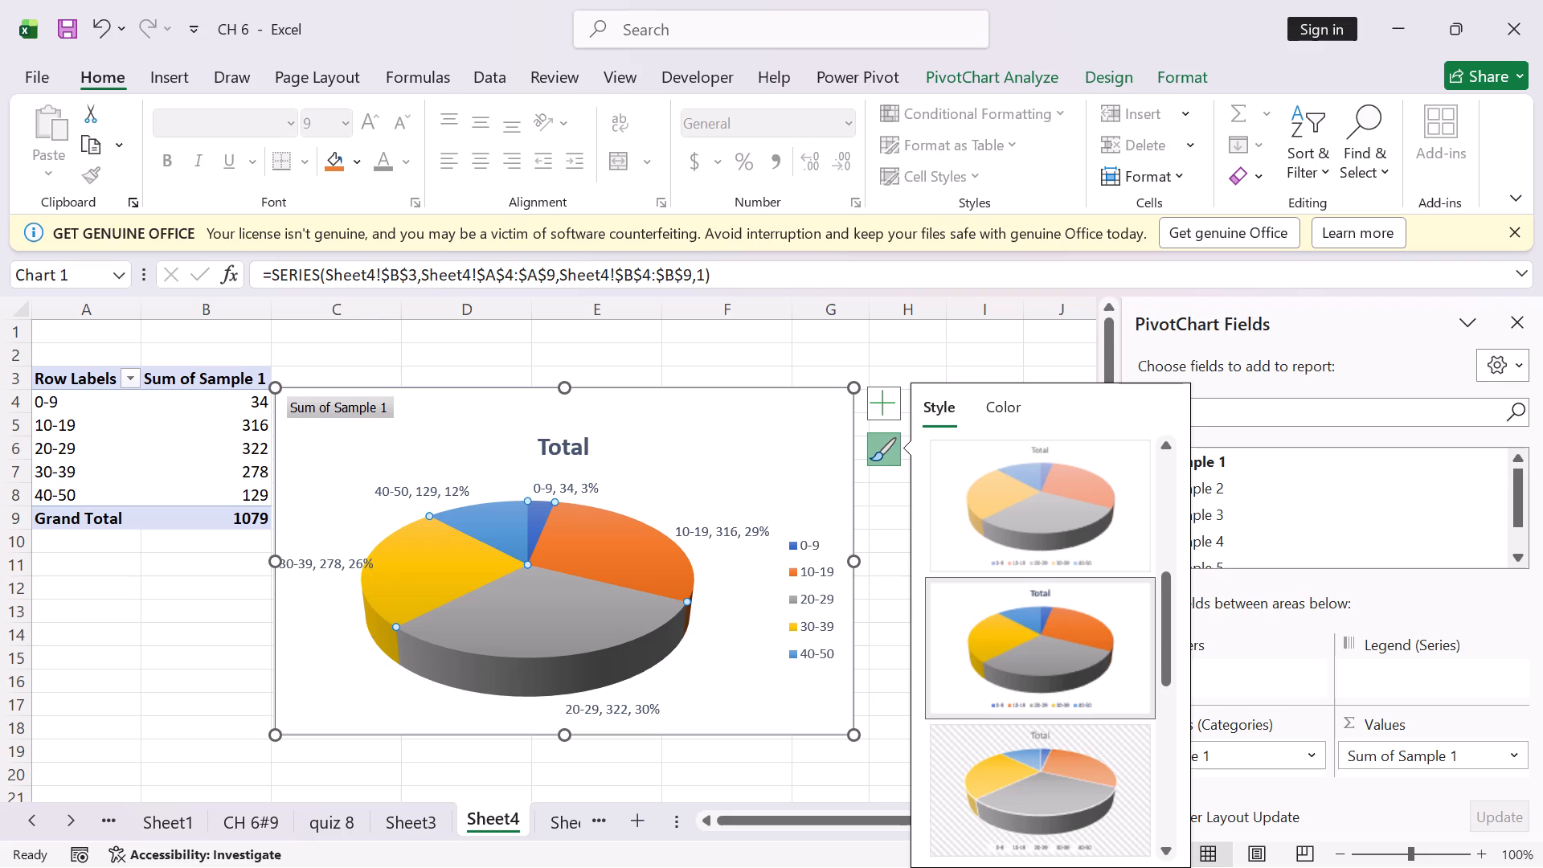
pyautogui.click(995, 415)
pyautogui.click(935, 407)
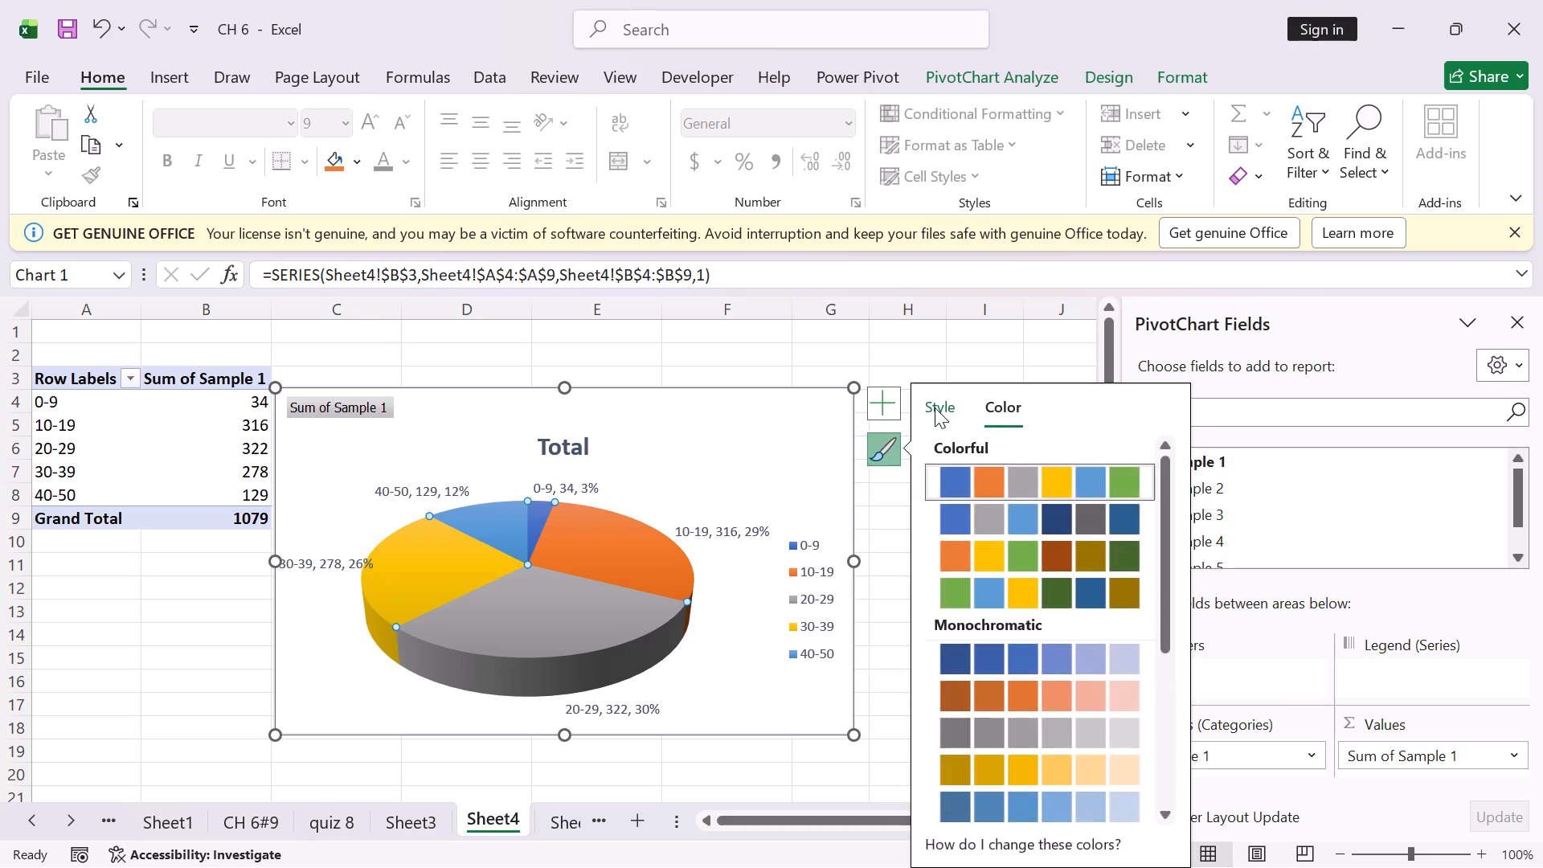
# Open the pie chart title's formatting options and look through its border and text fill settings.
pyautogui.click(878, 403)
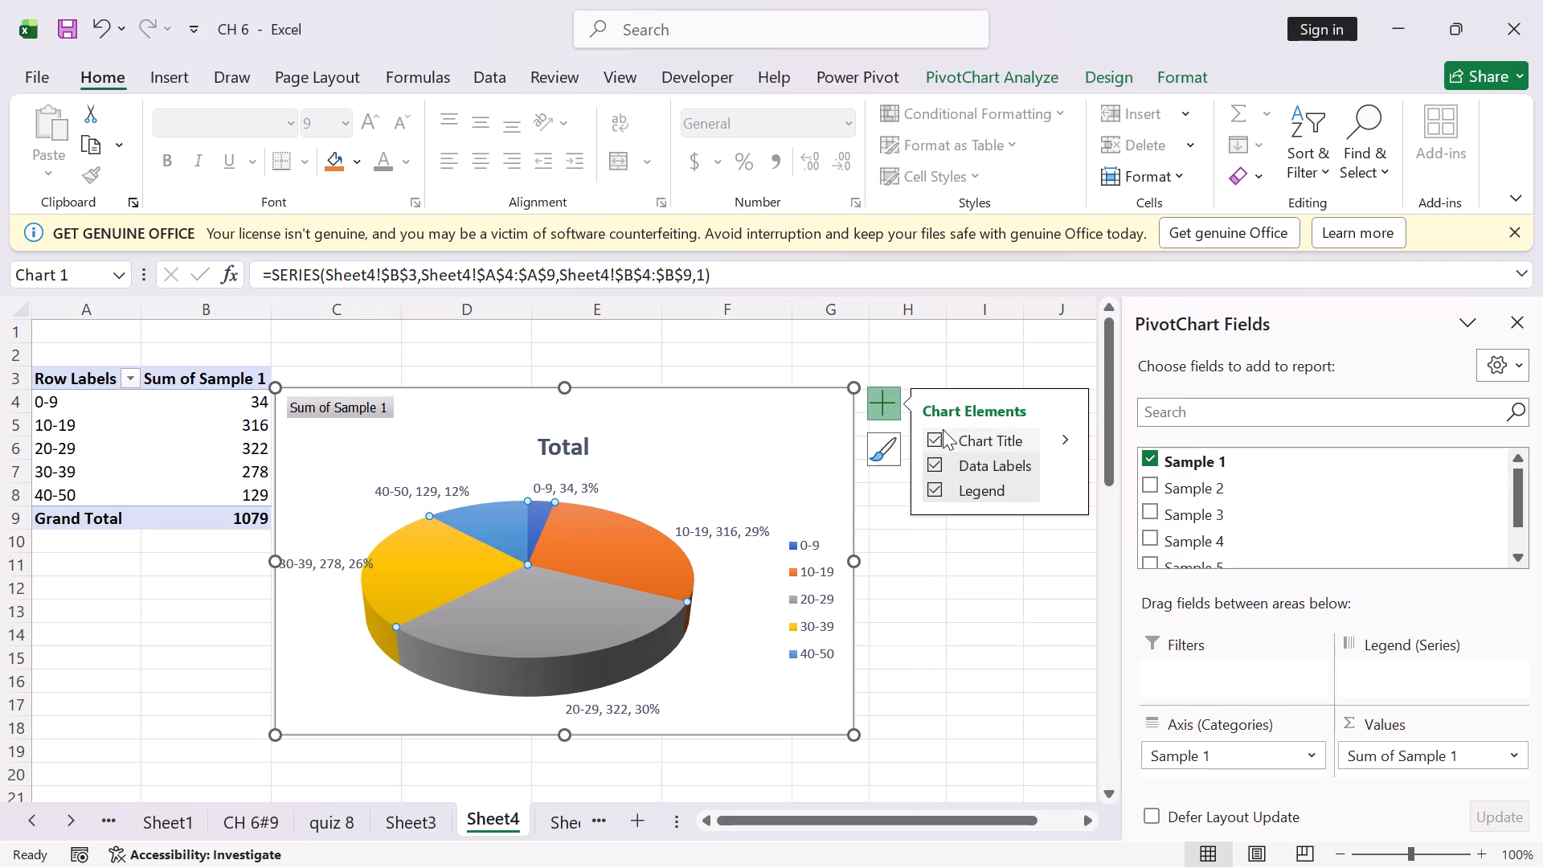
pyautogui.click(1058, 441)
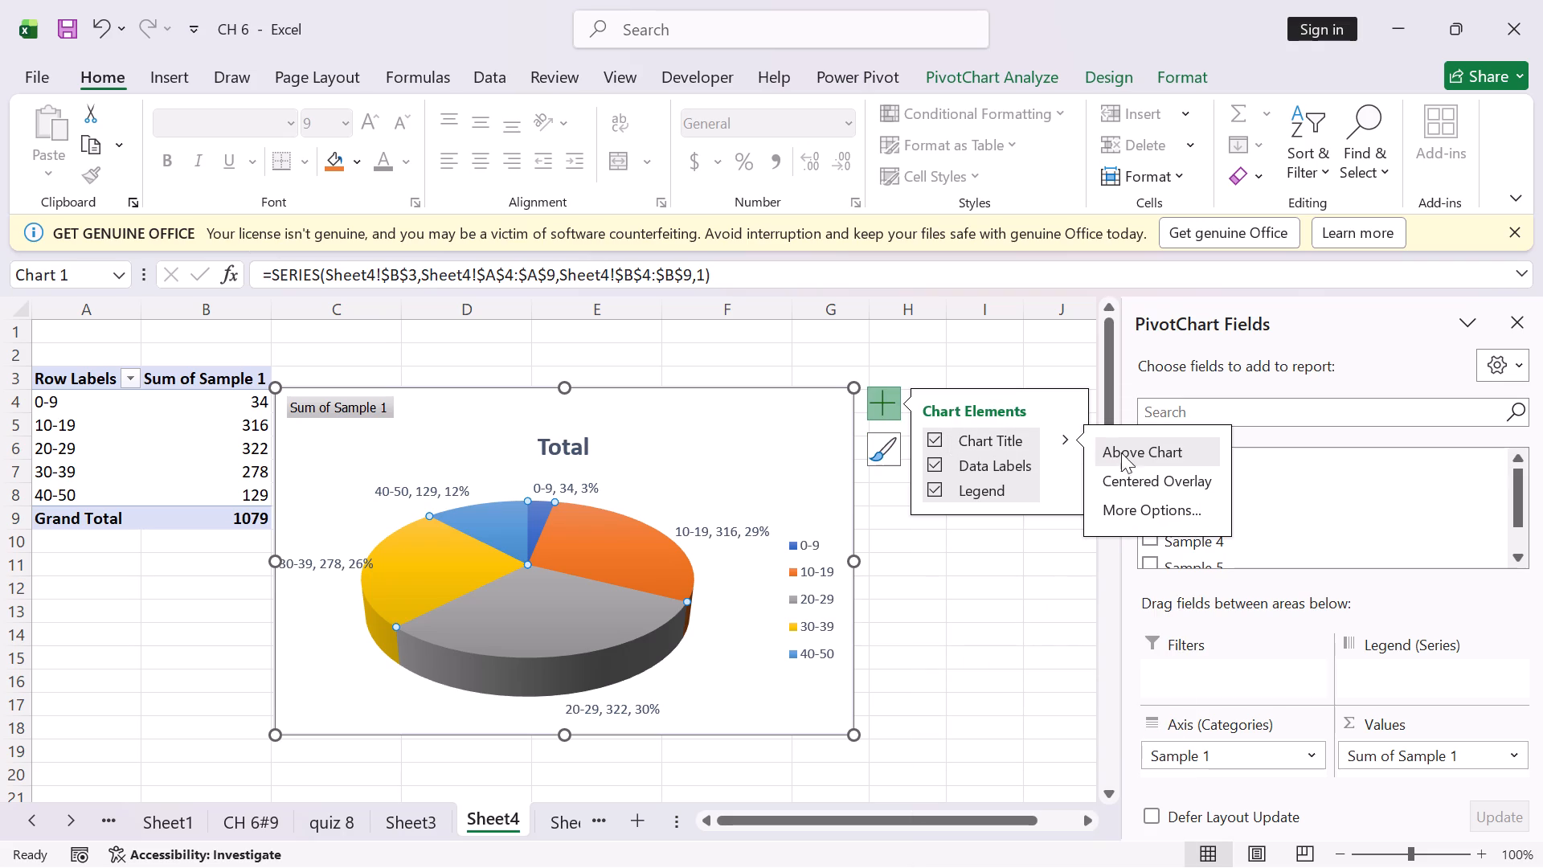
pyautogui.click(1165, 510)
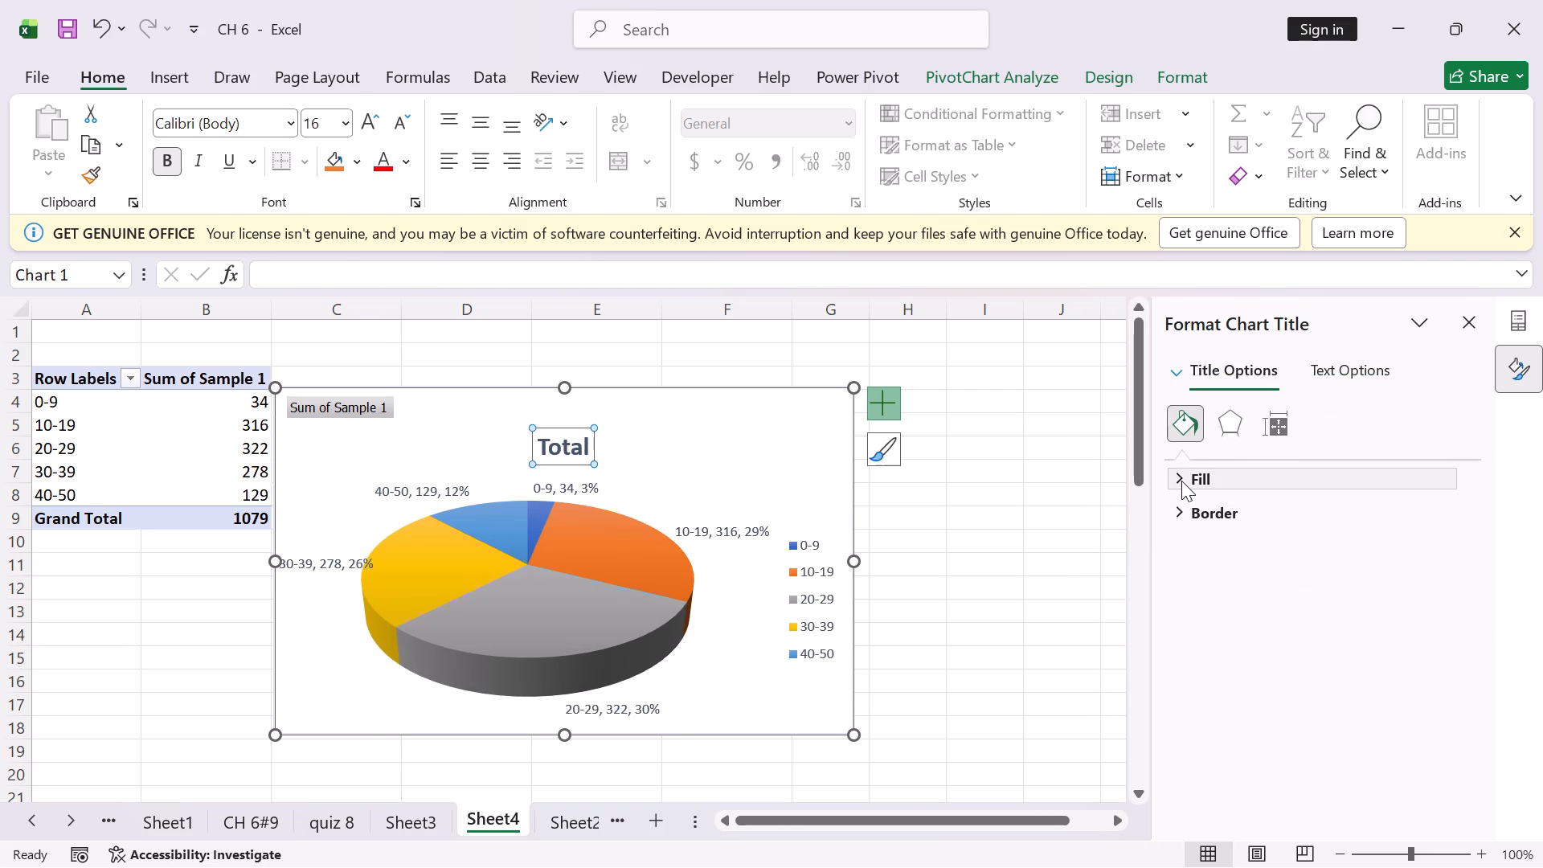
pyautogui.click(1174, 509)
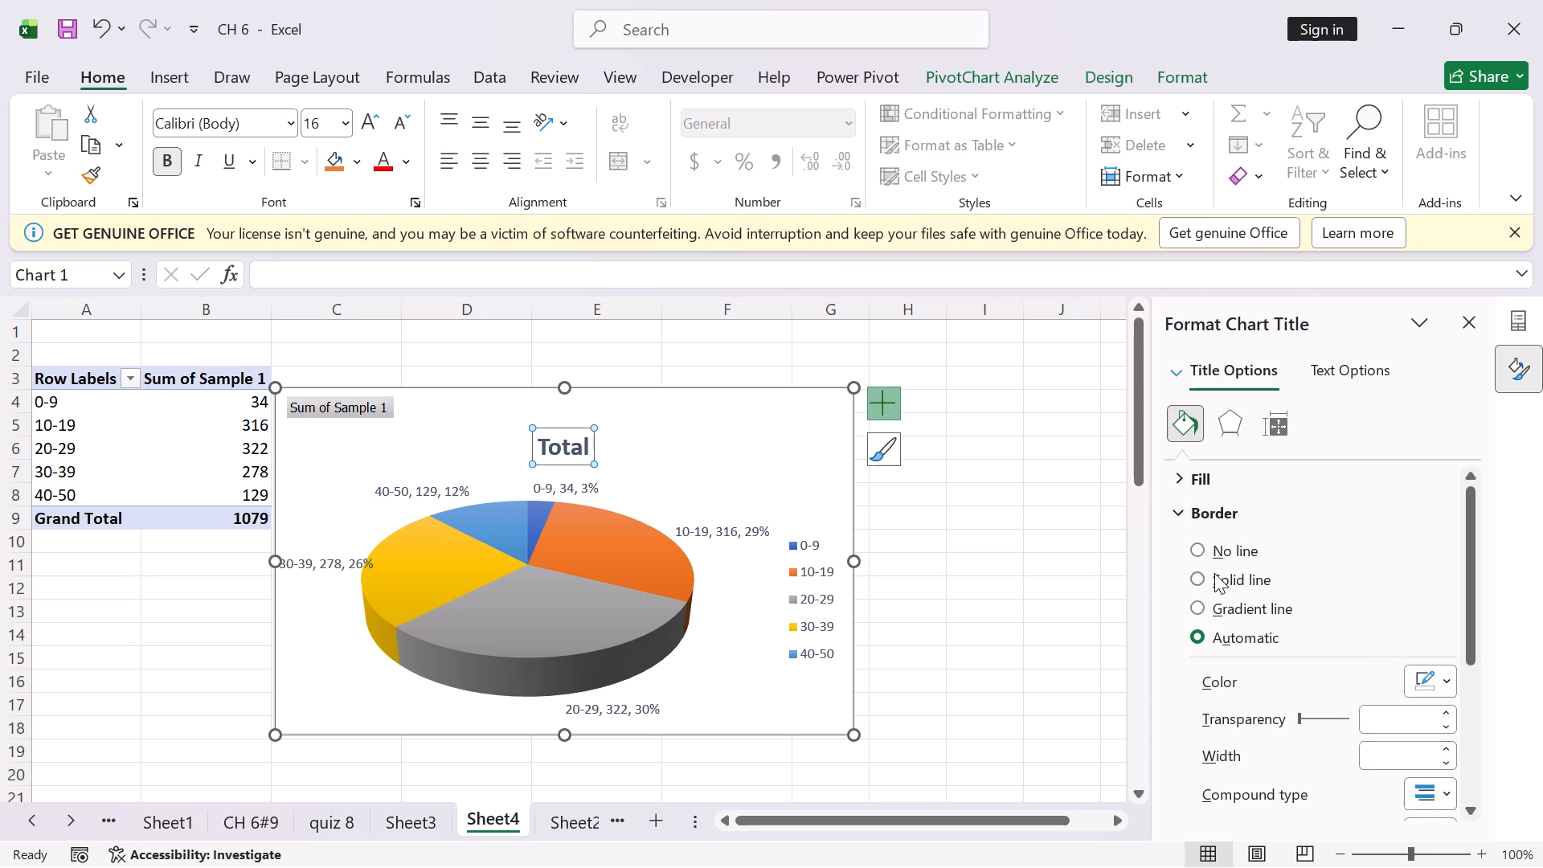
pyautogui.click(1176, 506)
pyautogui.click(1344, 364)
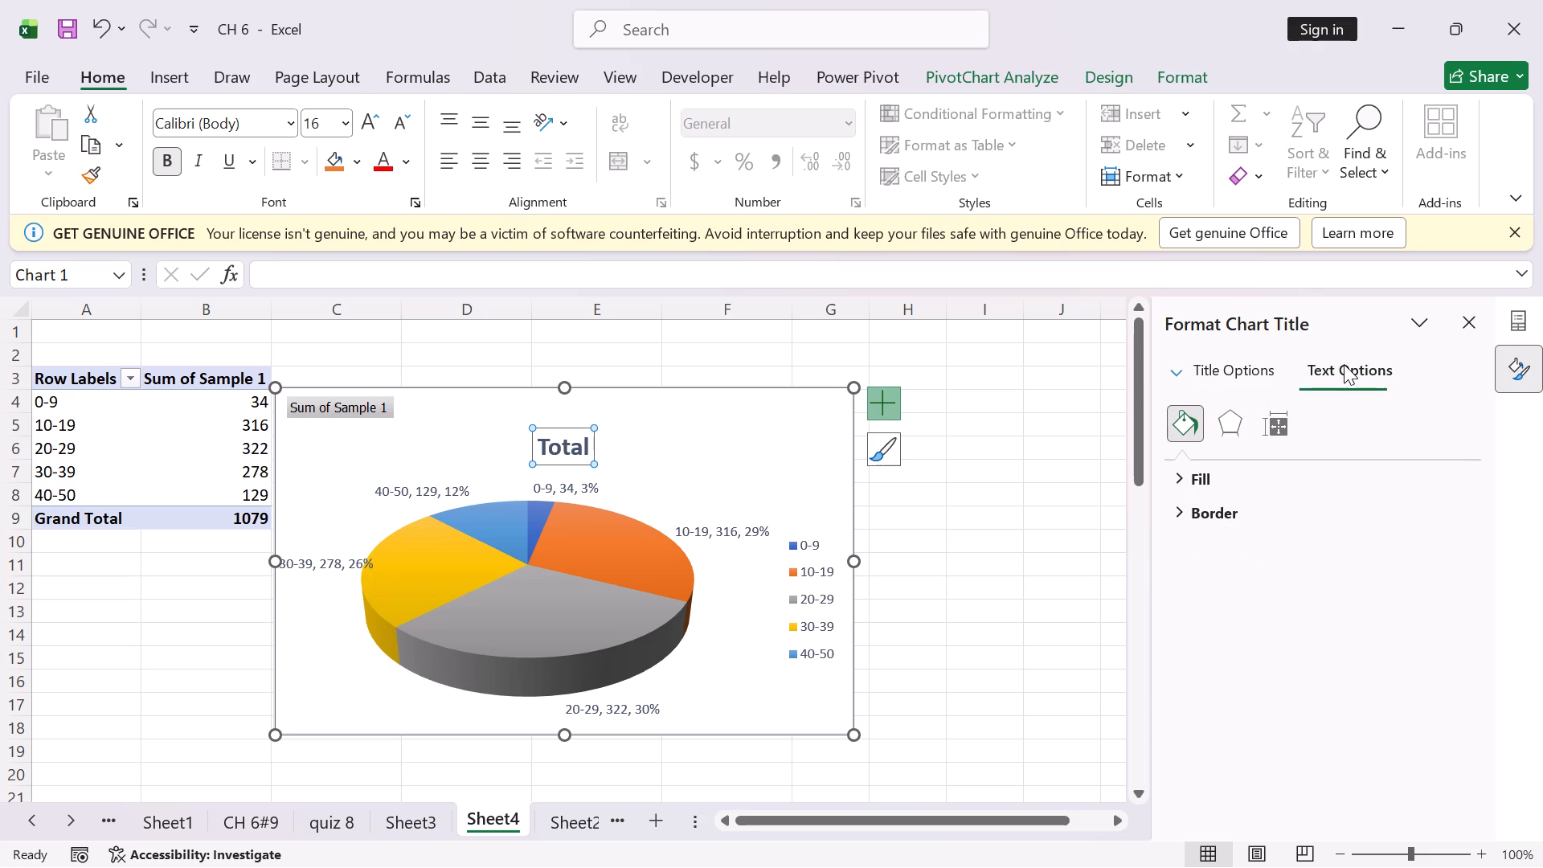
pyautogui.click(1180, 482)
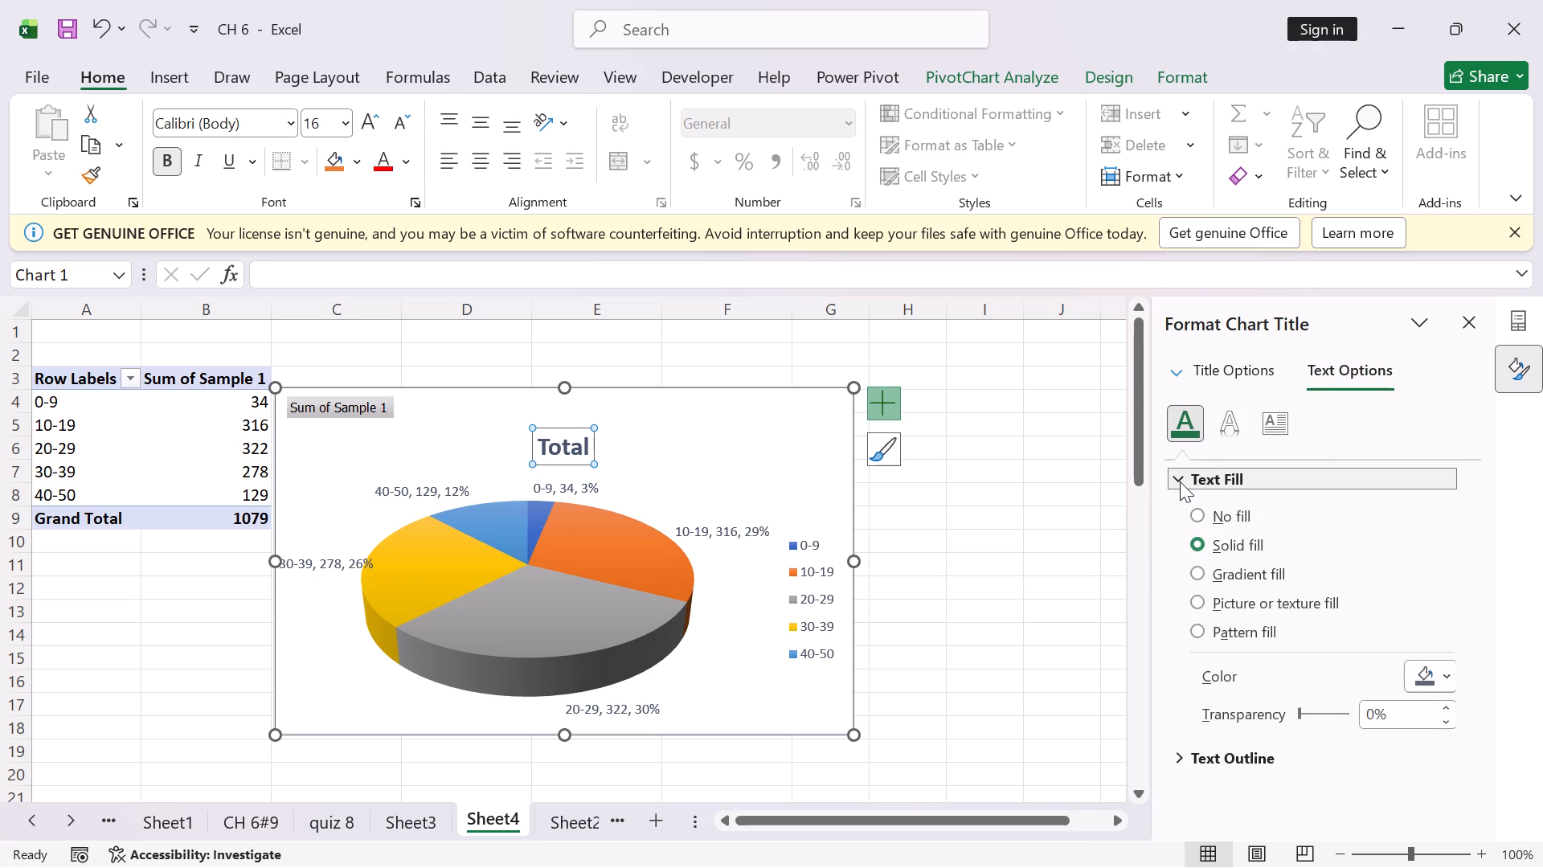
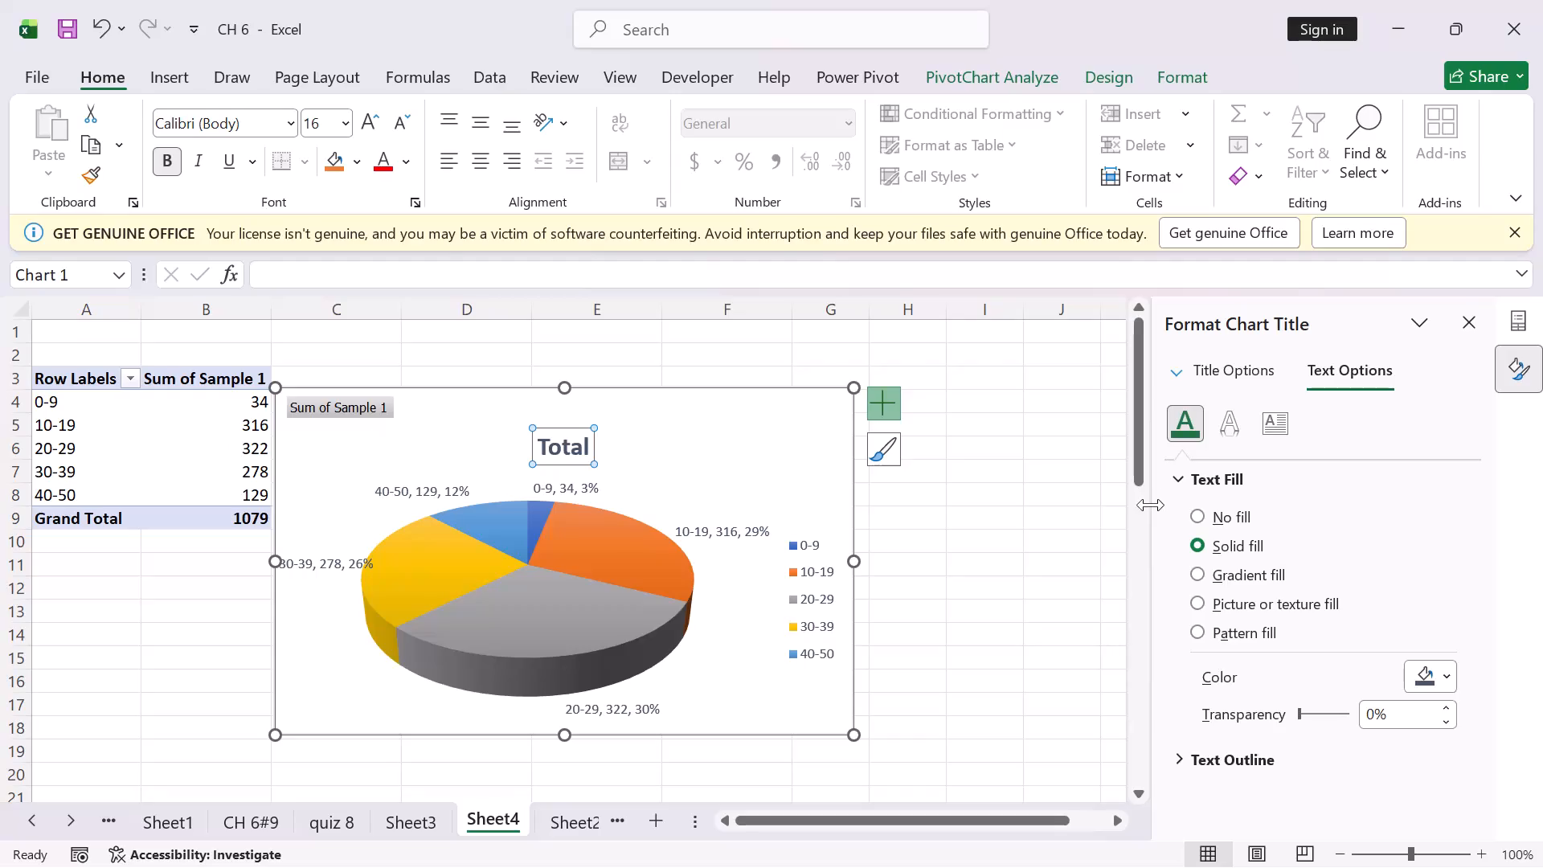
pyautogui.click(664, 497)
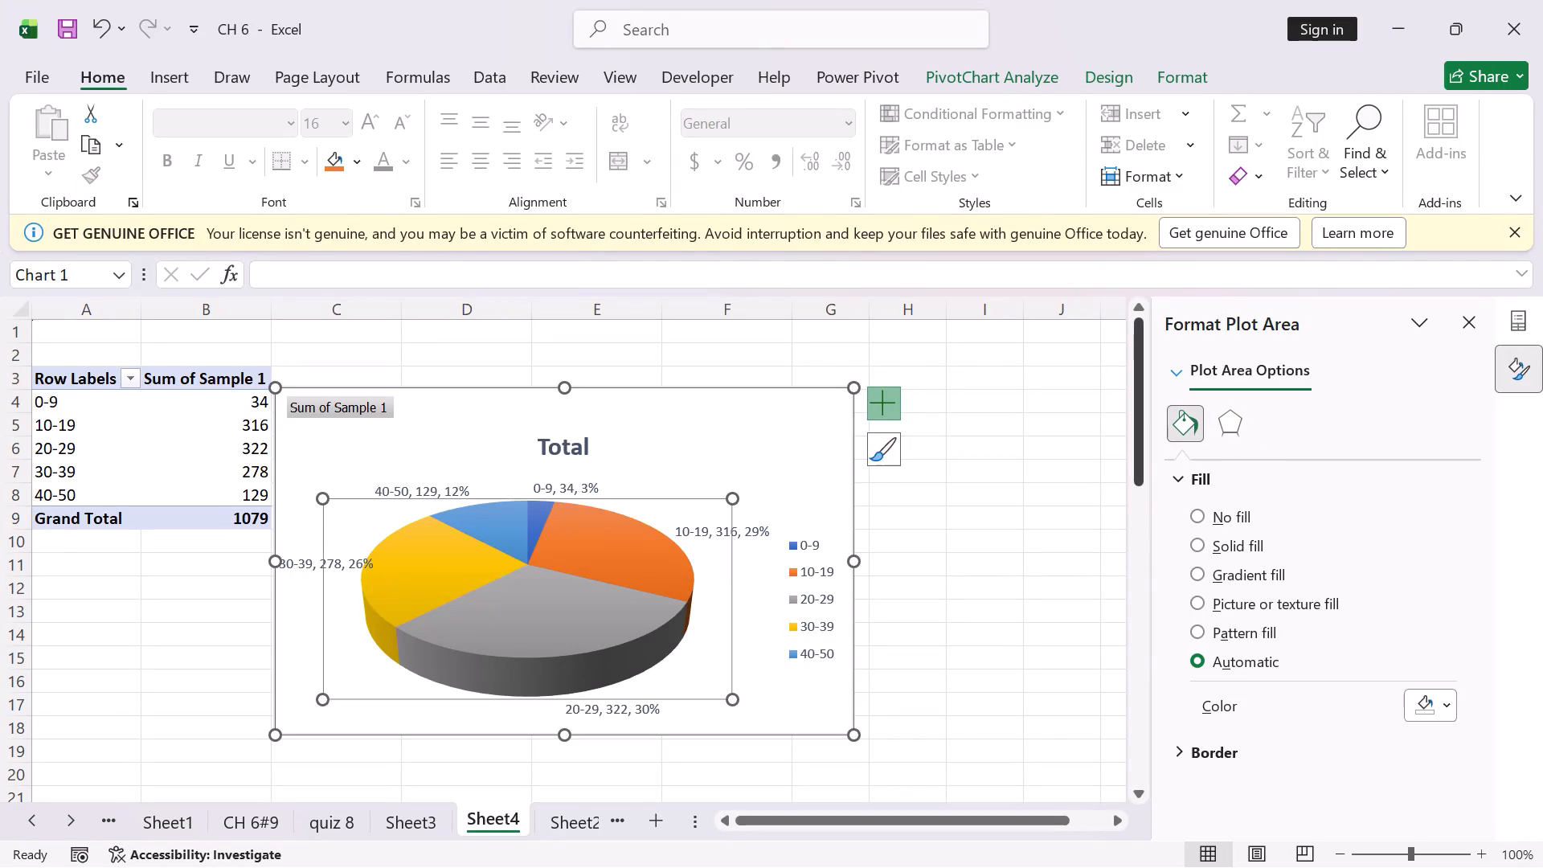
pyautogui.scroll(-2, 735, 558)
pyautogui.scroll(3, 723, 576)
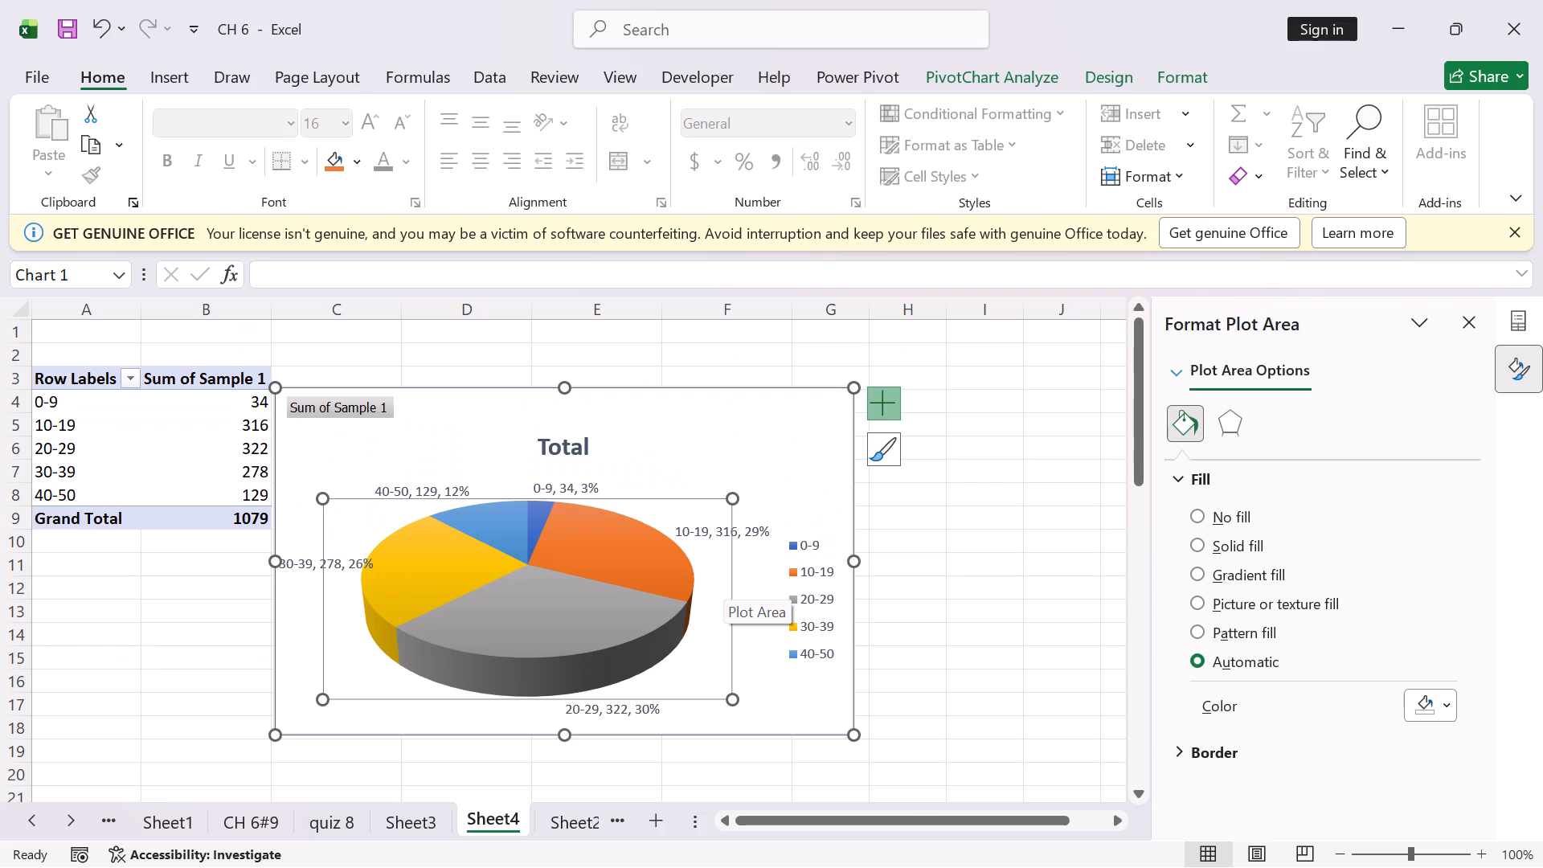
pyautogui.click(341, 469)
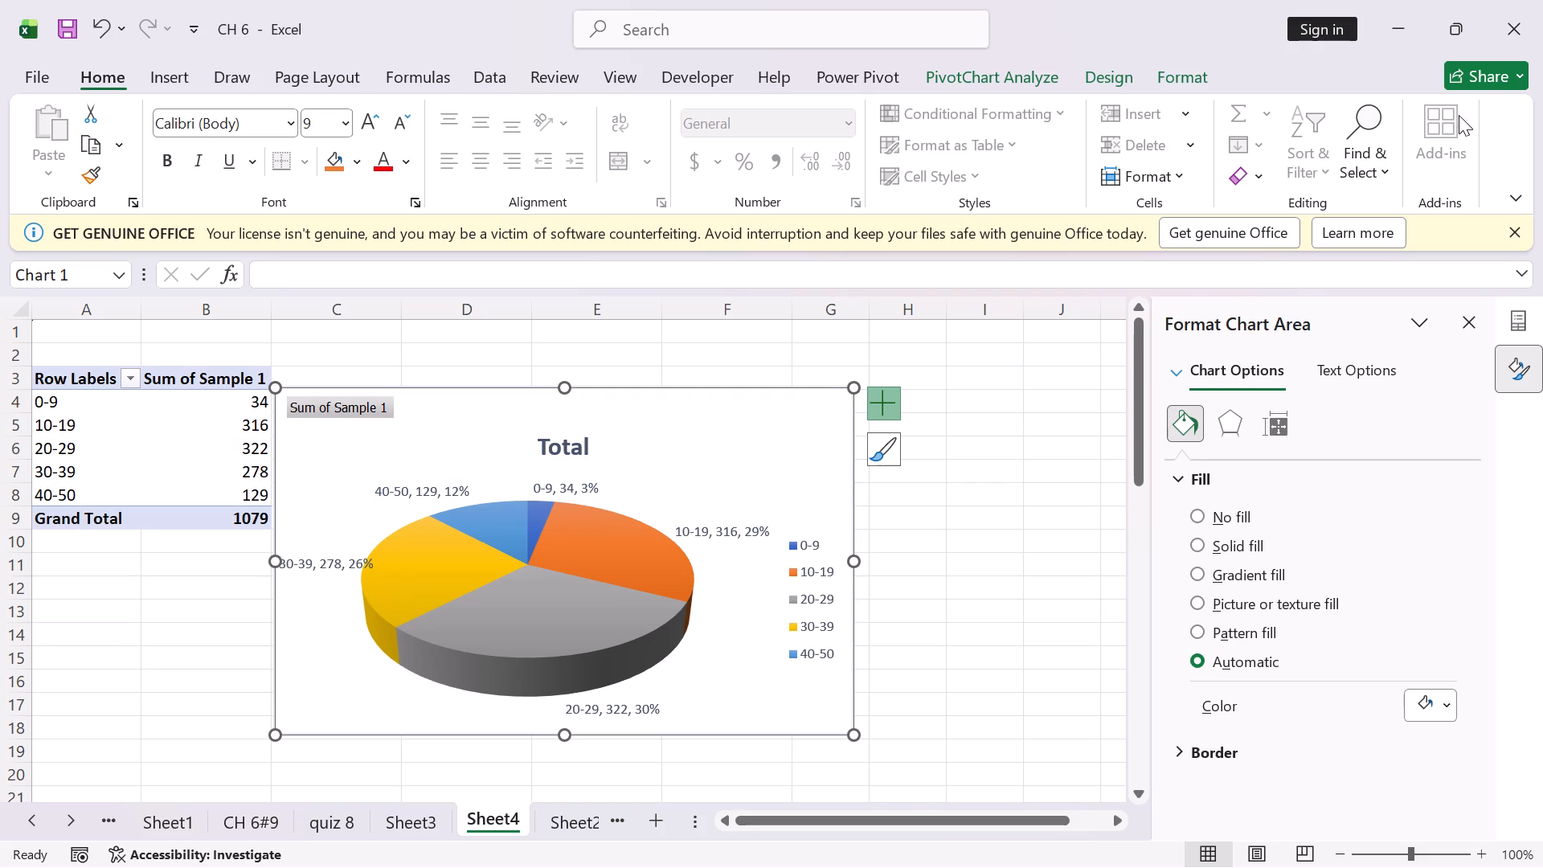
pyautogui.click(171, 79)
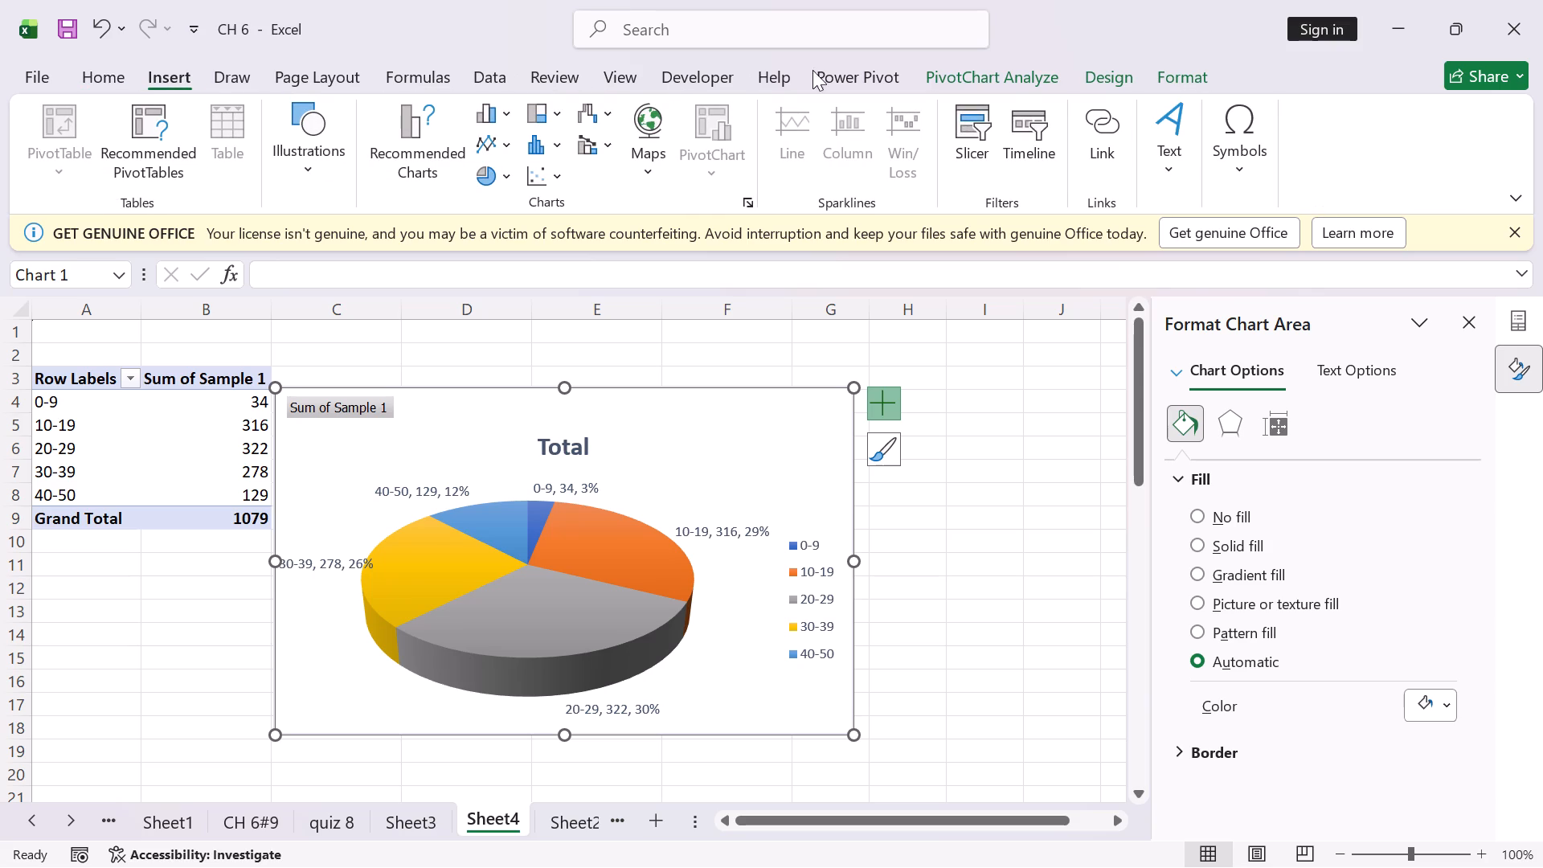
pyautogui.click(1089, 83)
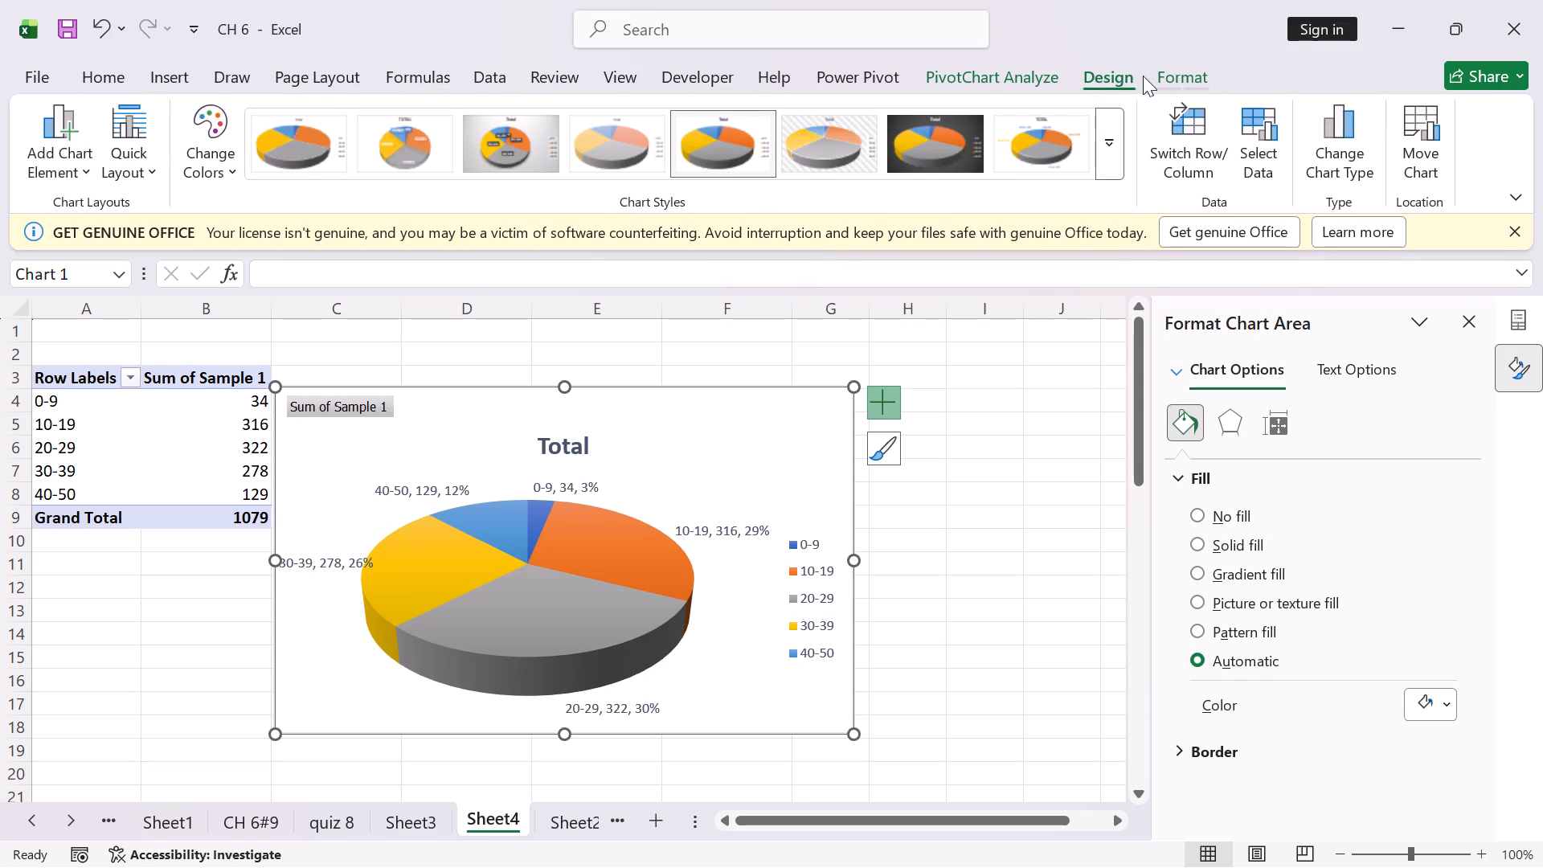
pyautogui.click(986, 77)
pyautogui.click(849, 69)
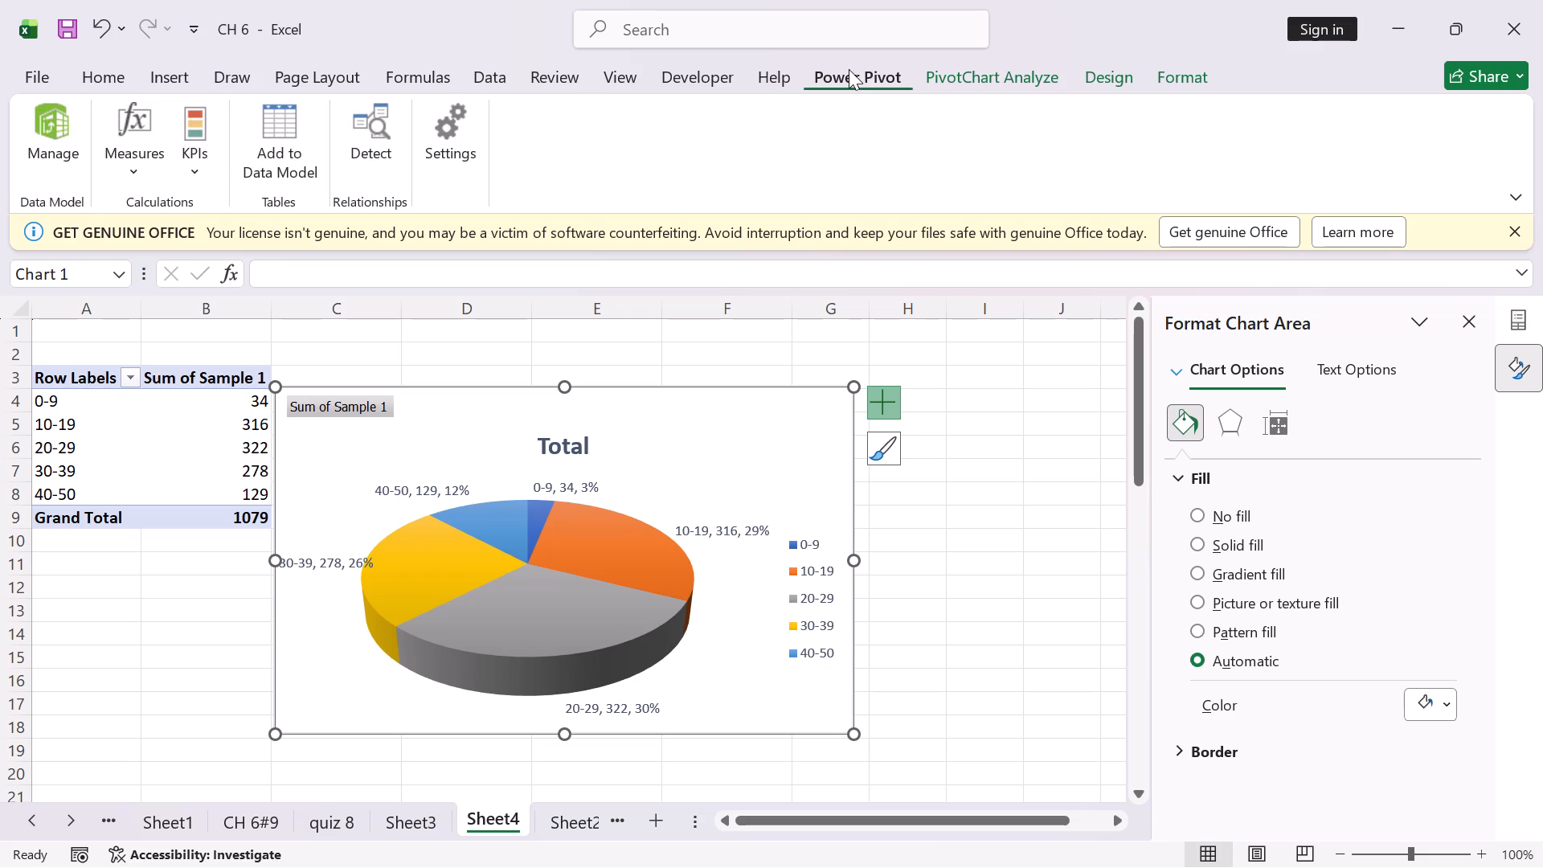
# Hide the field buttons on the 3-D pie PivotChart.
pyautogui.click(959, 75)
pyautogui.click(1371, 122)
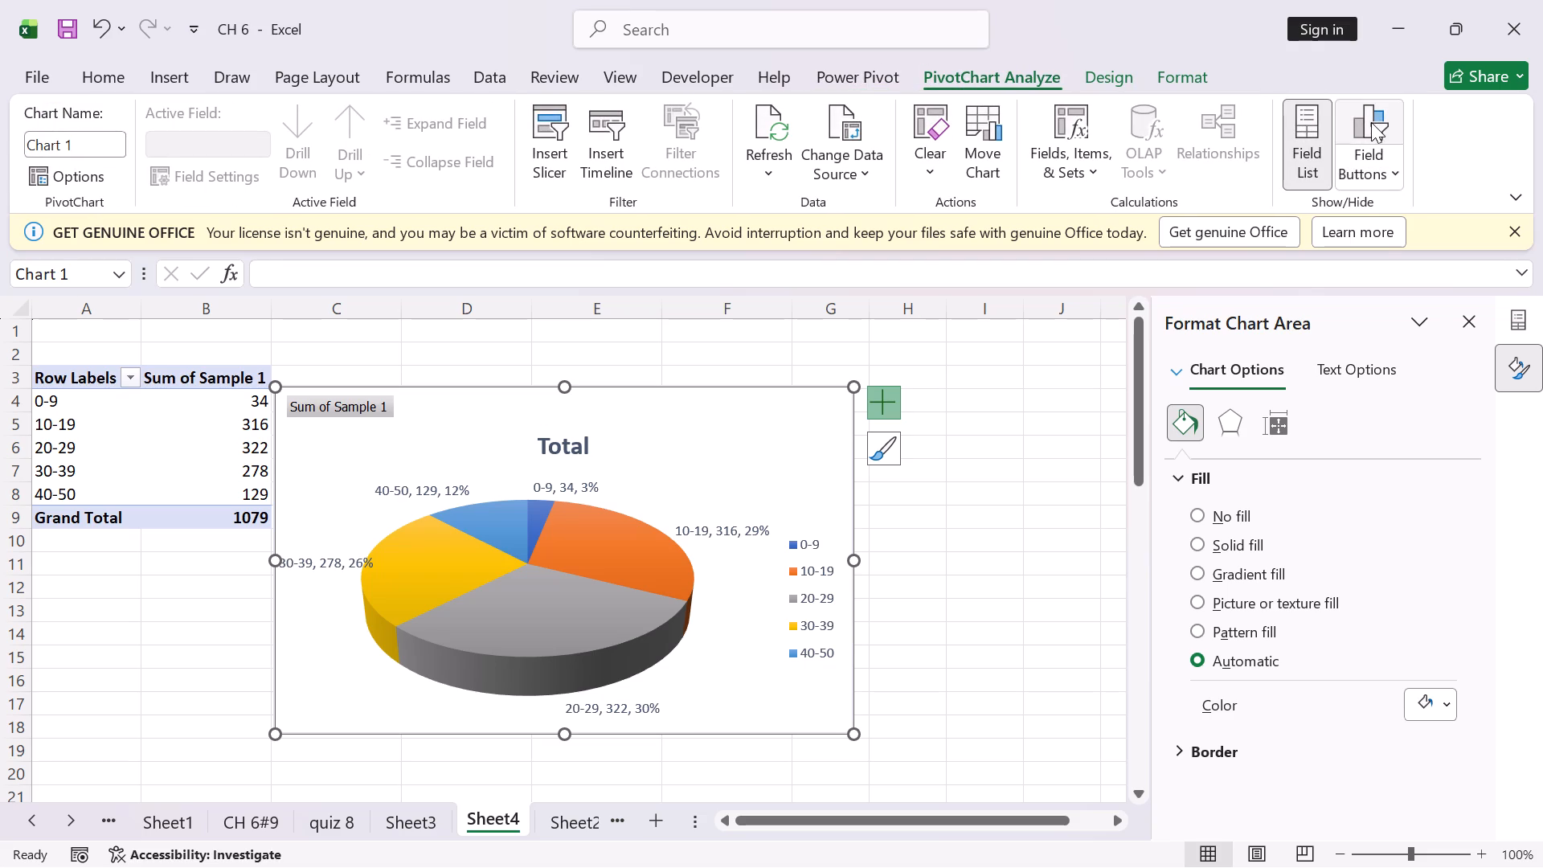
pyautogui.click(1030, 591)
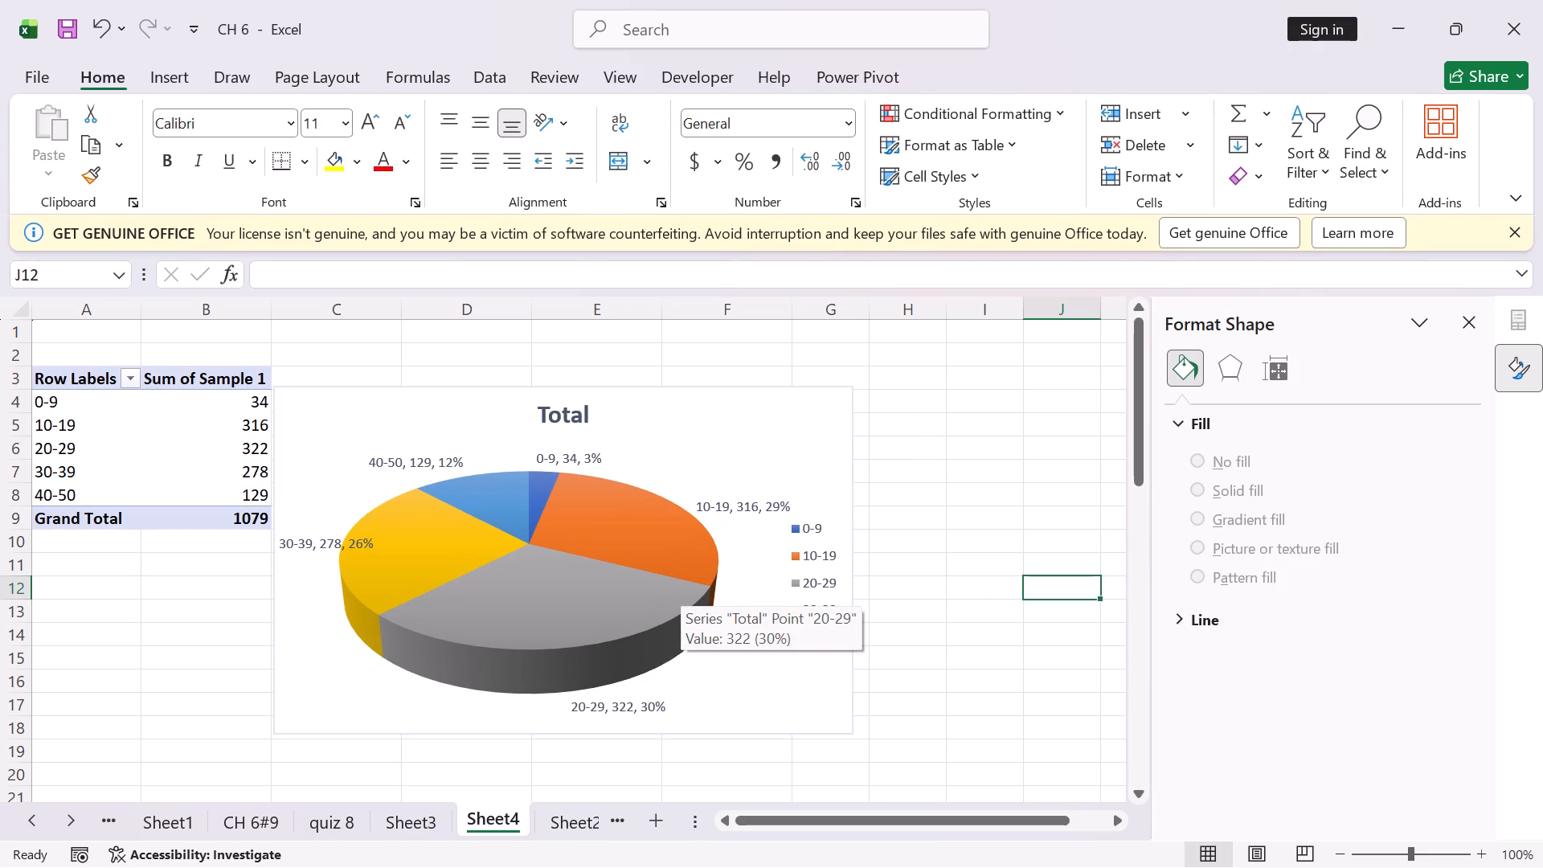
# Rename Sheet4 as Pie_chart.
pyautogui.doubleClick(485, 821)
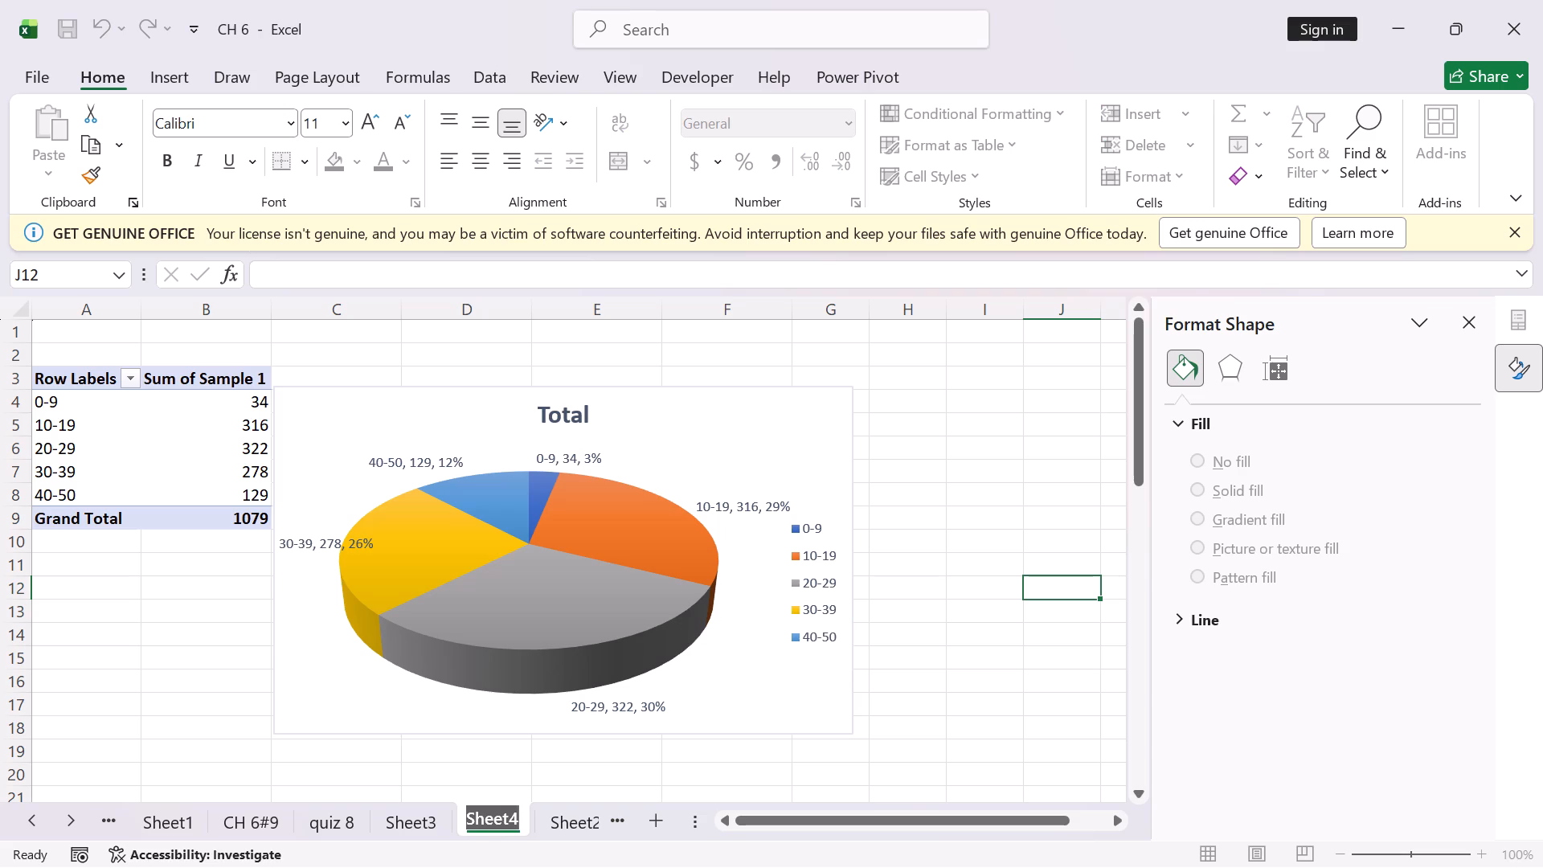
pyautogui.write('ie')
pyautogui.write('_chart')
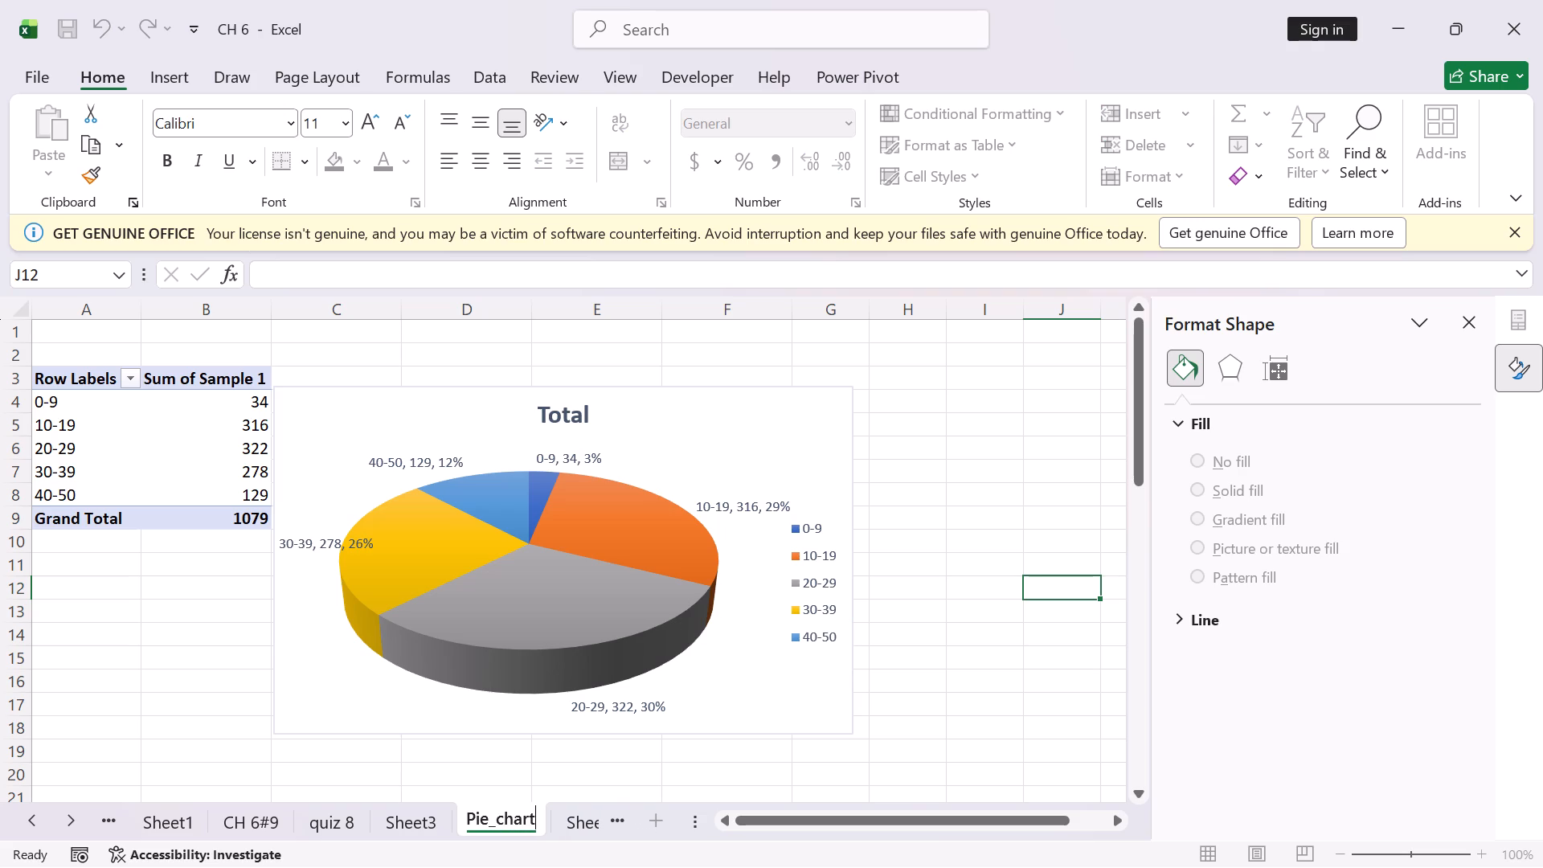
pyautogui.press('Return')
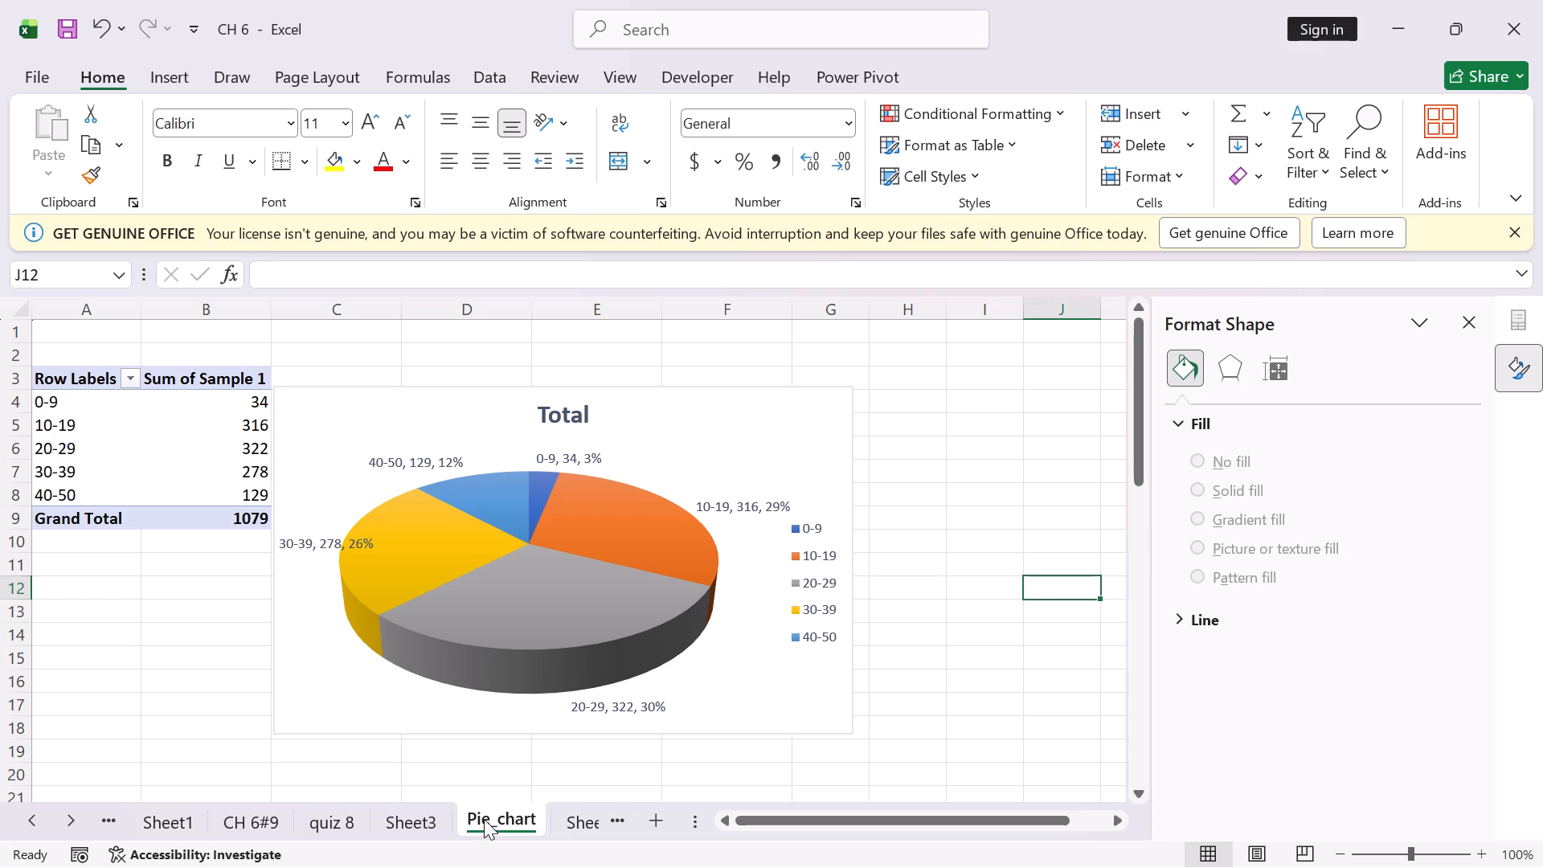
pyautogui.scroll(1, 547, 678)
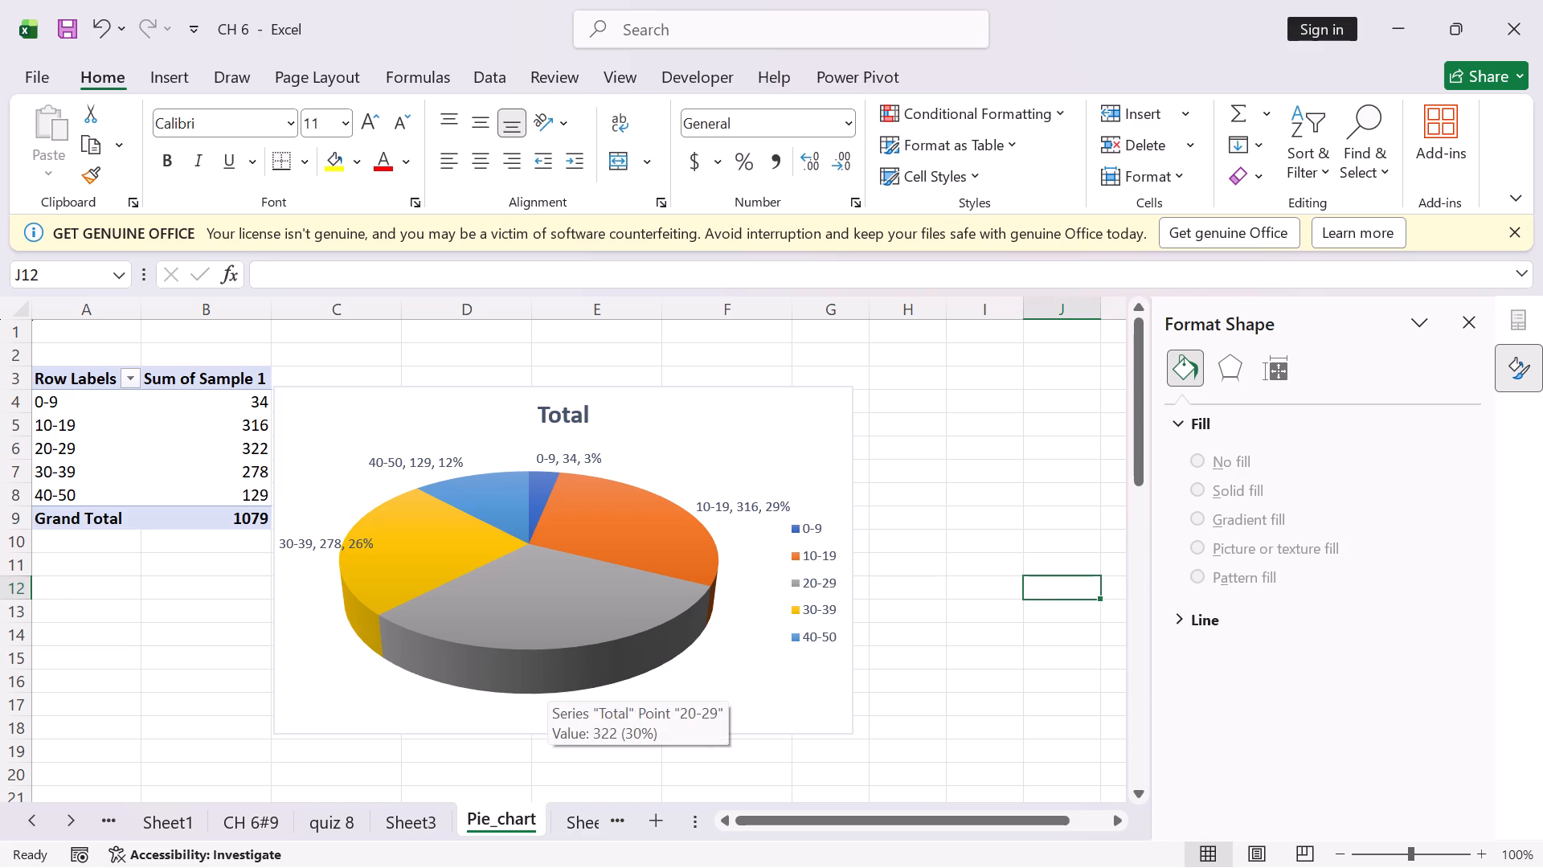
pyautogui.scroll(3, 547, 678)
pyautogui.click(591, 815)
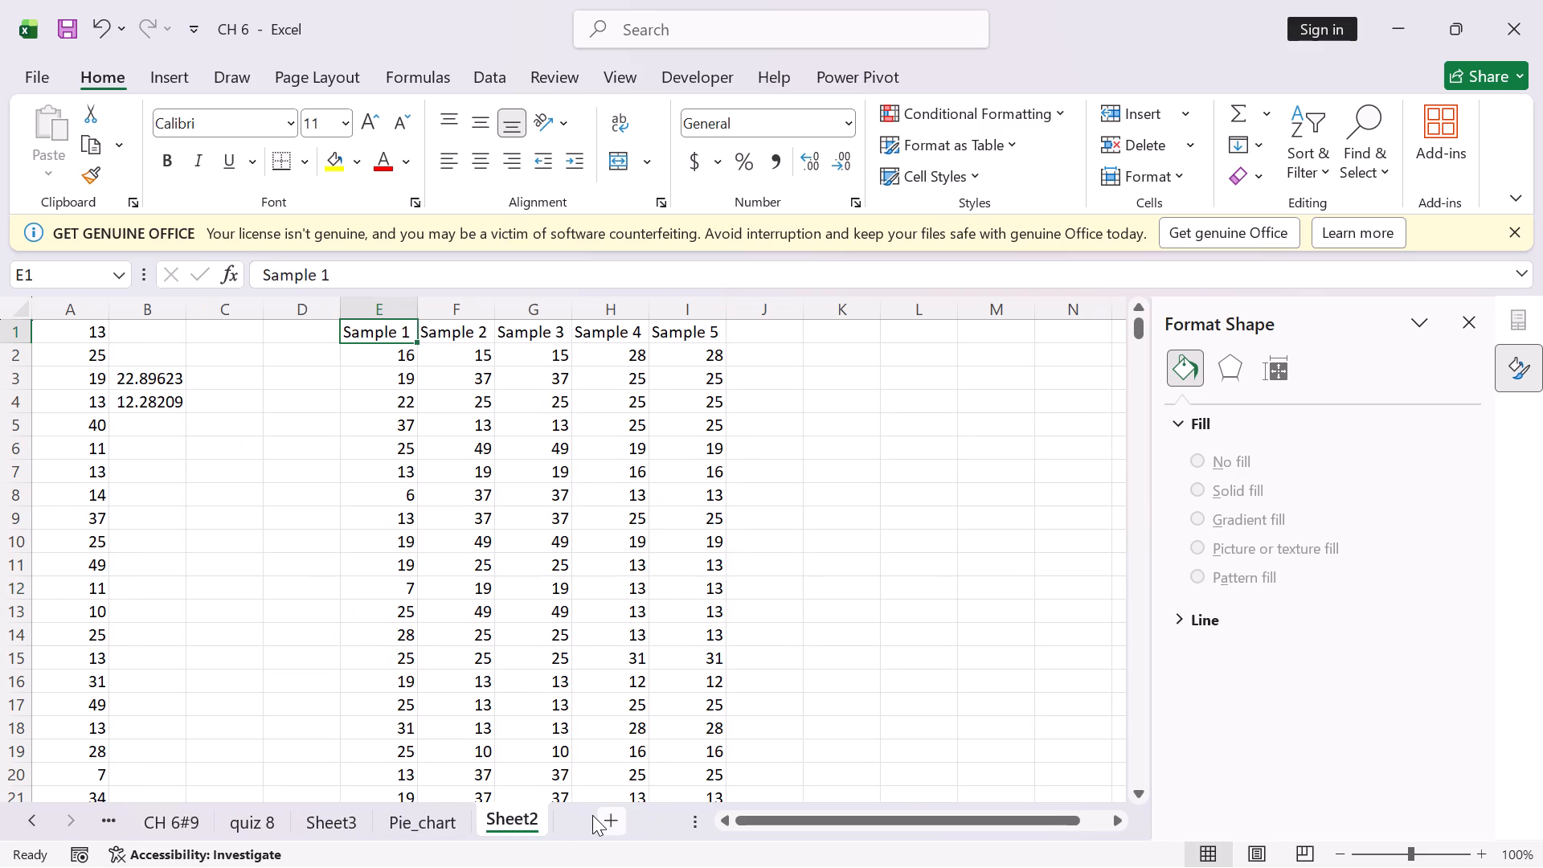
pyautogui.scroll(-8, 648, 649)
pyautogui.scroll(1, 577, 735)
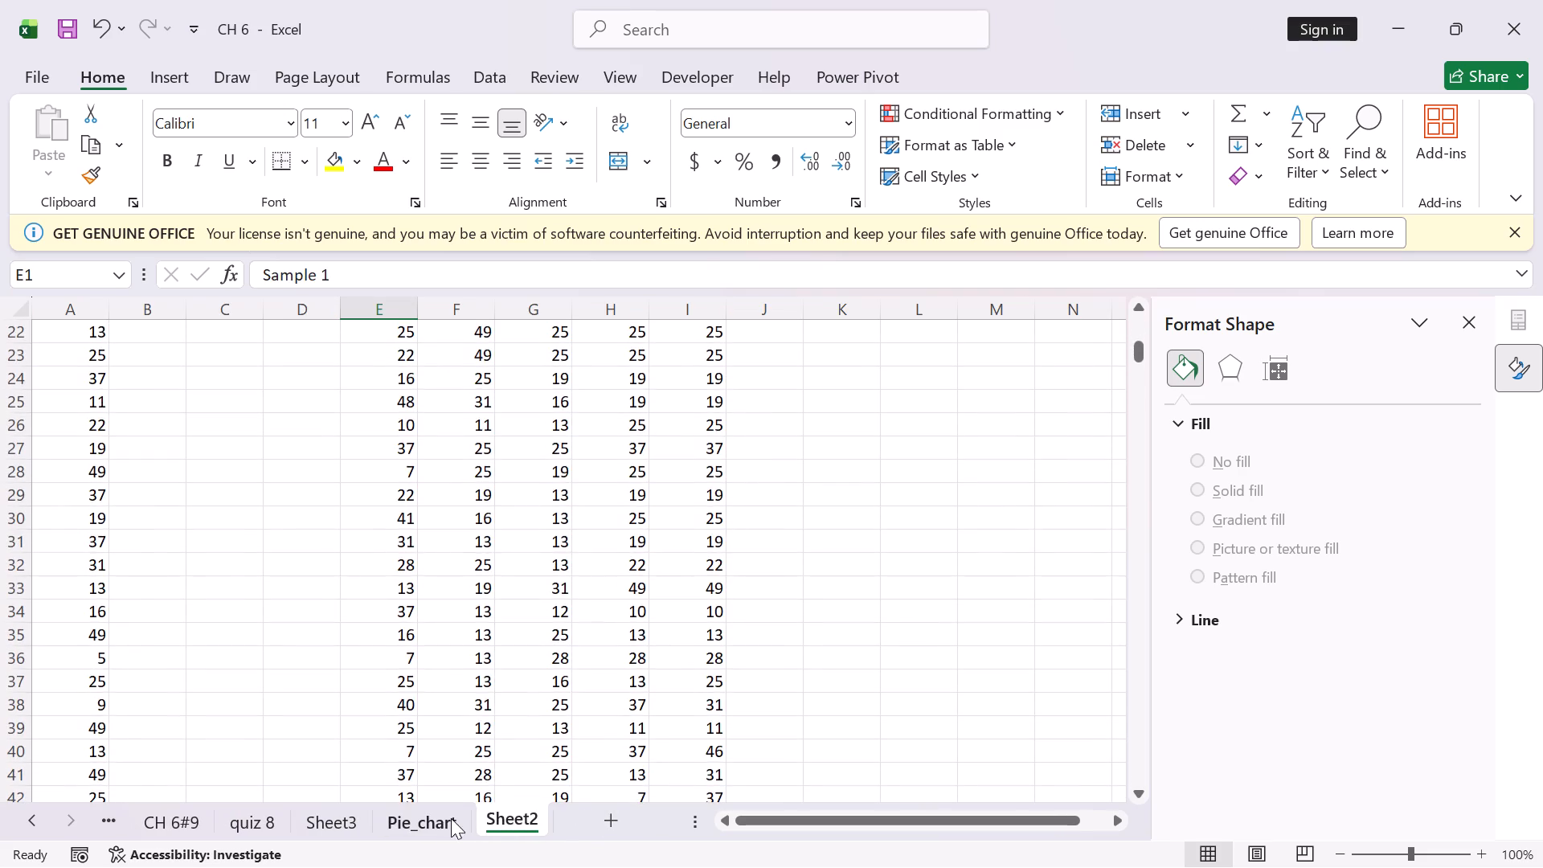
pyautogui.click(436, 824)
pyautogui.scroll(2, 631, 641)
# Replace Sample 1 with Sample 2 as both the row field and the value field of the Pie_chart sheet's PivotTable.
pyautogui.click(220, 383)
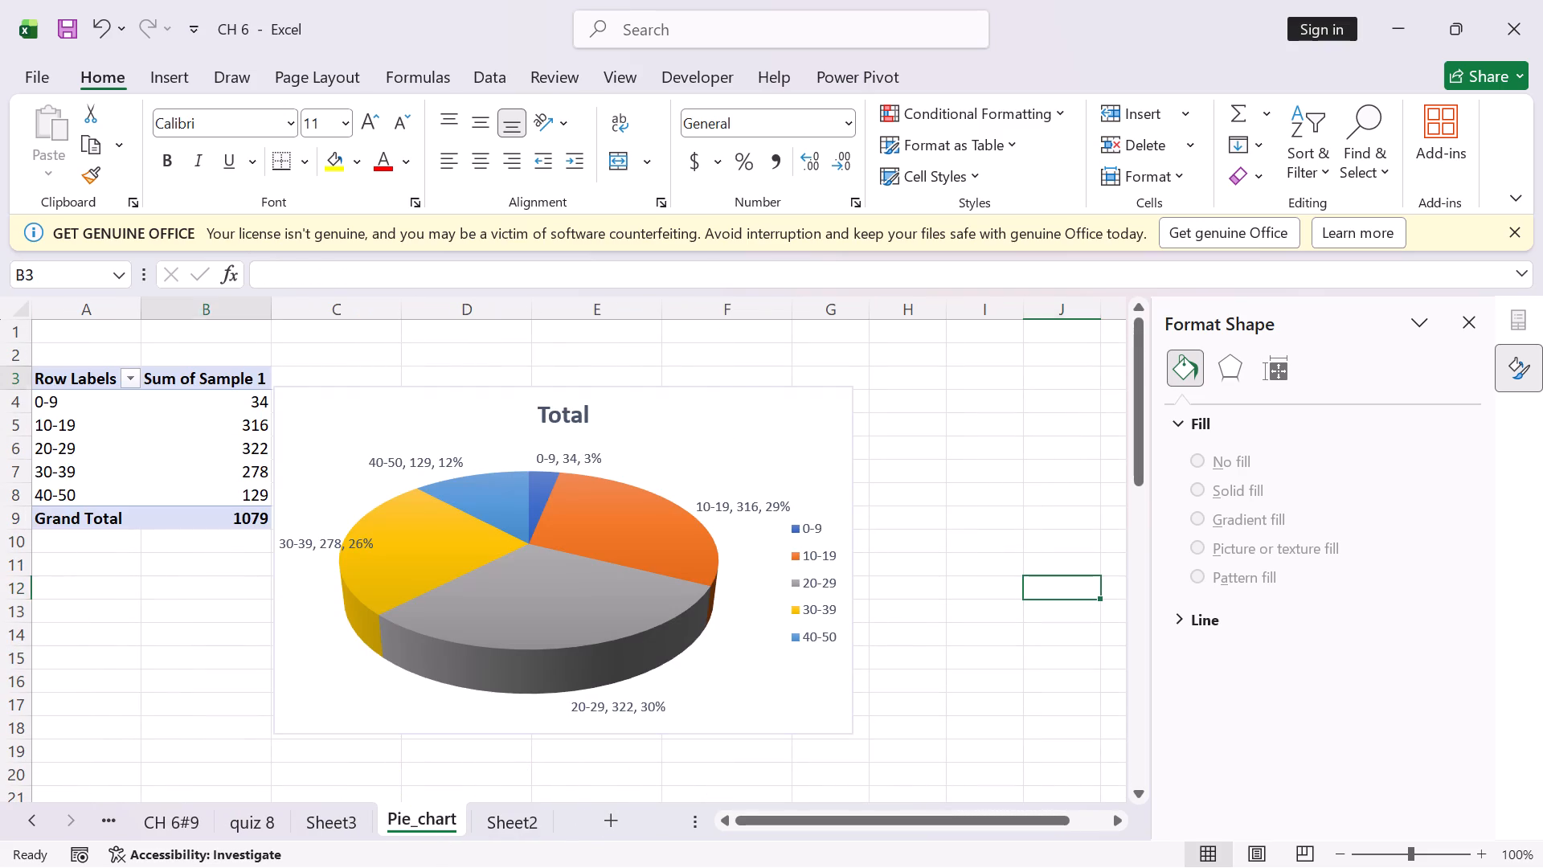
pyautogui.click(1460, 325)
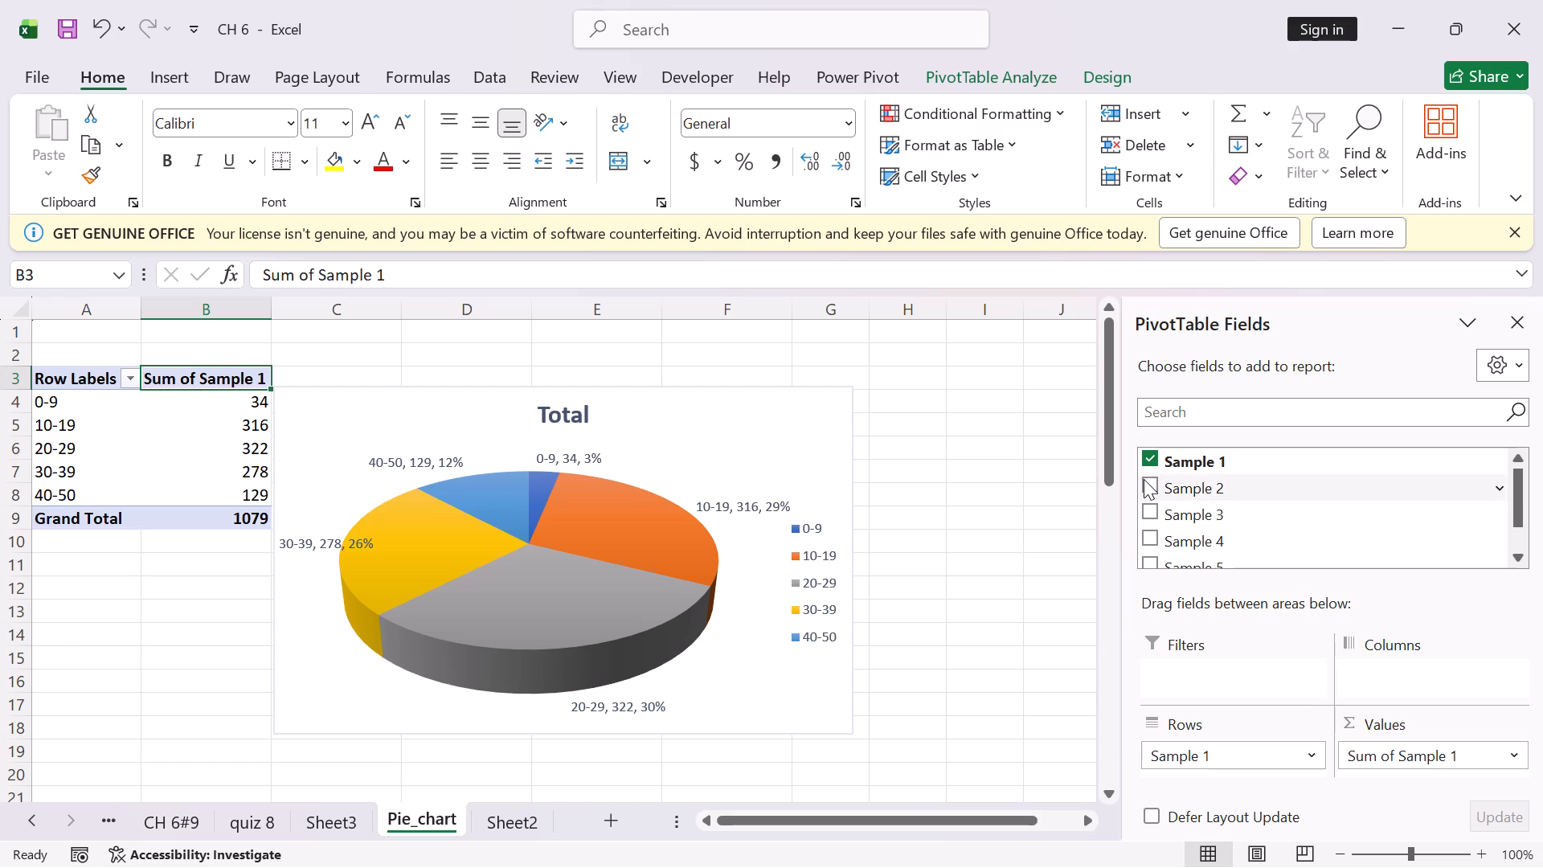
pyautogui.moveTo(1145, 479); pyautogui.dragTo(1183, 747)
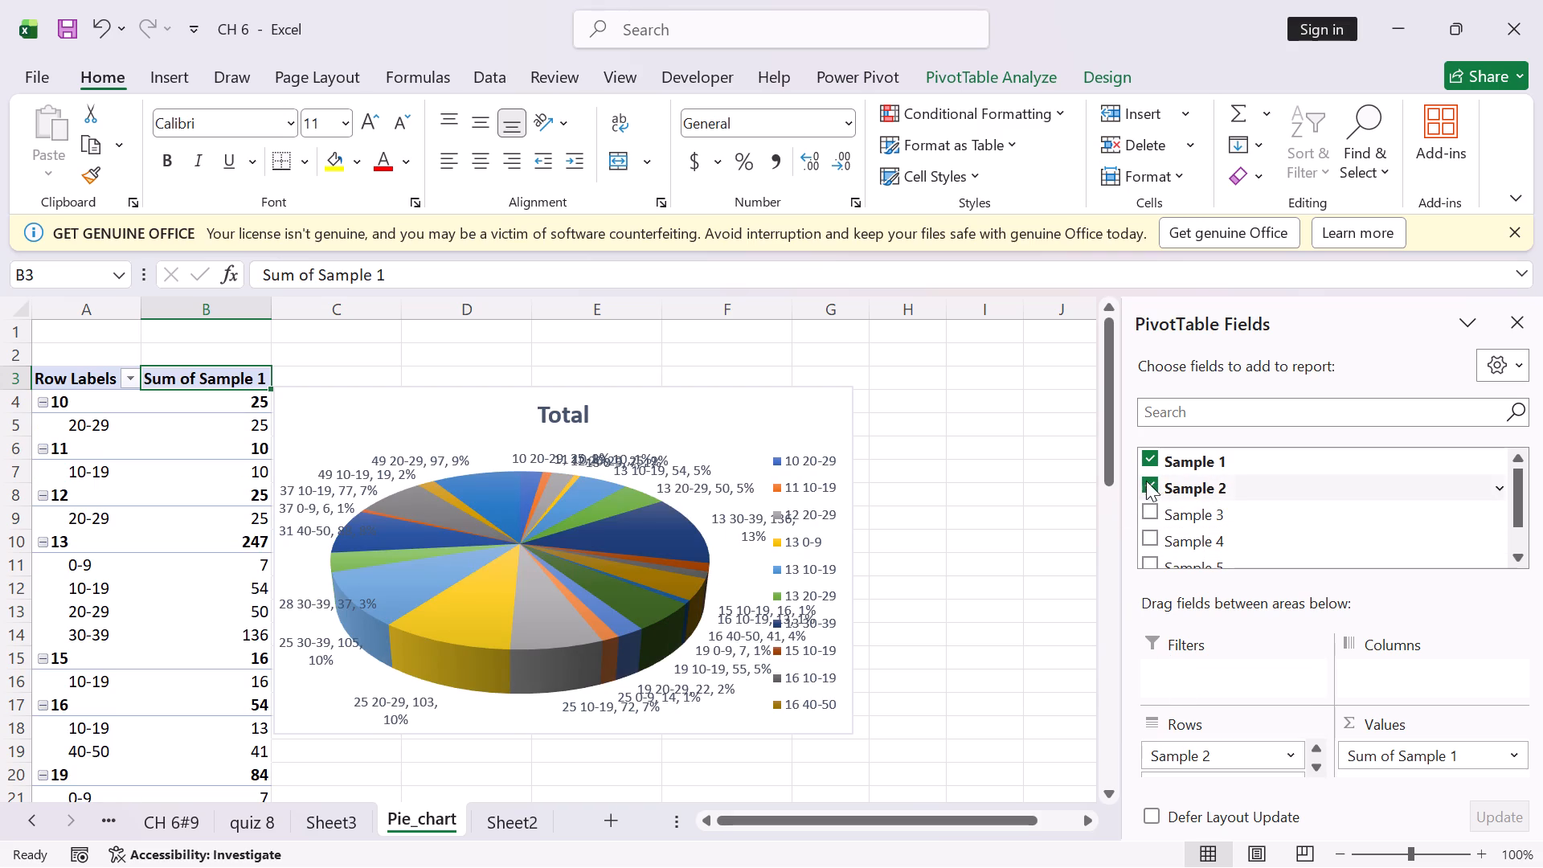
pyautogui.click(1152, 461)
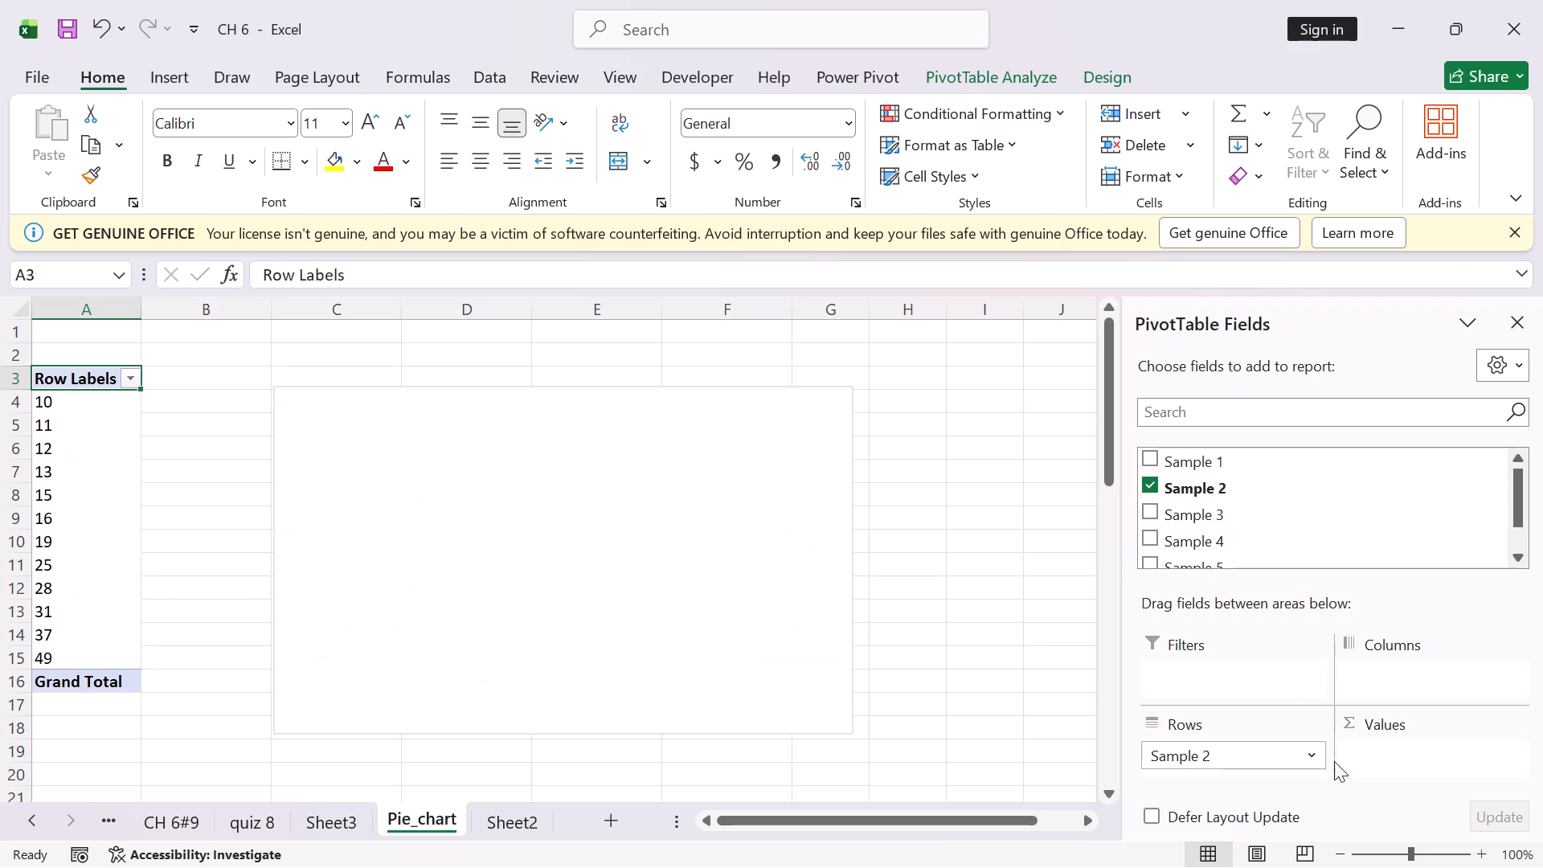
pyautogui.moveTo(1197, 490); pyautogui.dragTo(1430, 732)
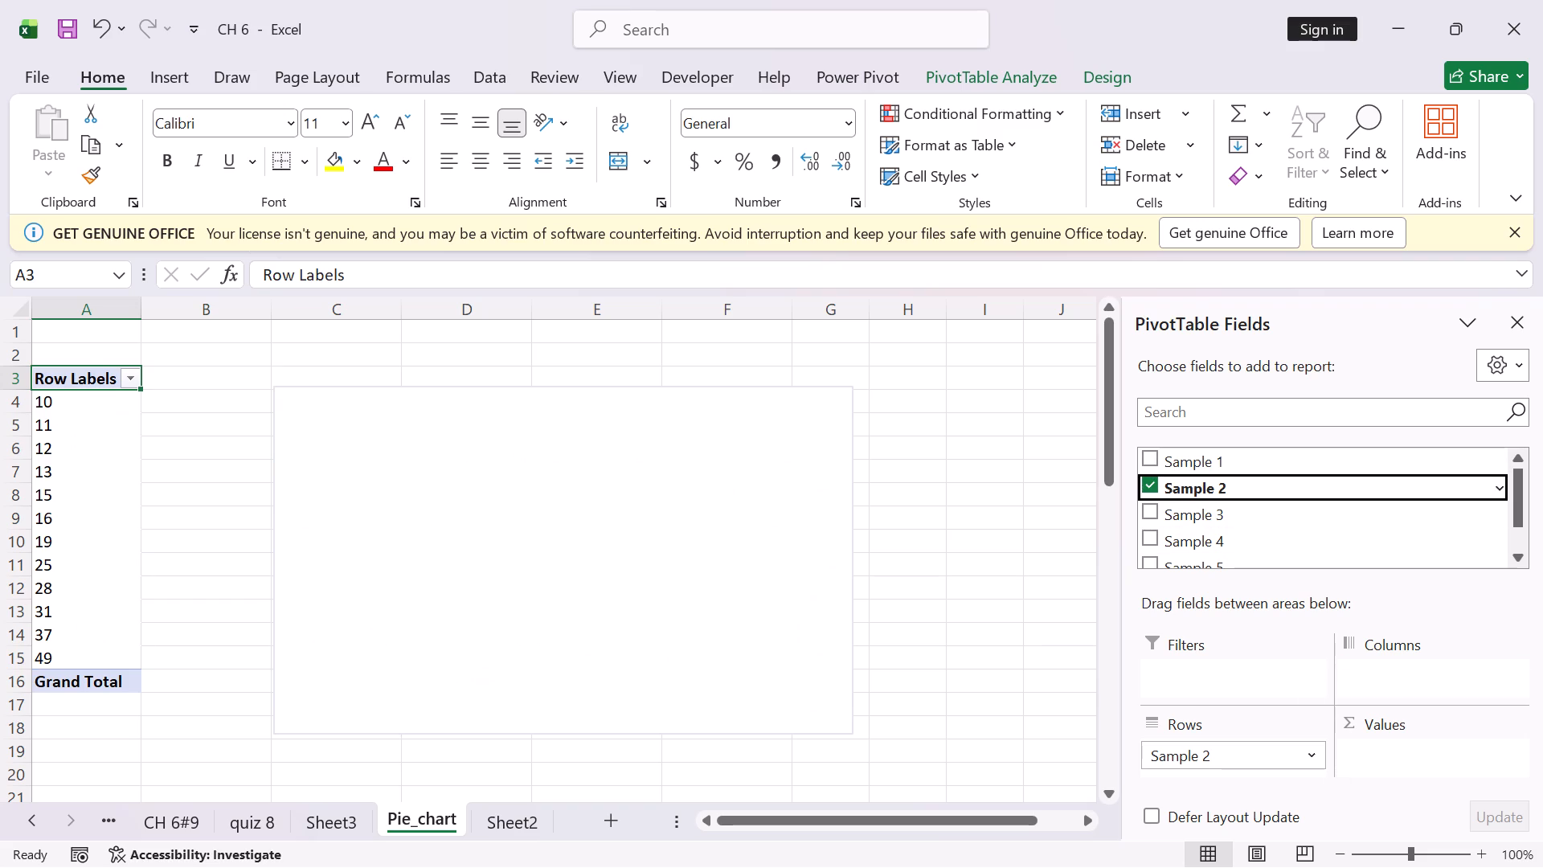
pyautogui.moveTo(1430, 732); pyautogui.dragTo(1427, 754)
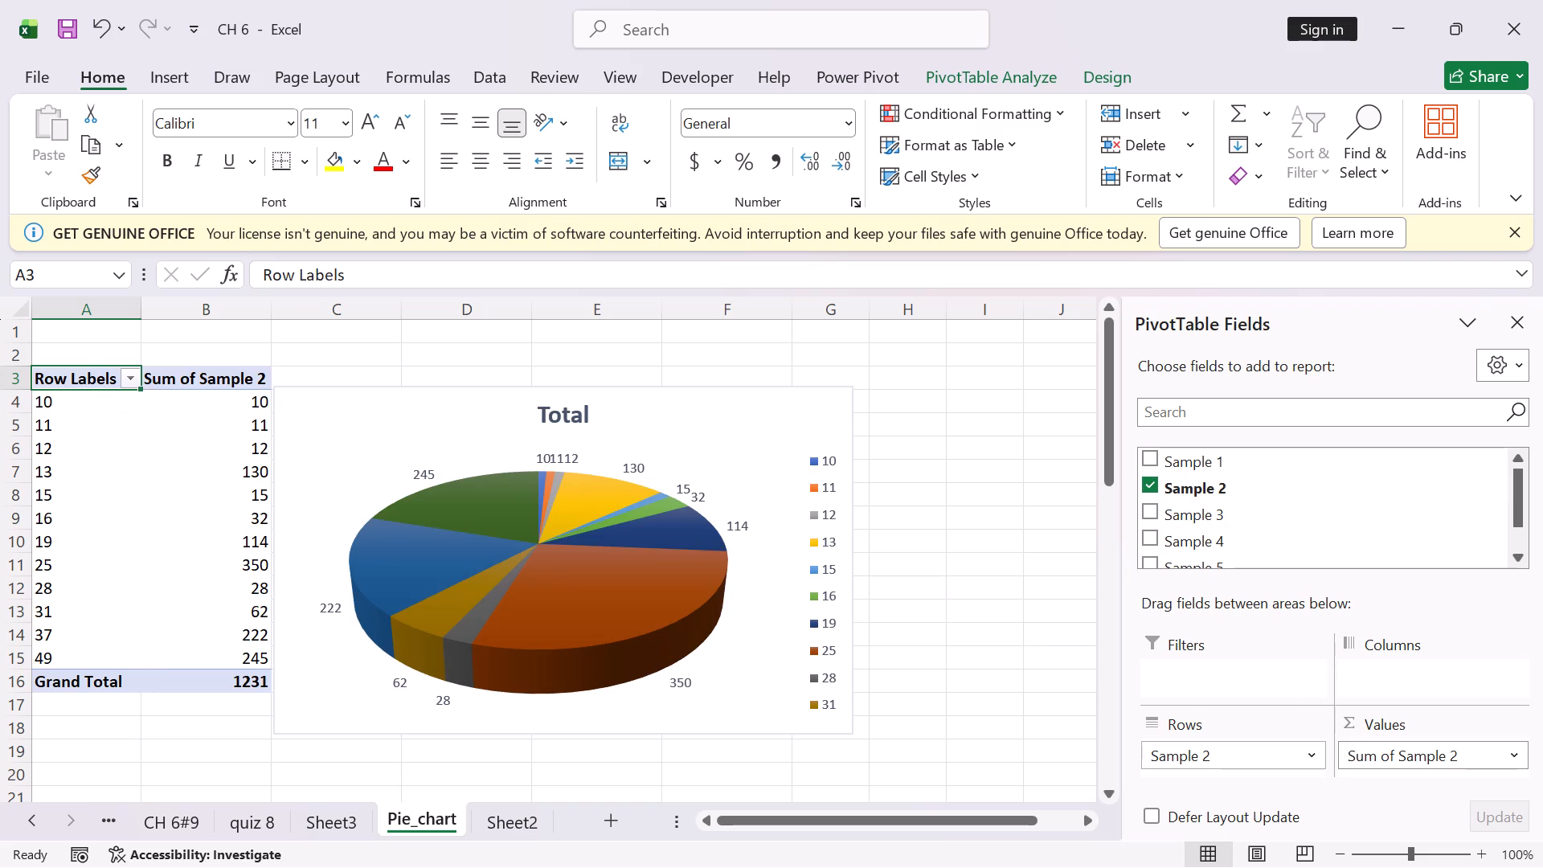
# Summarize the PivotTable's Sample 2 value field by Count.
pyautogui.click(1431, 751)
pyautogui.click(1410, 715)
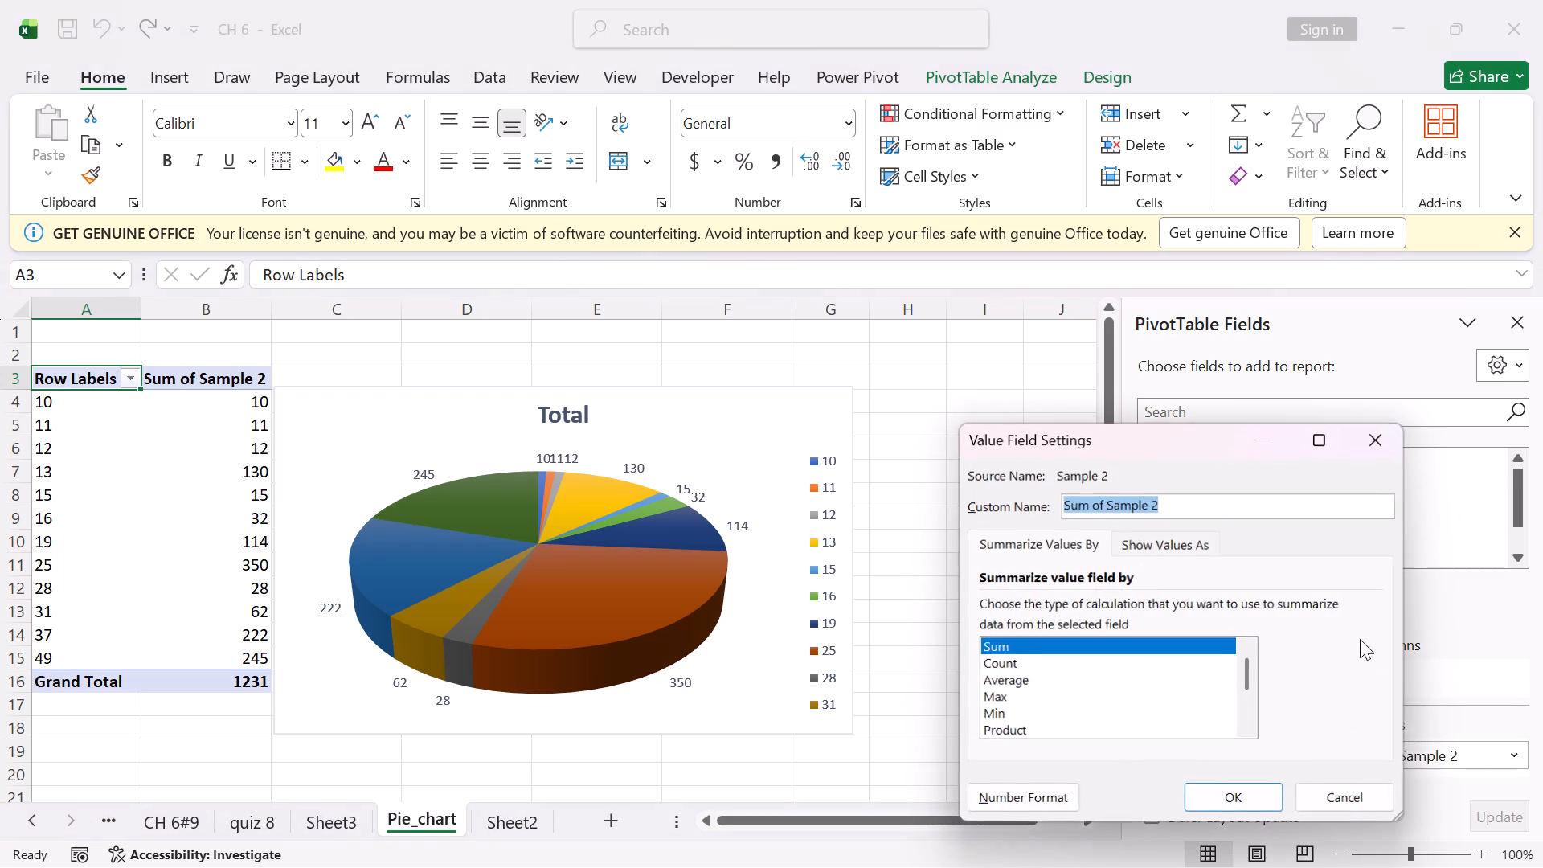
pyautogui.click(1014, 654)
pyautogui.click(1012, 659)
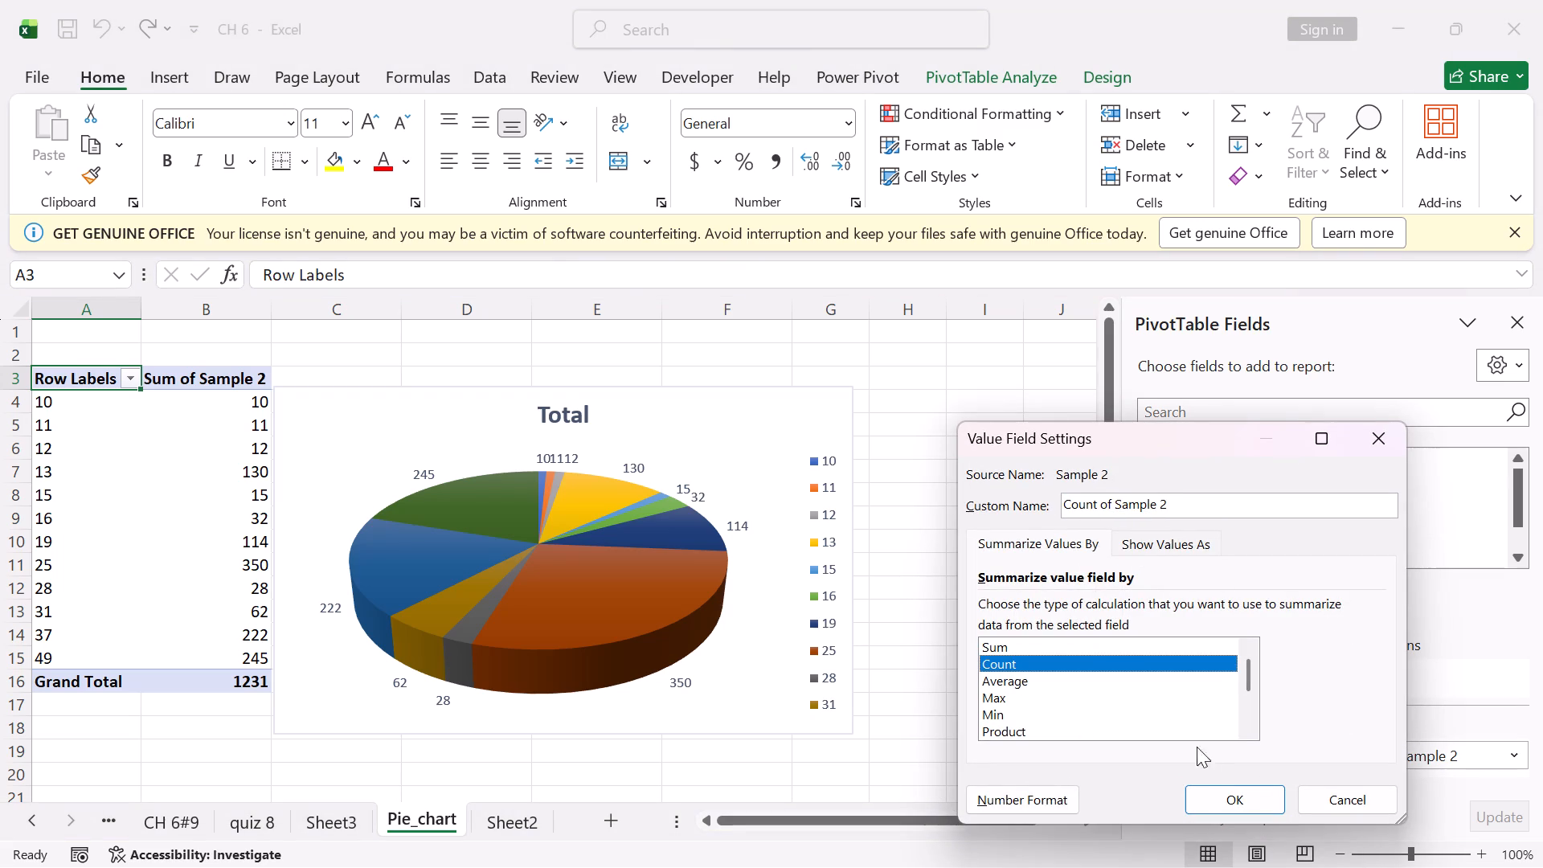
pyautogui.click(1216, 793)
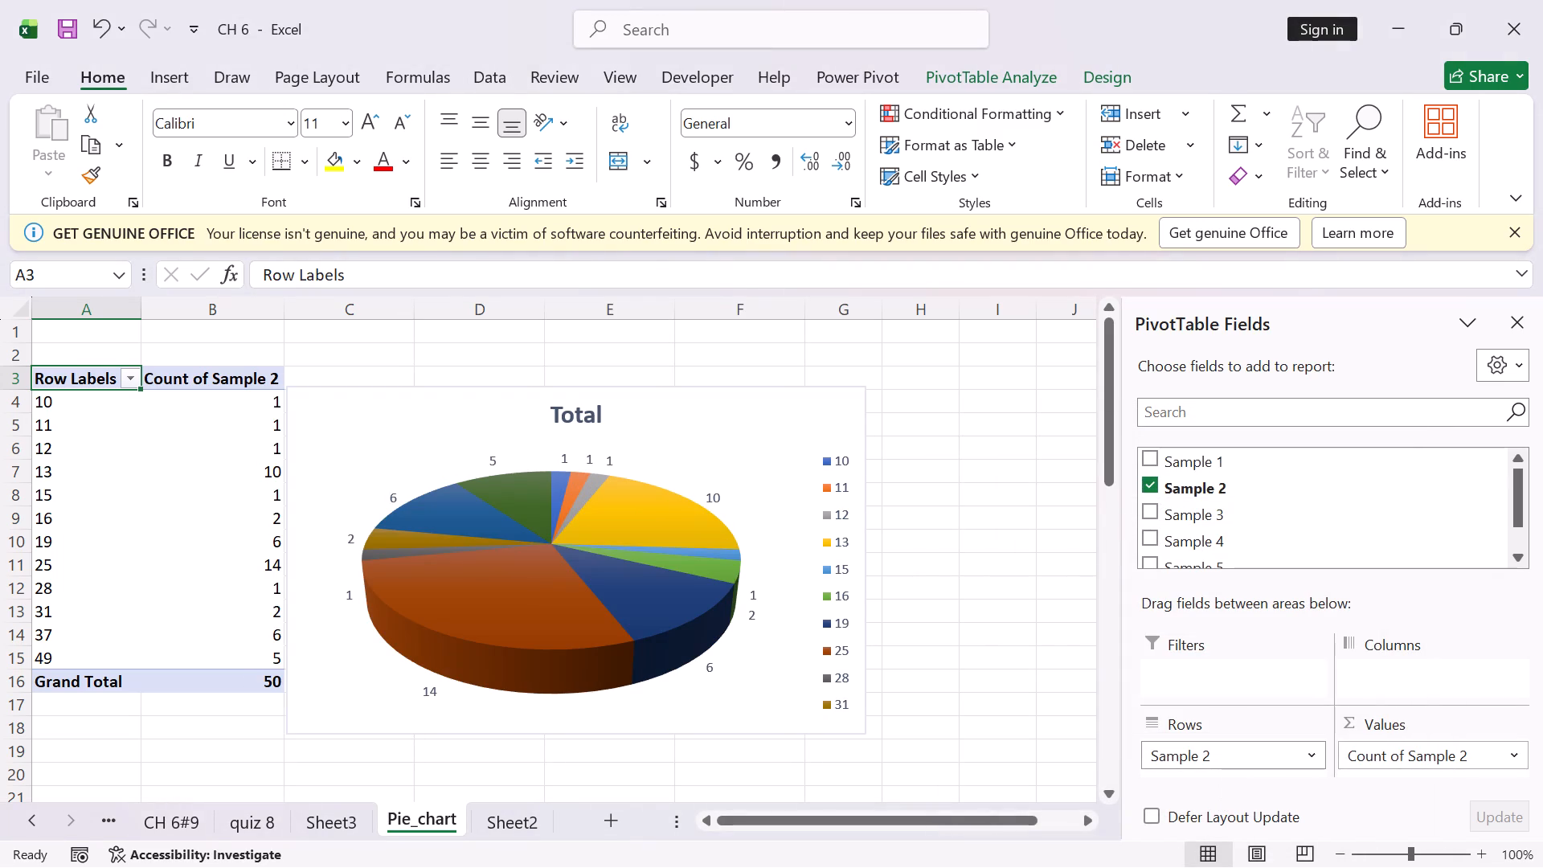
# Group the Sample 2 row labels starting at 0 and ending at 50, in intervals of 10.
pyautogui.click(55, 402)
pyautogui.rightClick(55, 402)
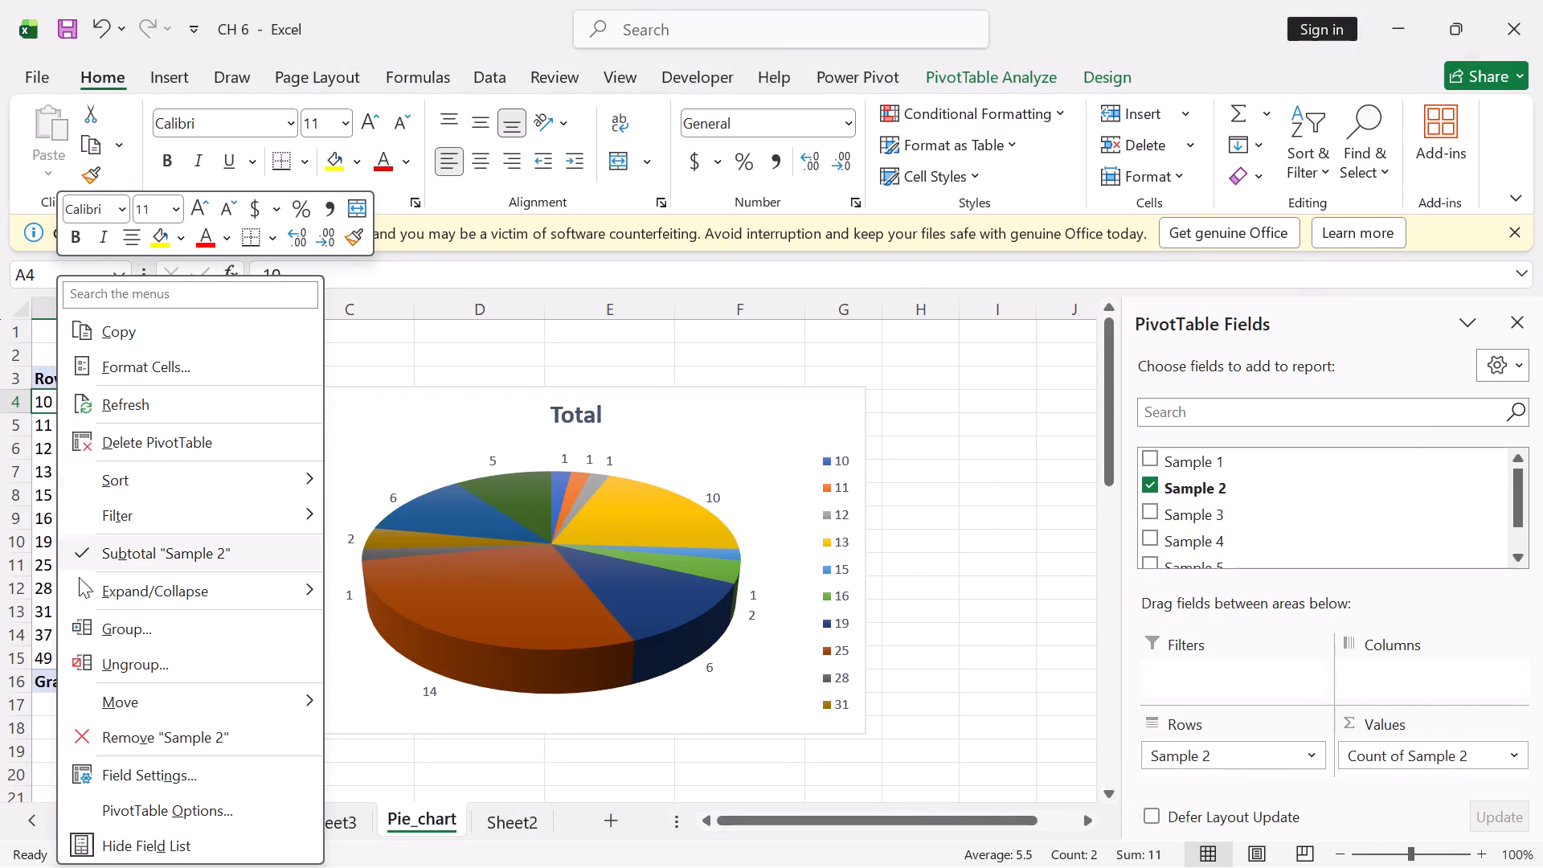
pyautogui.click(130, 628)
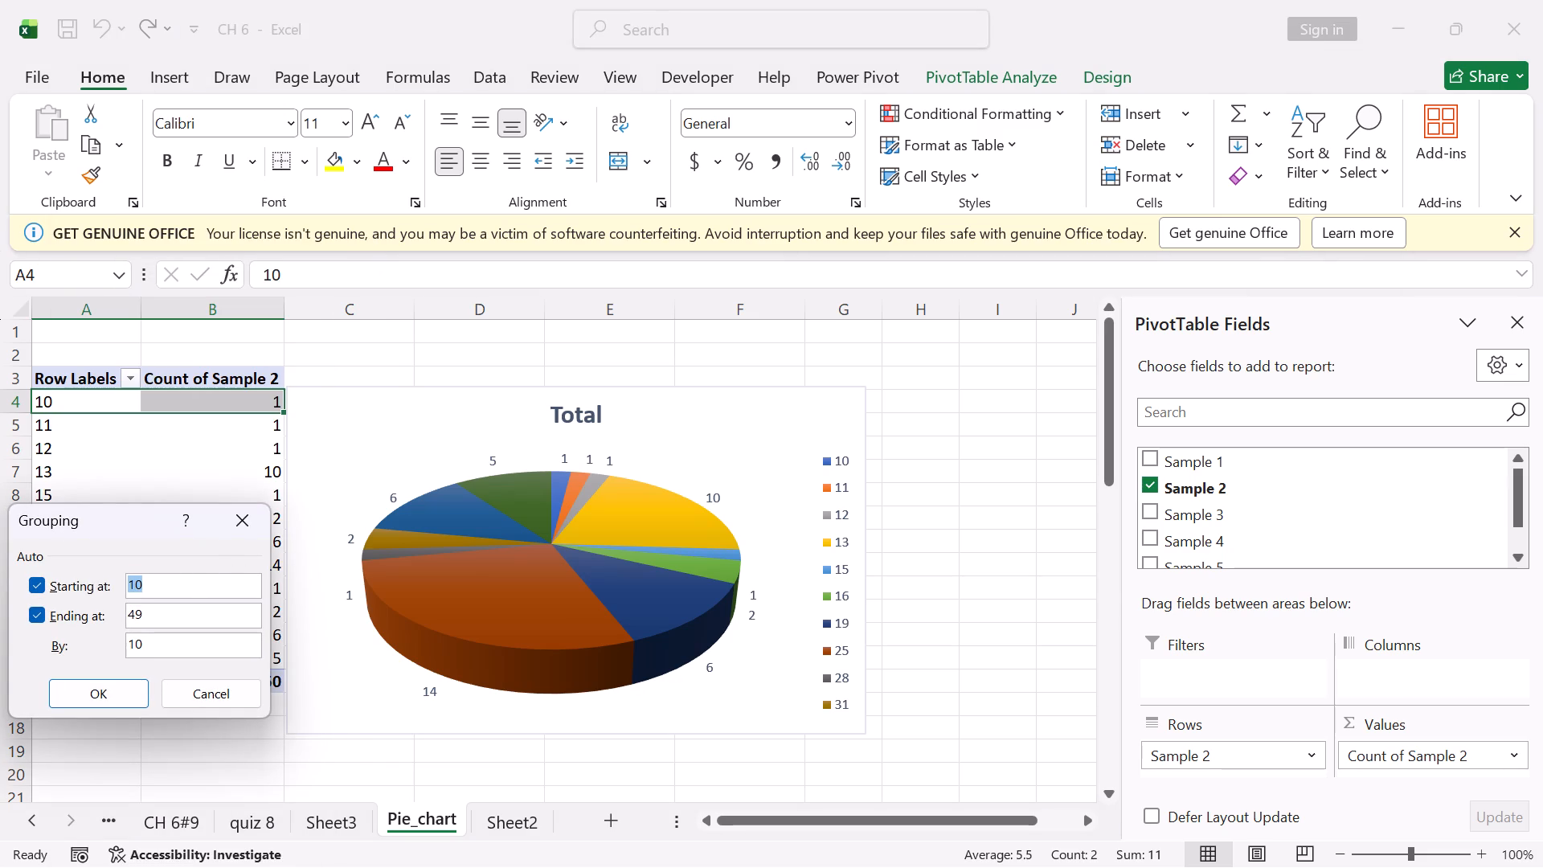
pyautogui.click(166, 584)
pyautogui.press('BackSpace')
pyautogui.press('BackSpace')
pyautogui.press('BackSpace')
pyautogui.press('0')
pyautogui.click(178, 621)
pyautogui.press('BackSpace')
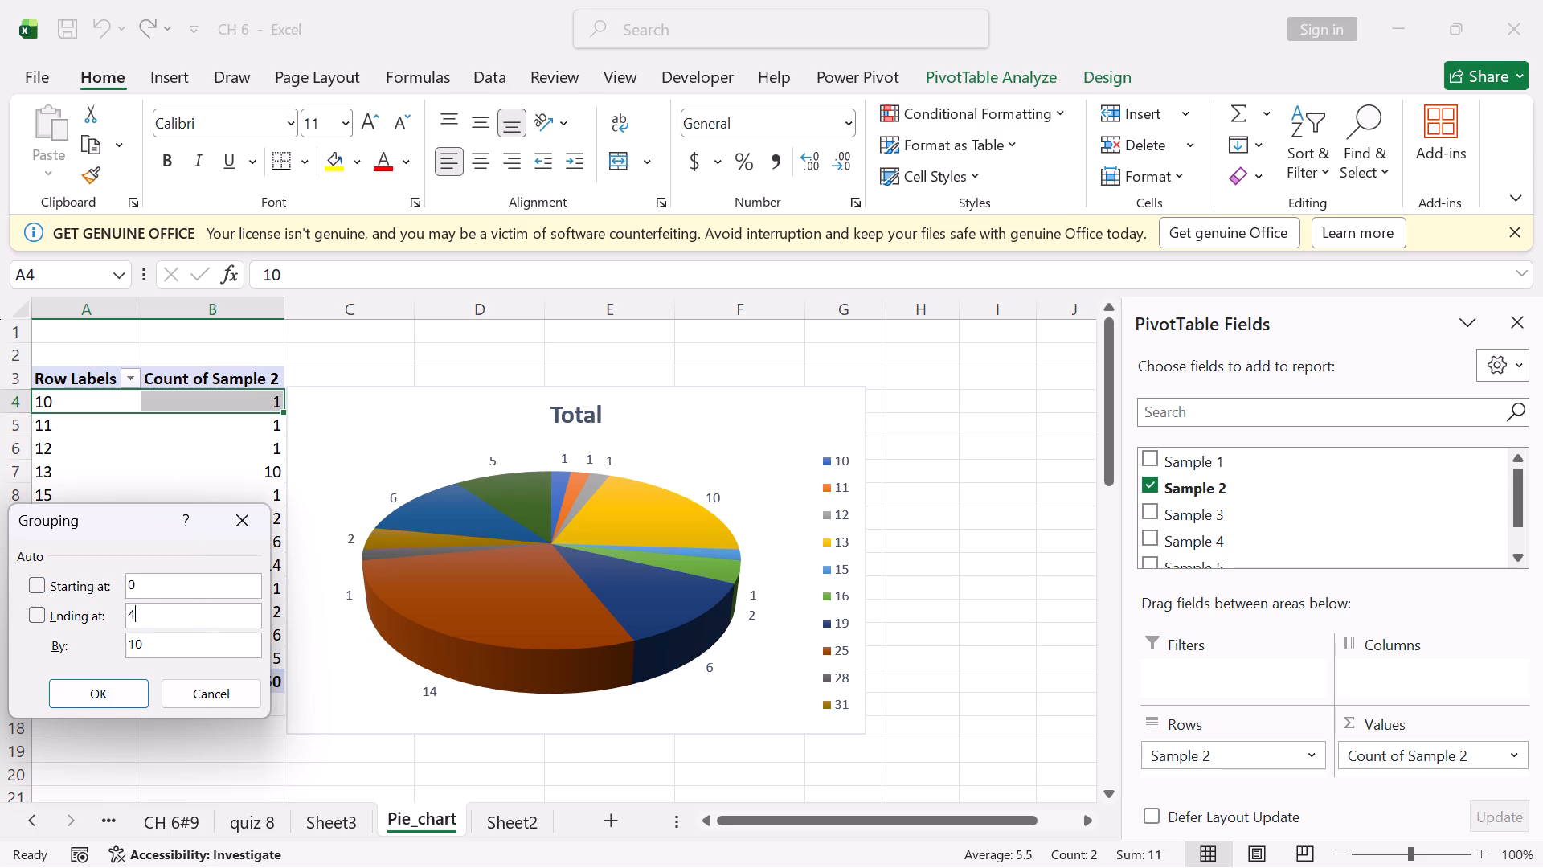
pyautogui.press('BackSpace')
pyautogui.press('BackSpace')
pyautogui.write('50')
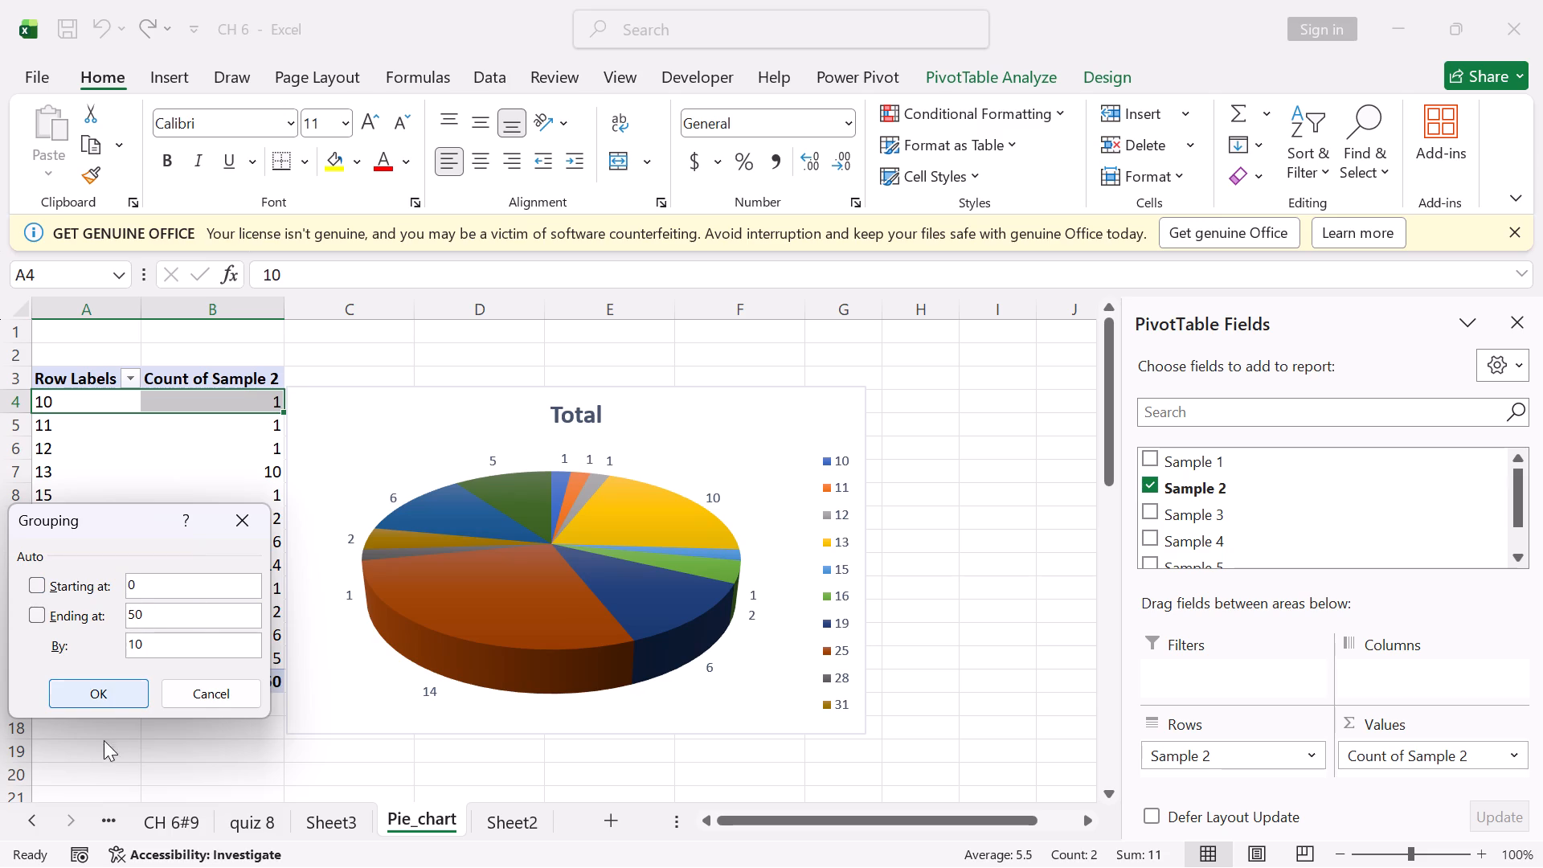
pyautogui.click(104, 701)
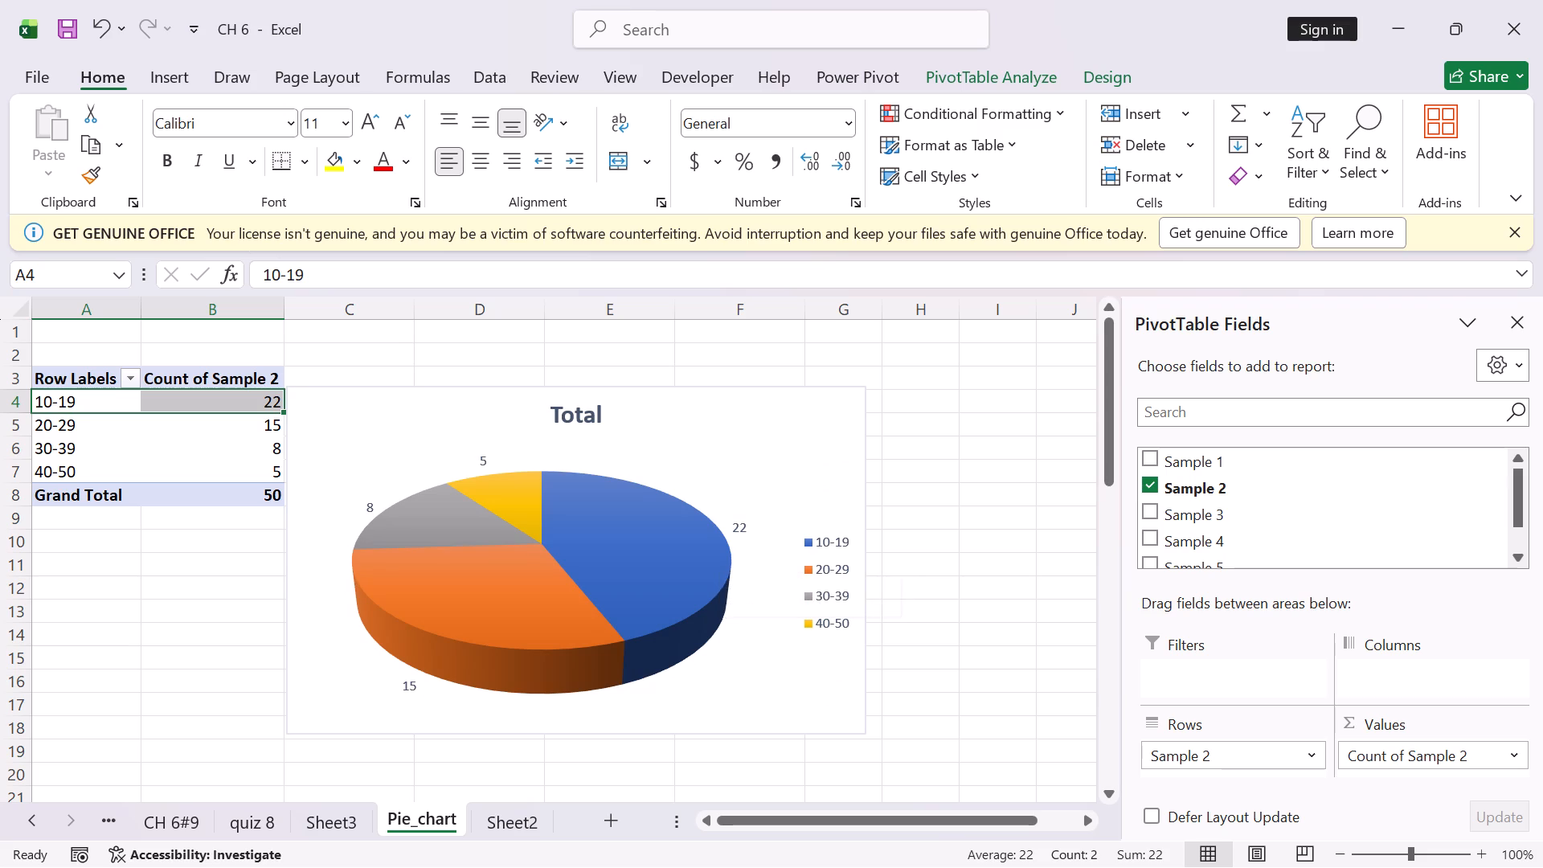
# Replace Sample 2 with Sample 3 as both the row field and the value field of the PivotTable.
pyautogui.click(1153, 484)
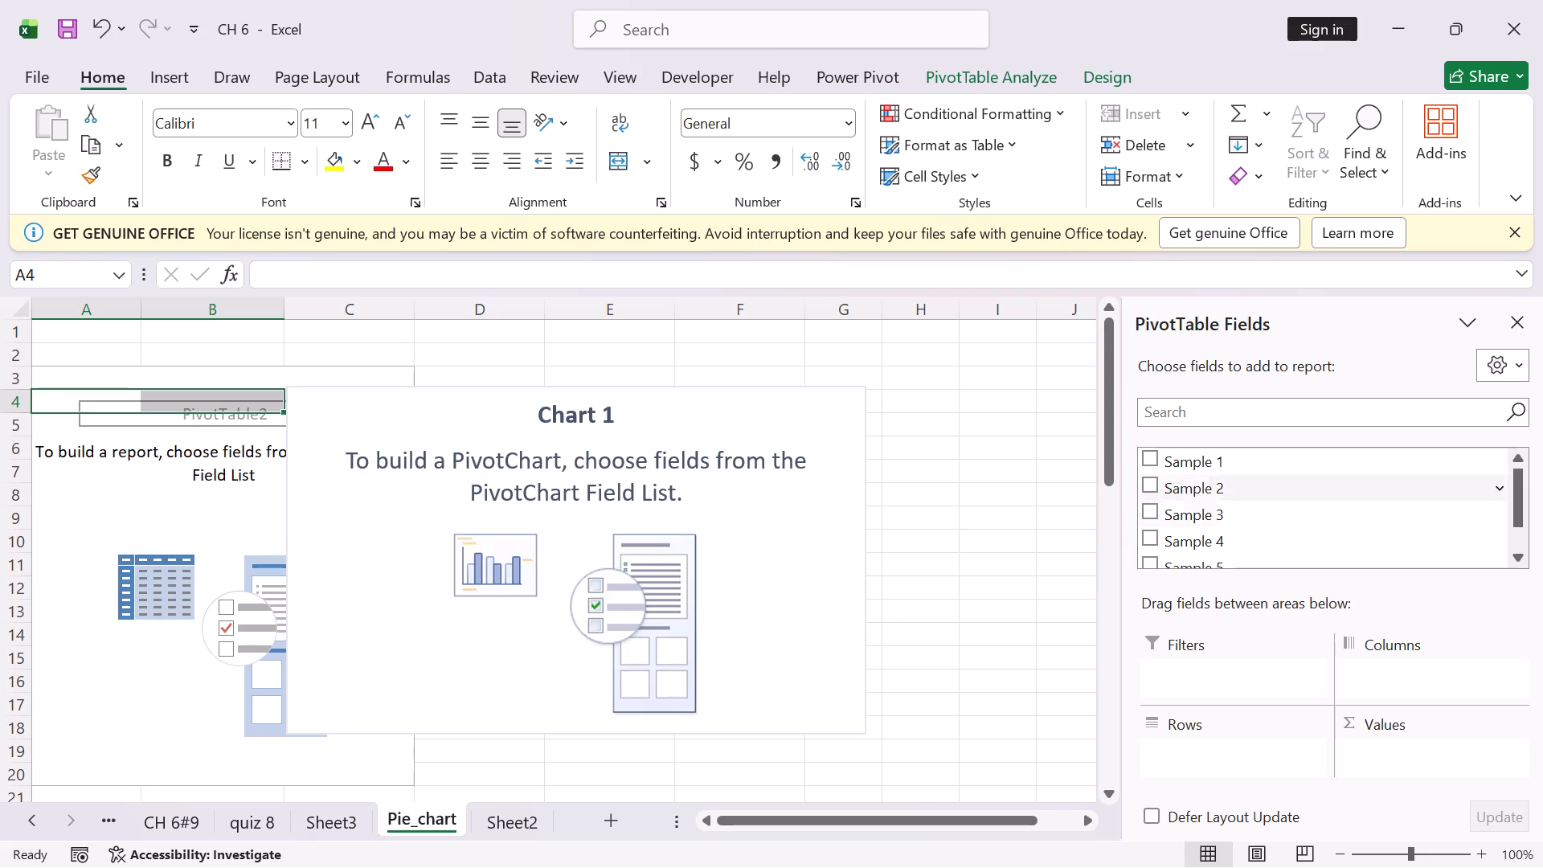
pyautogui.moveTo(1159, 516); pyautogui.dragTo(1173, 748)
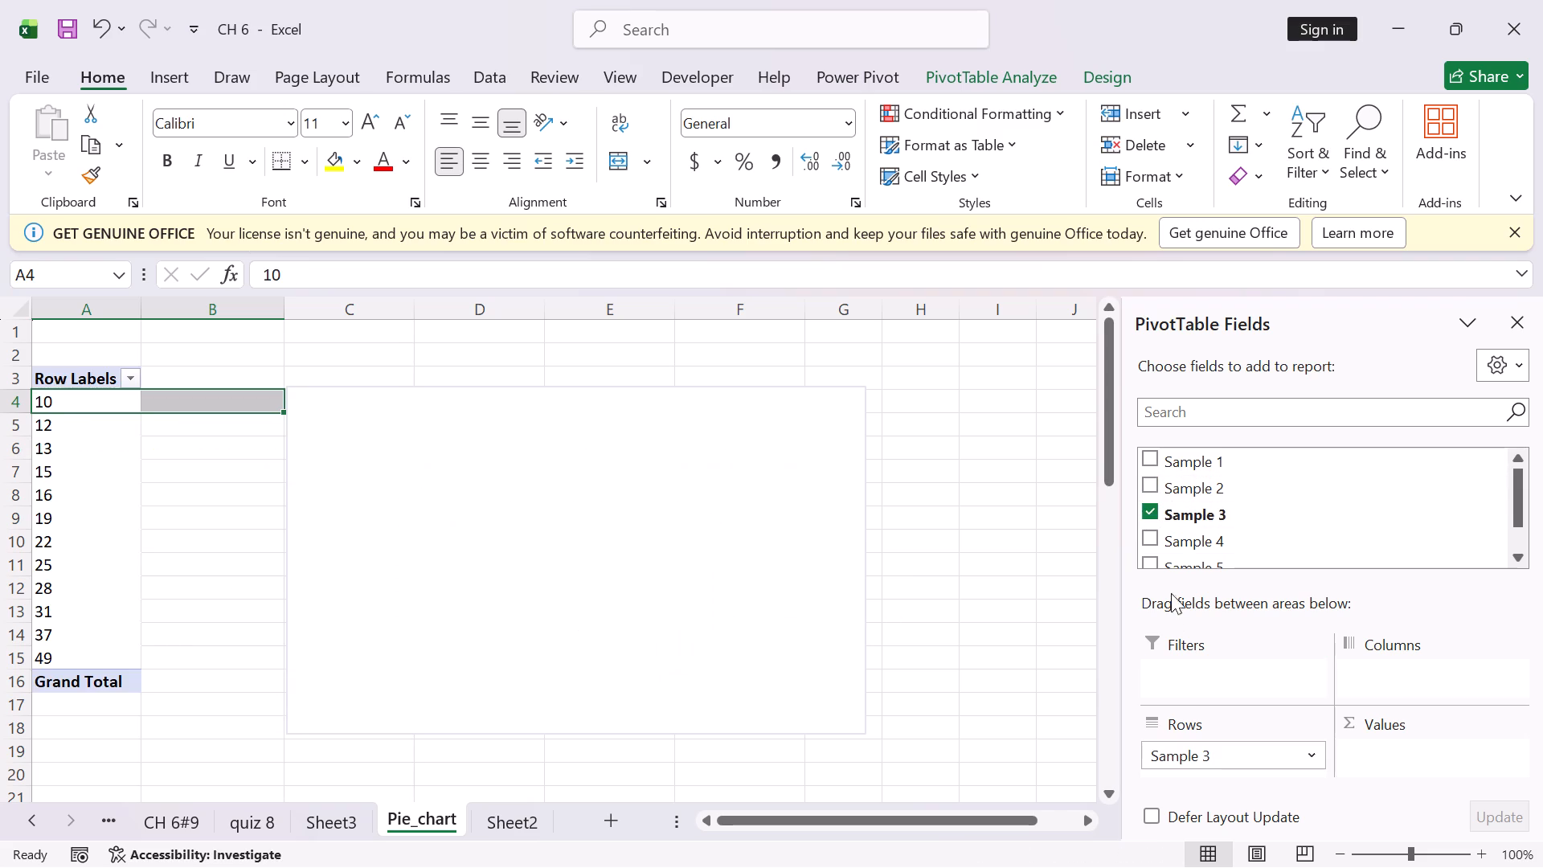
pyautogui.moveTo(1177, 515); pyautogui.dragTo(1387, 759)
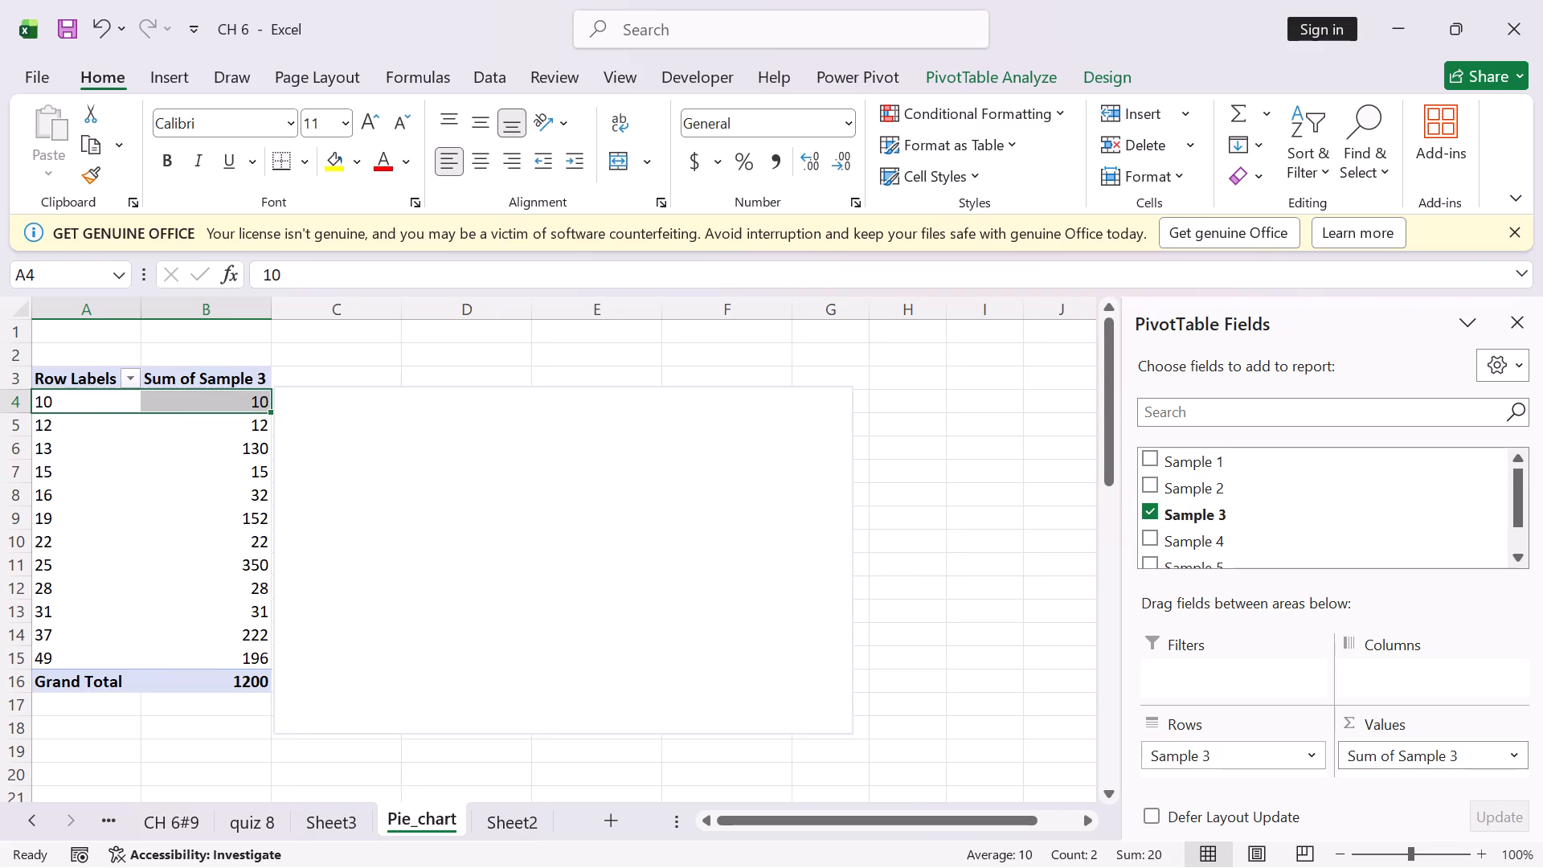
# Summarize the PivotTable's Sample 3 value field by Count.
pyautogui.click(1507, 755)
pyautogui.click(1410, 716)
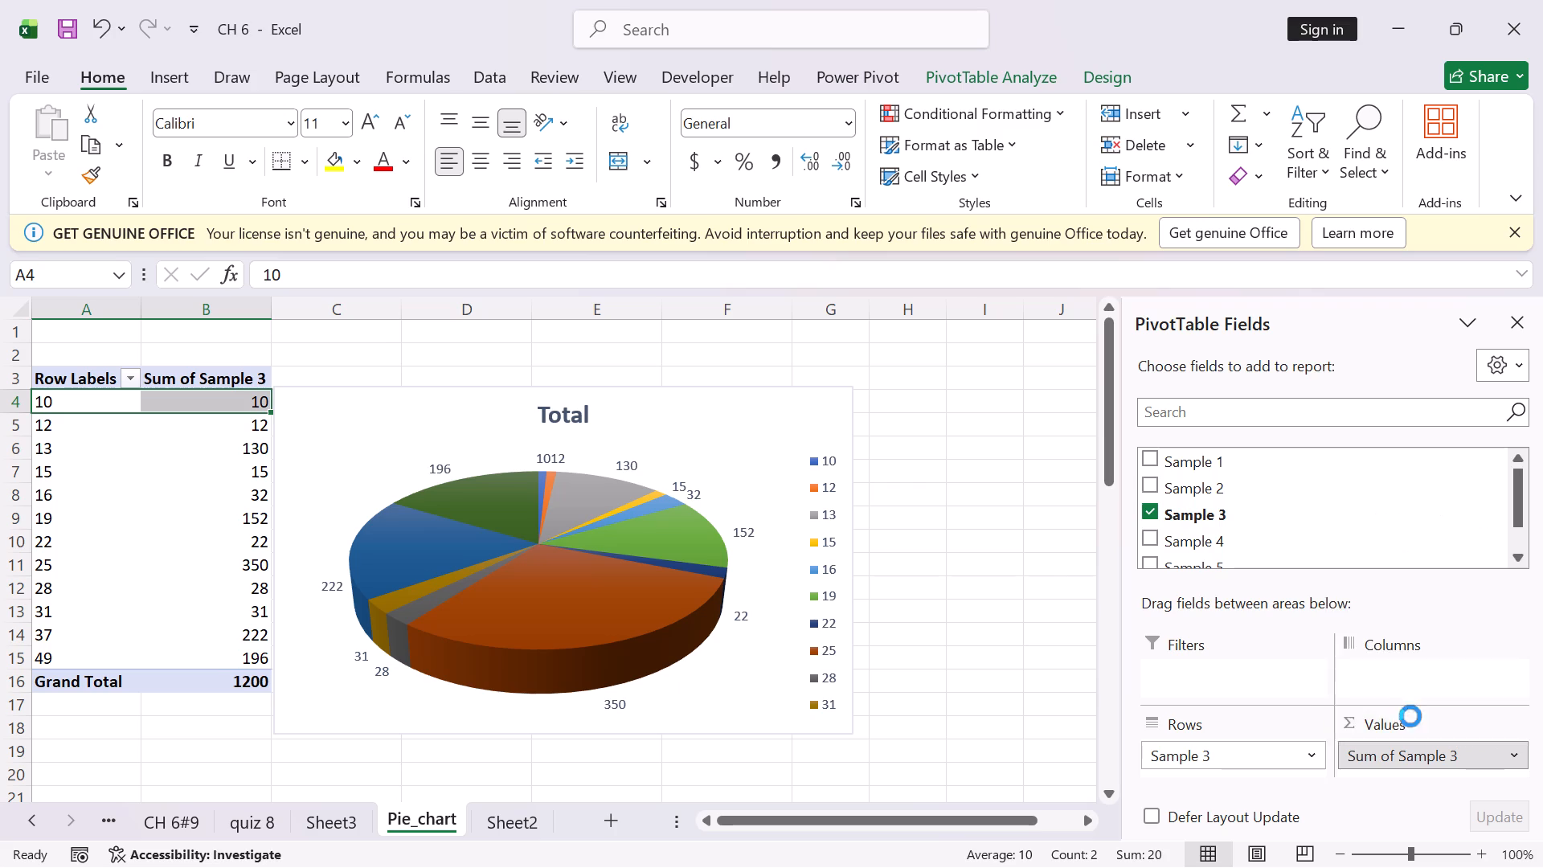
pyautogui.click(1013, 671)
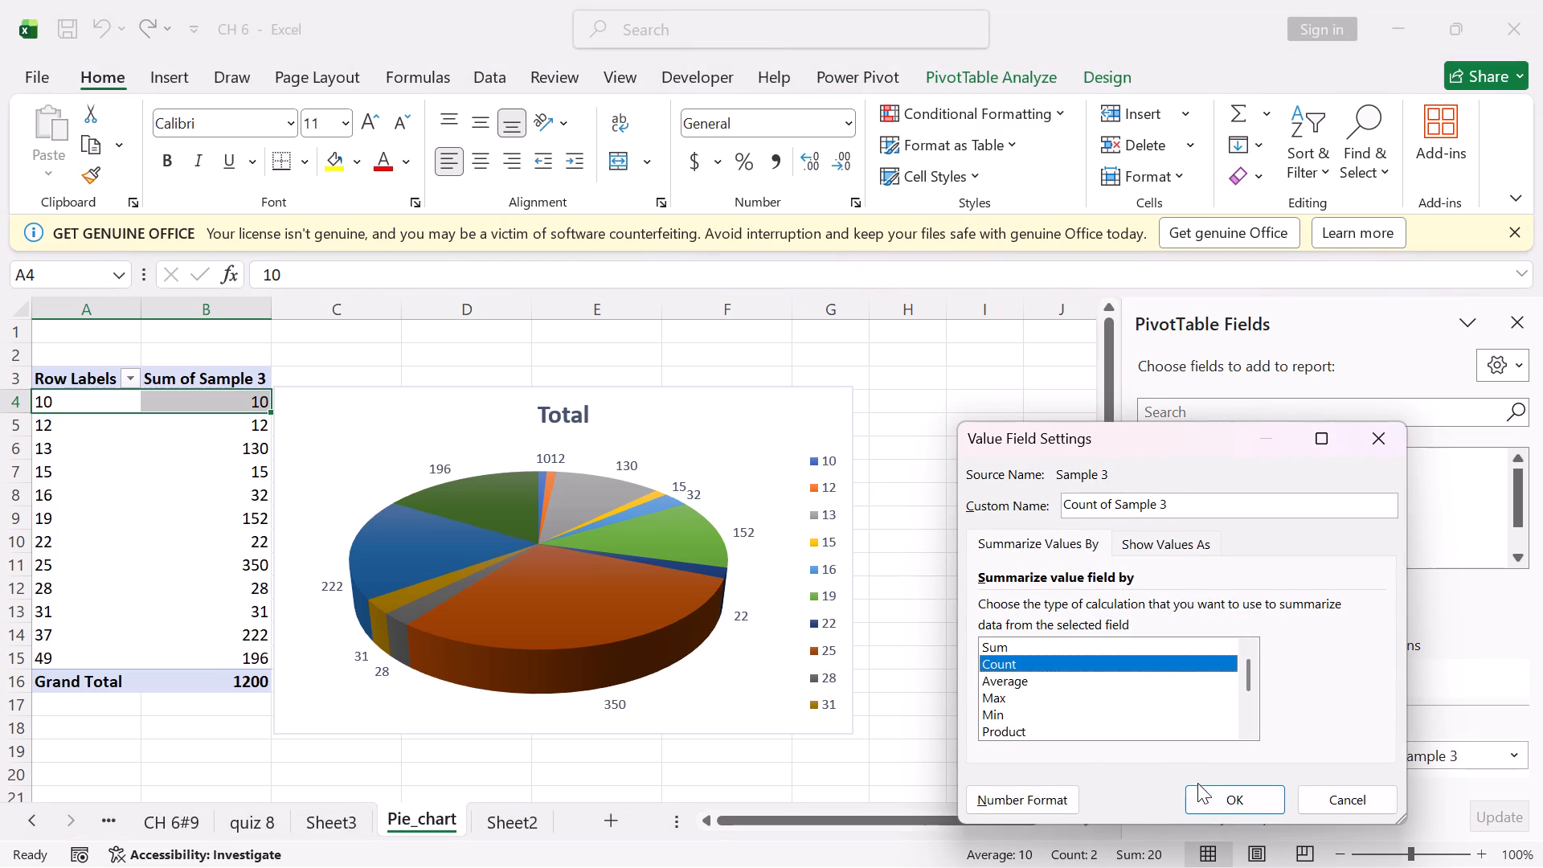
pyautogui.click(1216, 795)
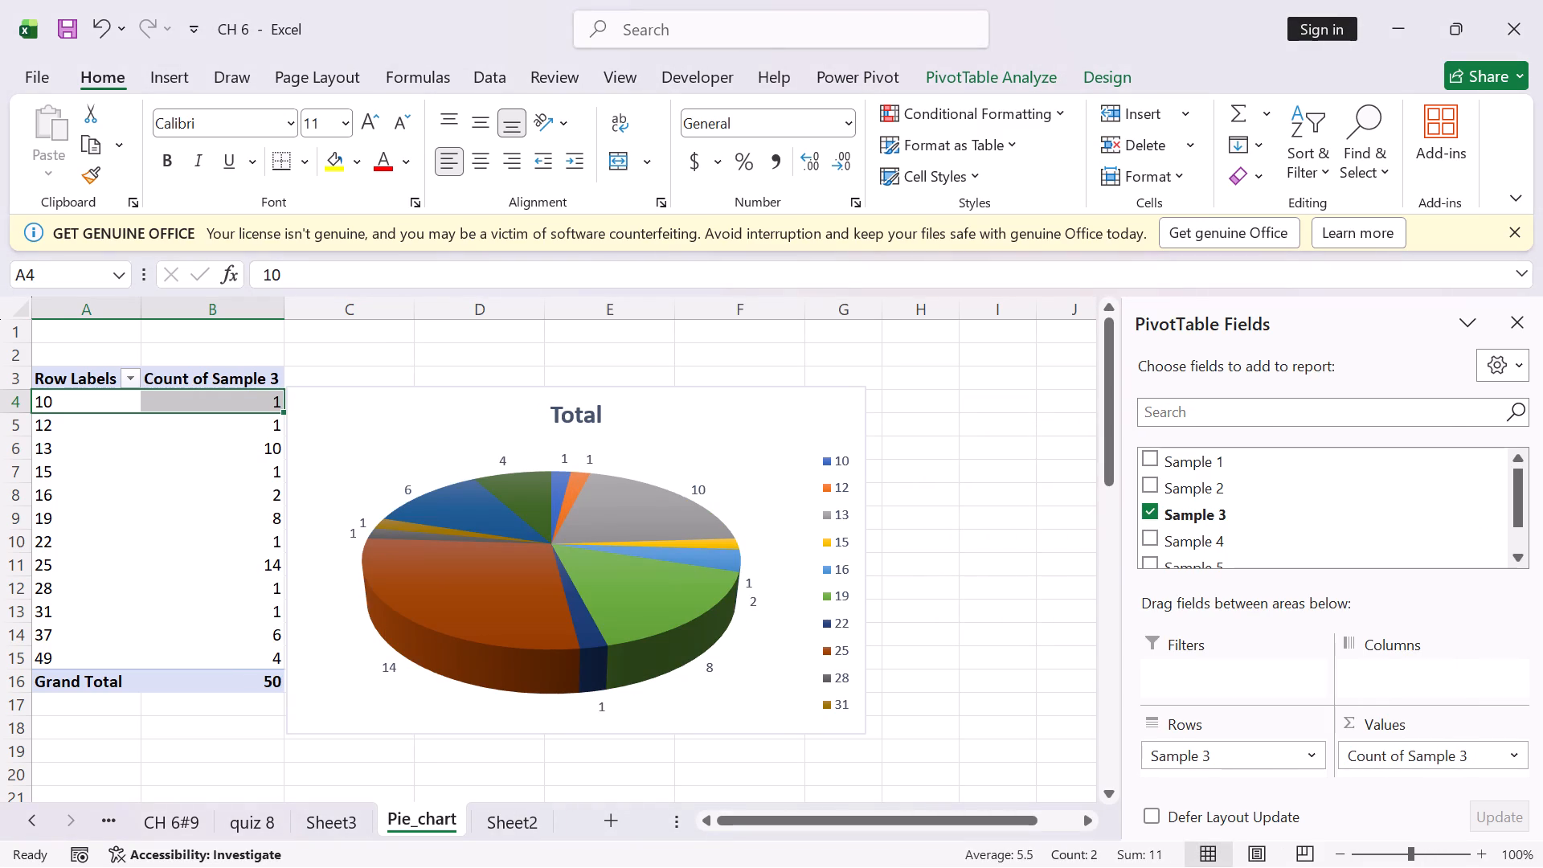
# Group the Sample 3 row labels starting at 0 and ending at 50, in intervals of 10.
pyautogui.rightClick(61, 403)
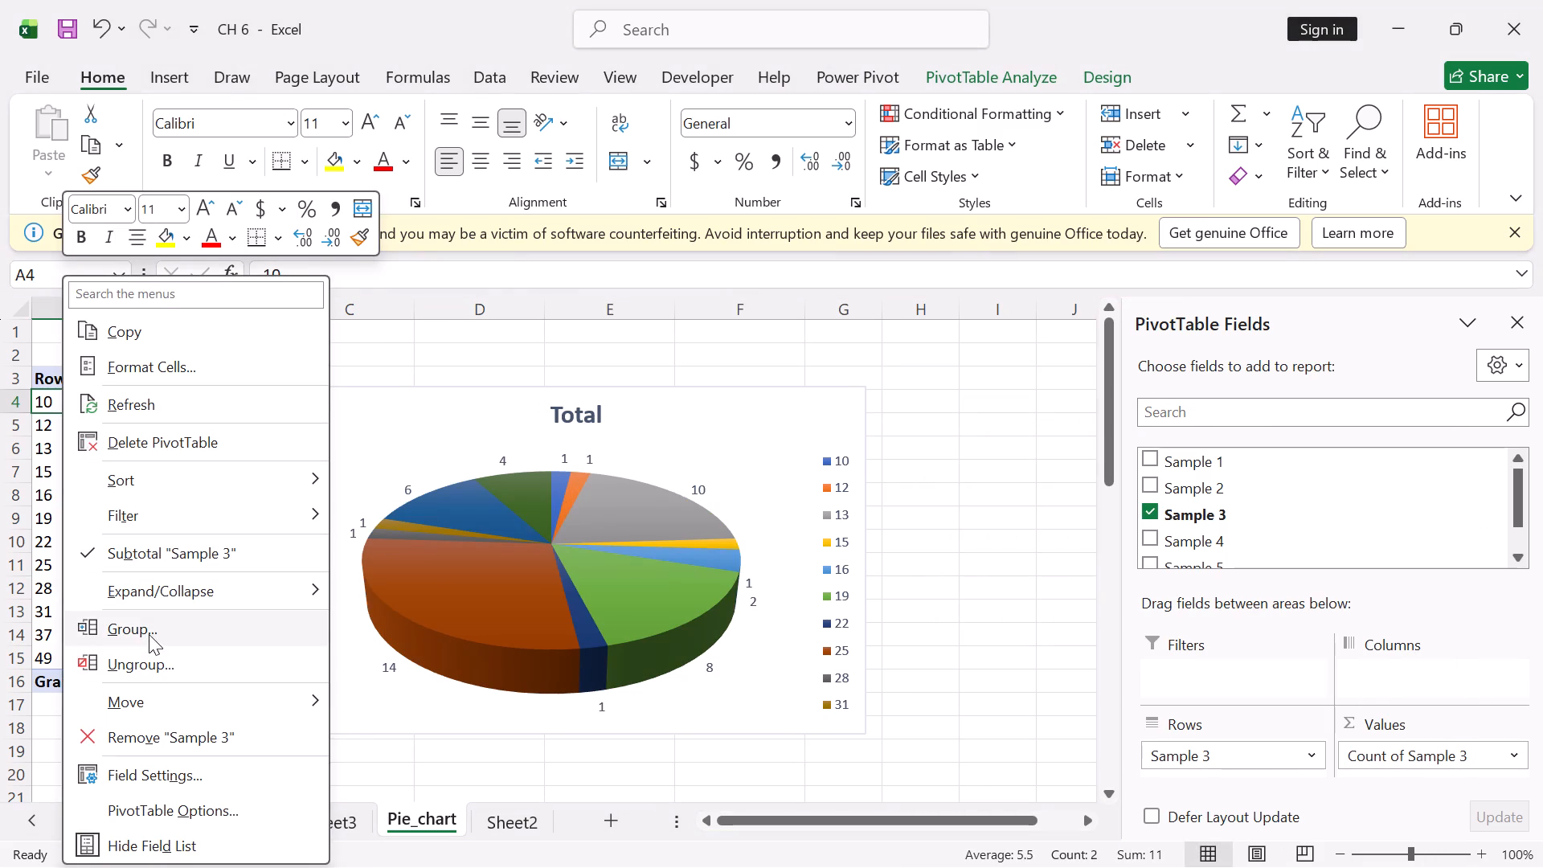
pyautogui.click(149, 634)
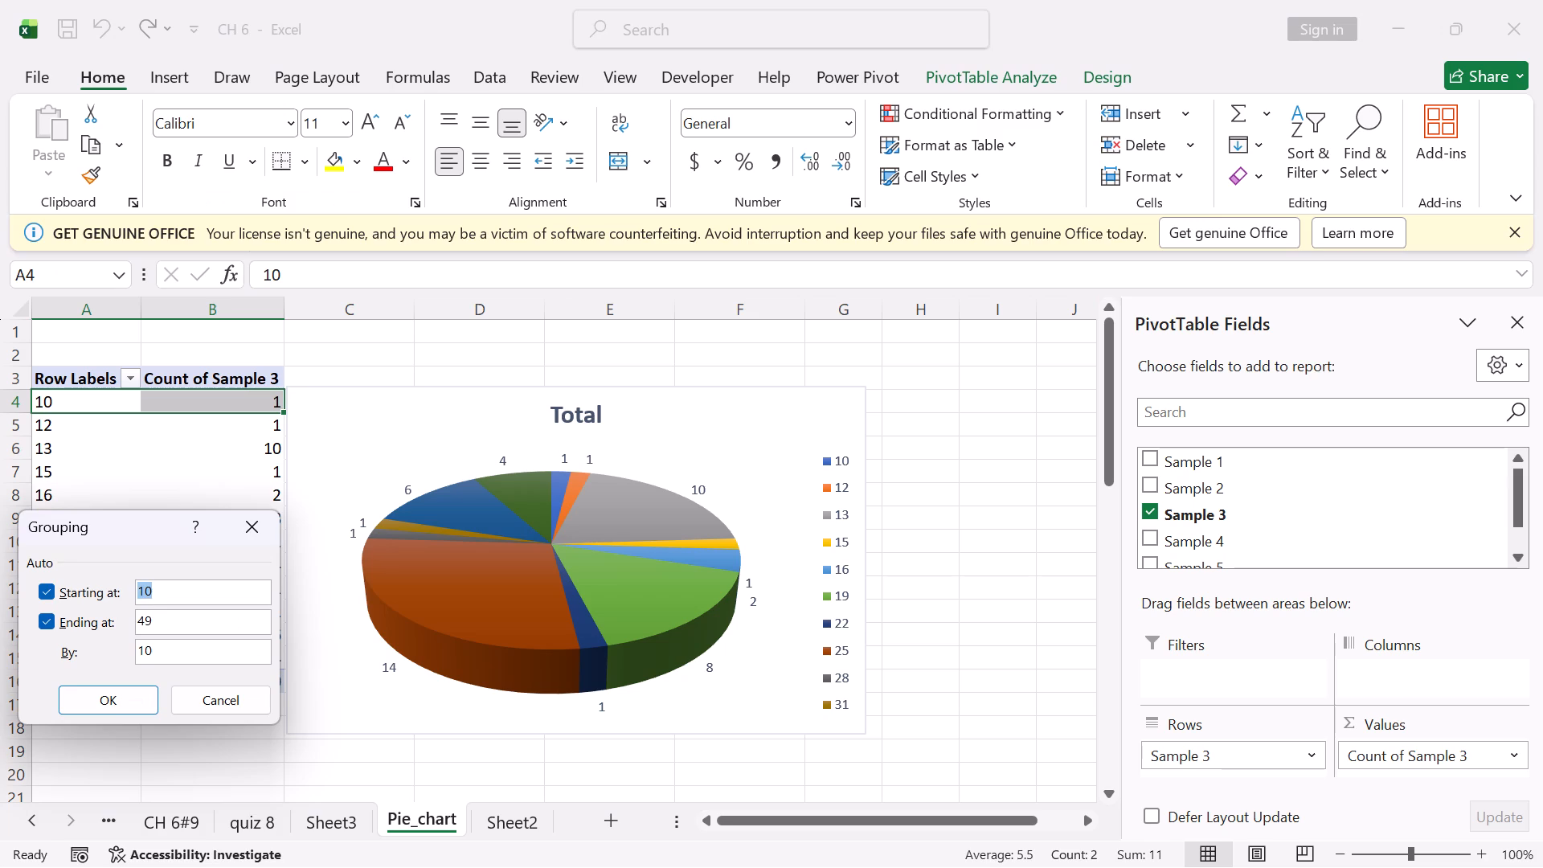
pyautogui.press('0')
pyautogui.click(170, 610)
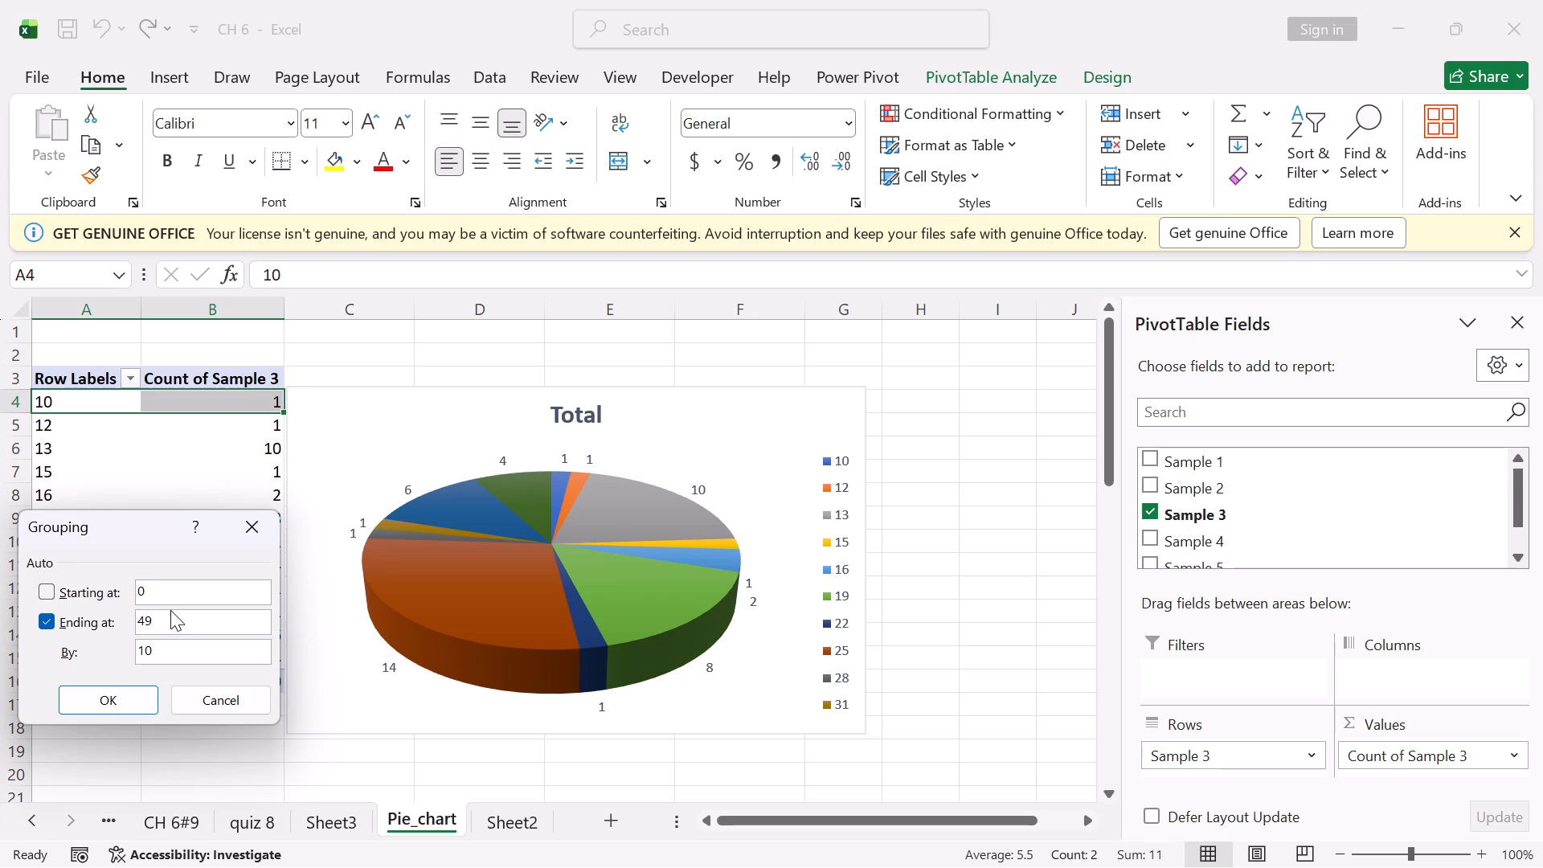
pyautogui.click(156, 627)
pyautogui.press('BackSpace')
pyautogui.press('BackSpace')
pyautogui.press('BackSpace')
pyautogui.write('50')
pyautogui.click(96, 693)
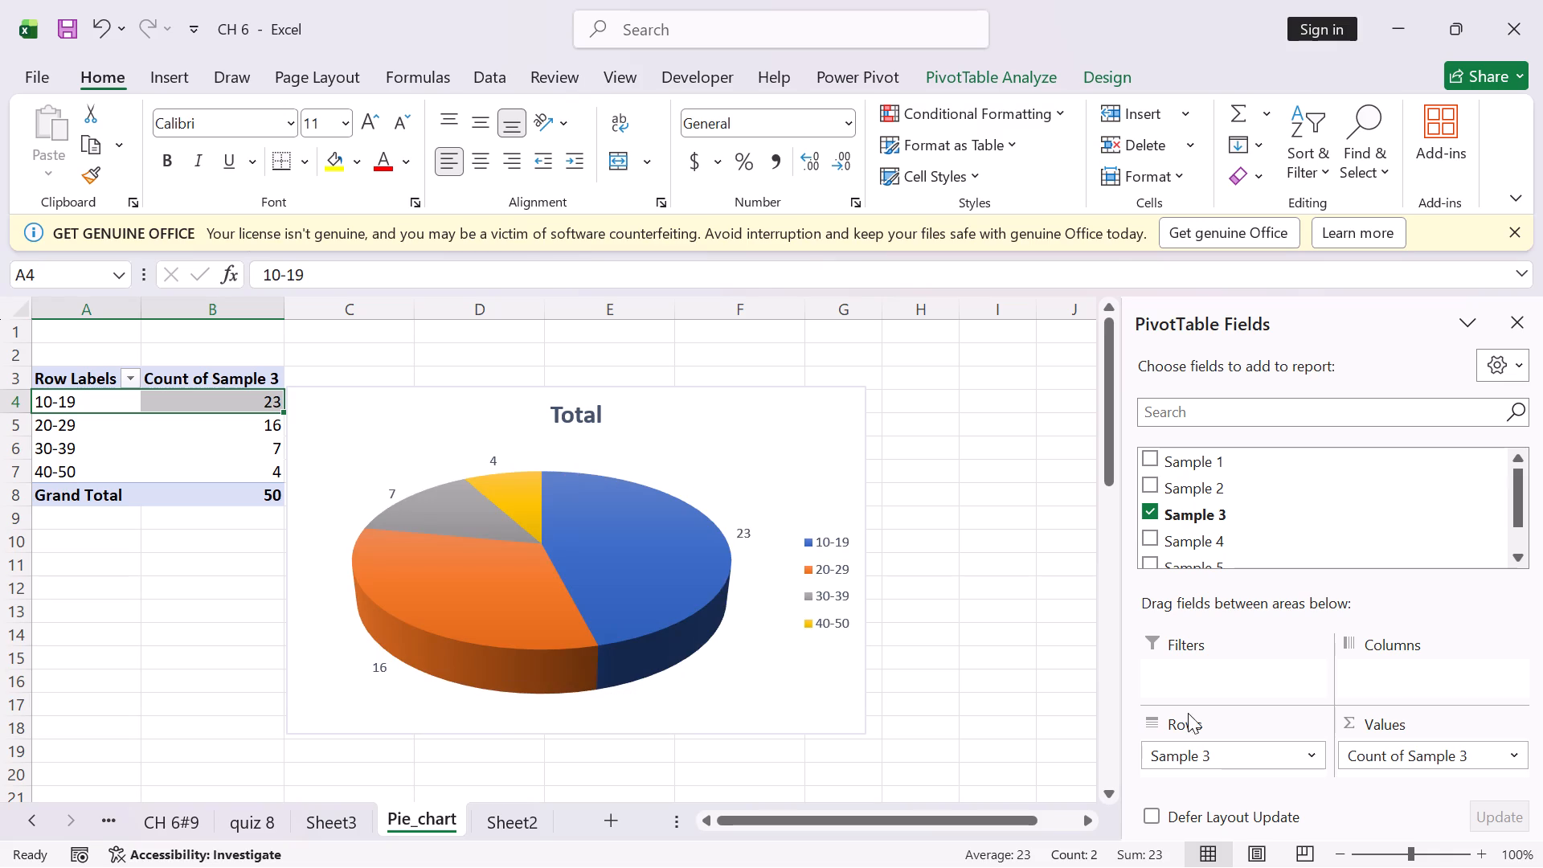
# Replace Sample 3 with Sample 4 as both the row field and the value field of the PivotTable.
pyautogui.click(1147, 512)
pyautogui.moveTo(1156, 535); pyautogui.dragTo(1188, 758)
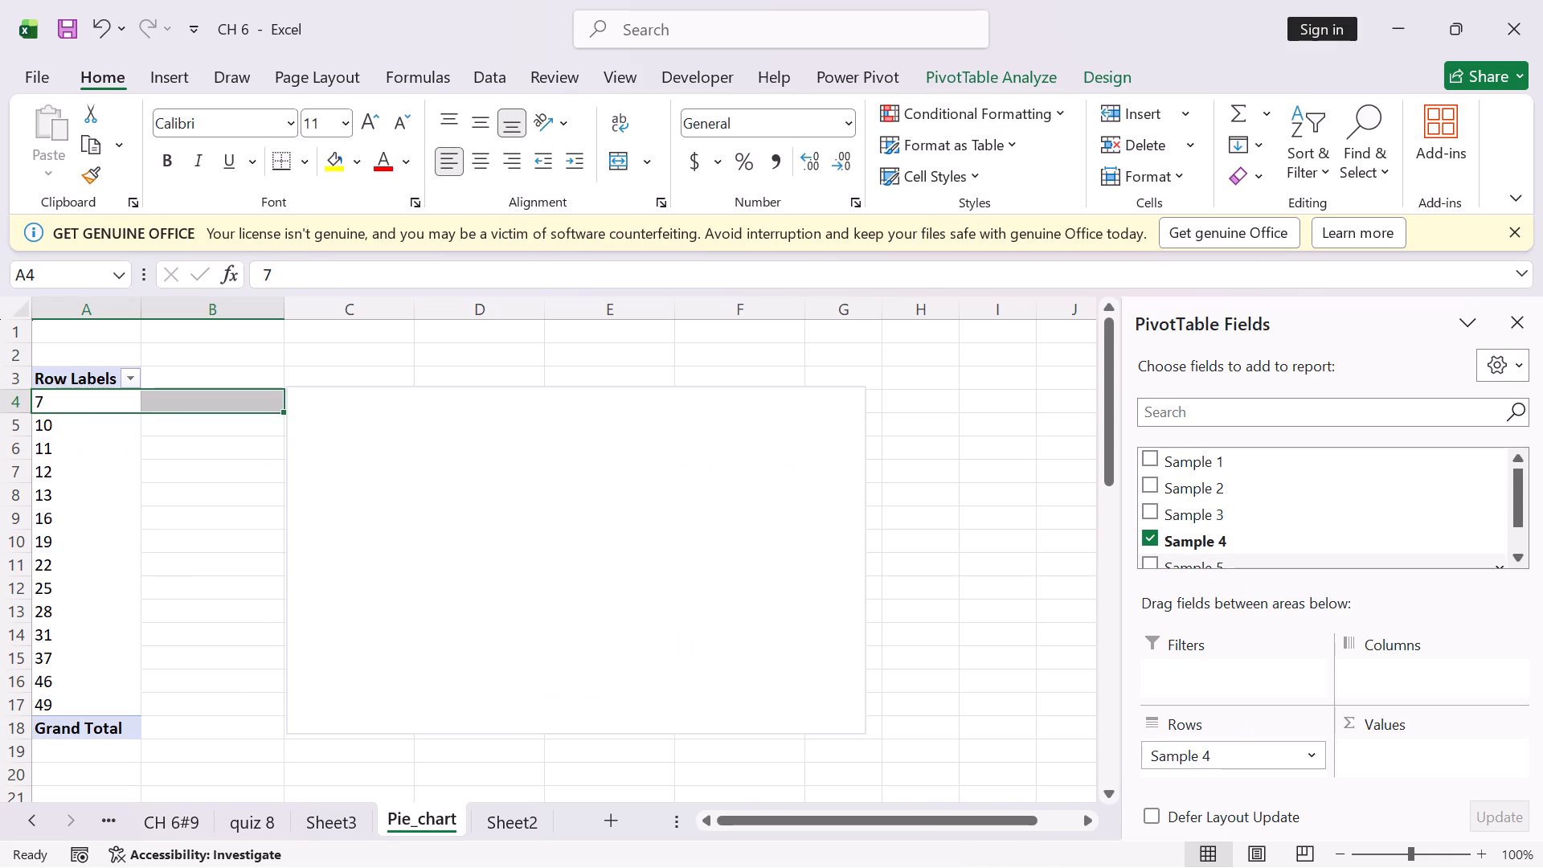
pyautogui.moveTo(1178, 538); pyautogui.dragTo(1393, 764)
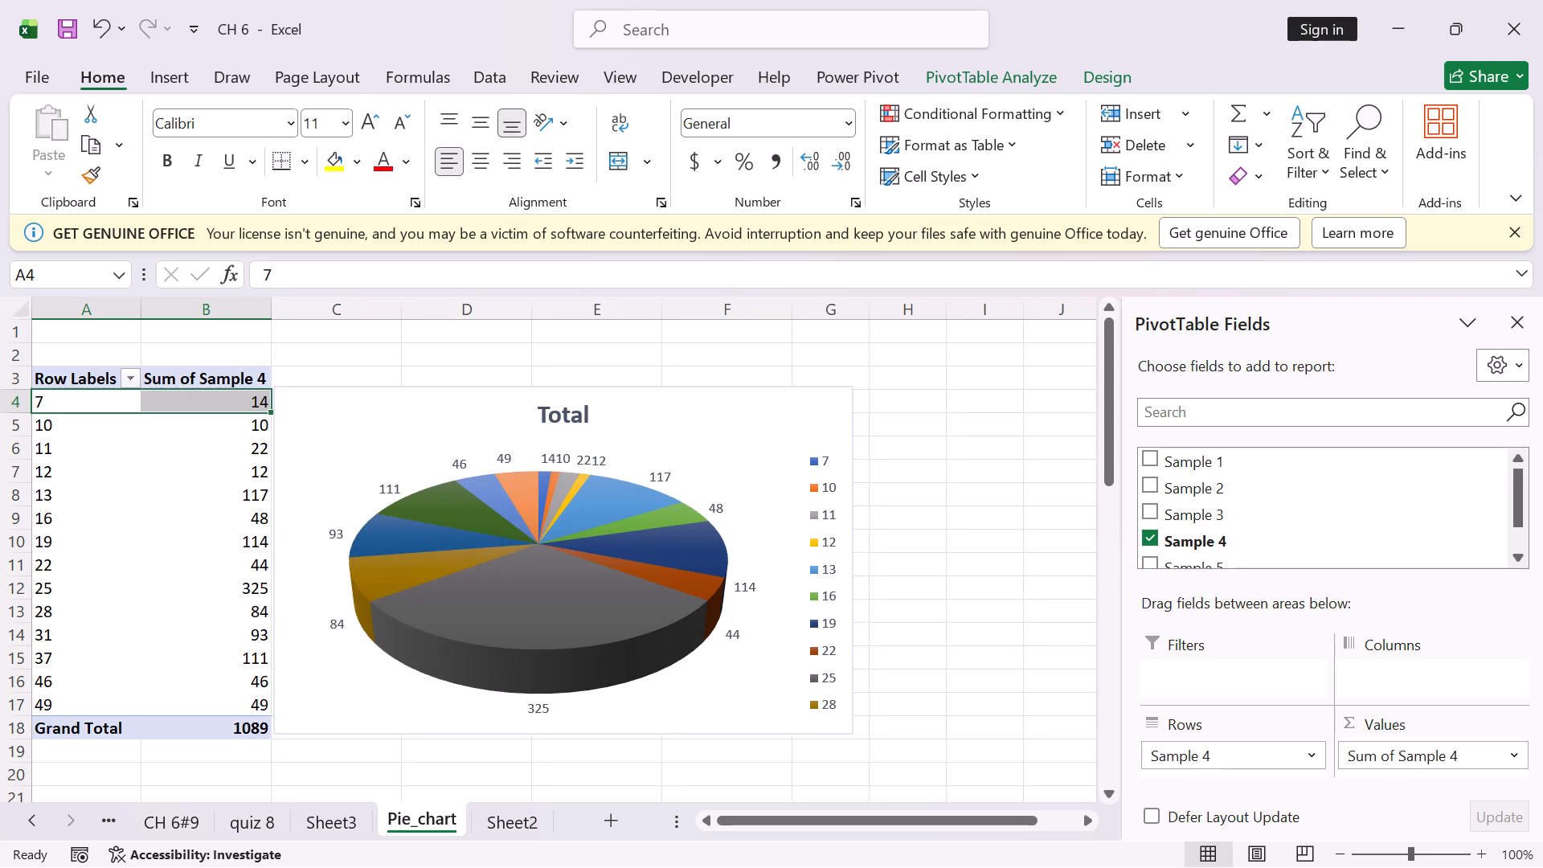
# Summarize the PivotTable's Sample 4 value field by Count.
pyautogui.doubleClick(199, 377)
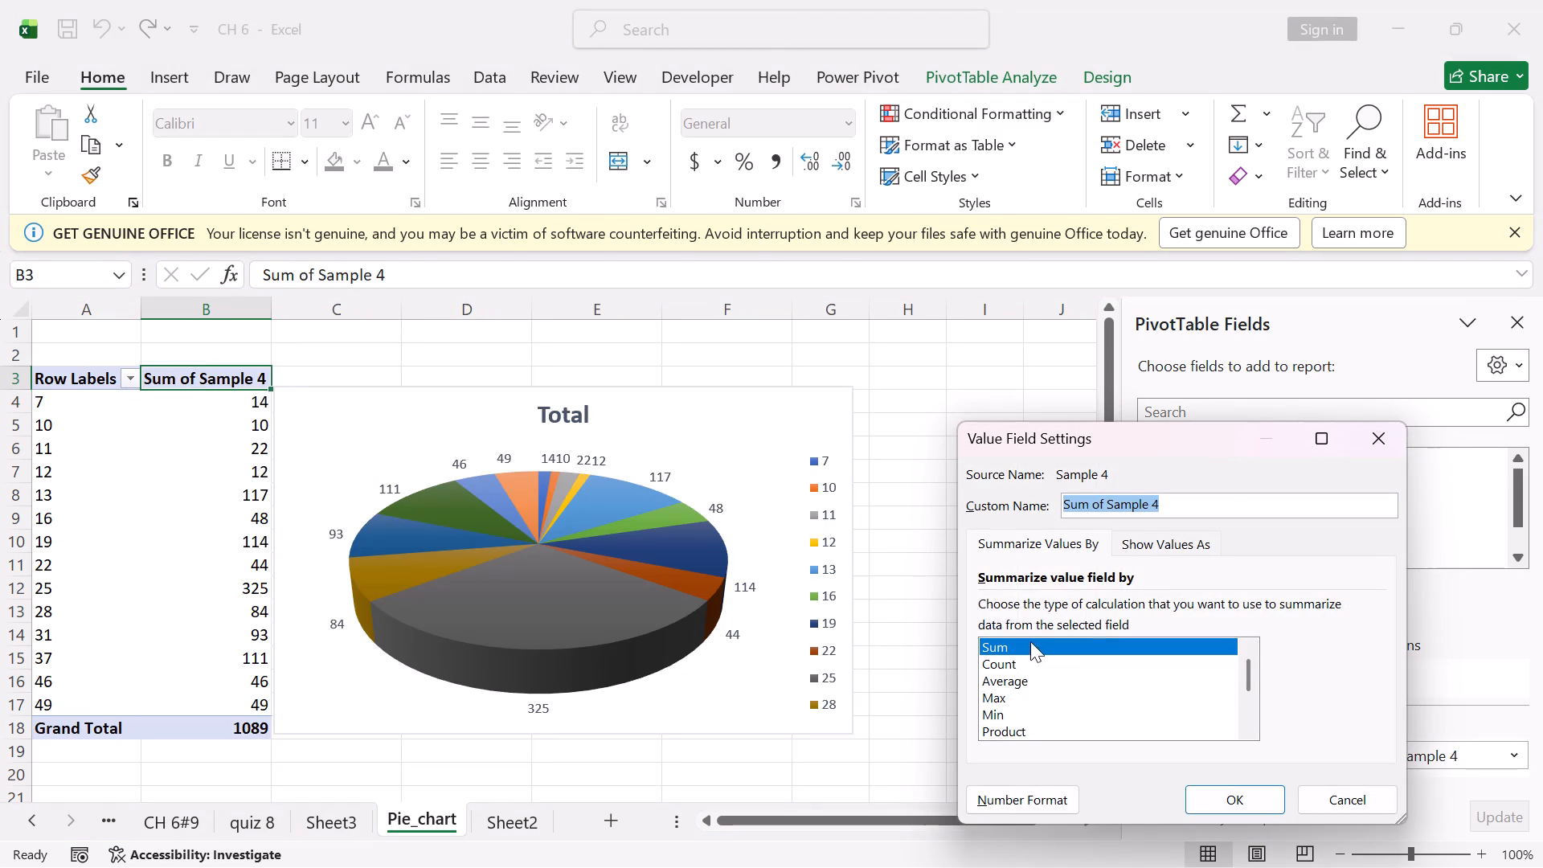
pyautogui.click(1008, 664)
pyautogui.click(1229, 789)
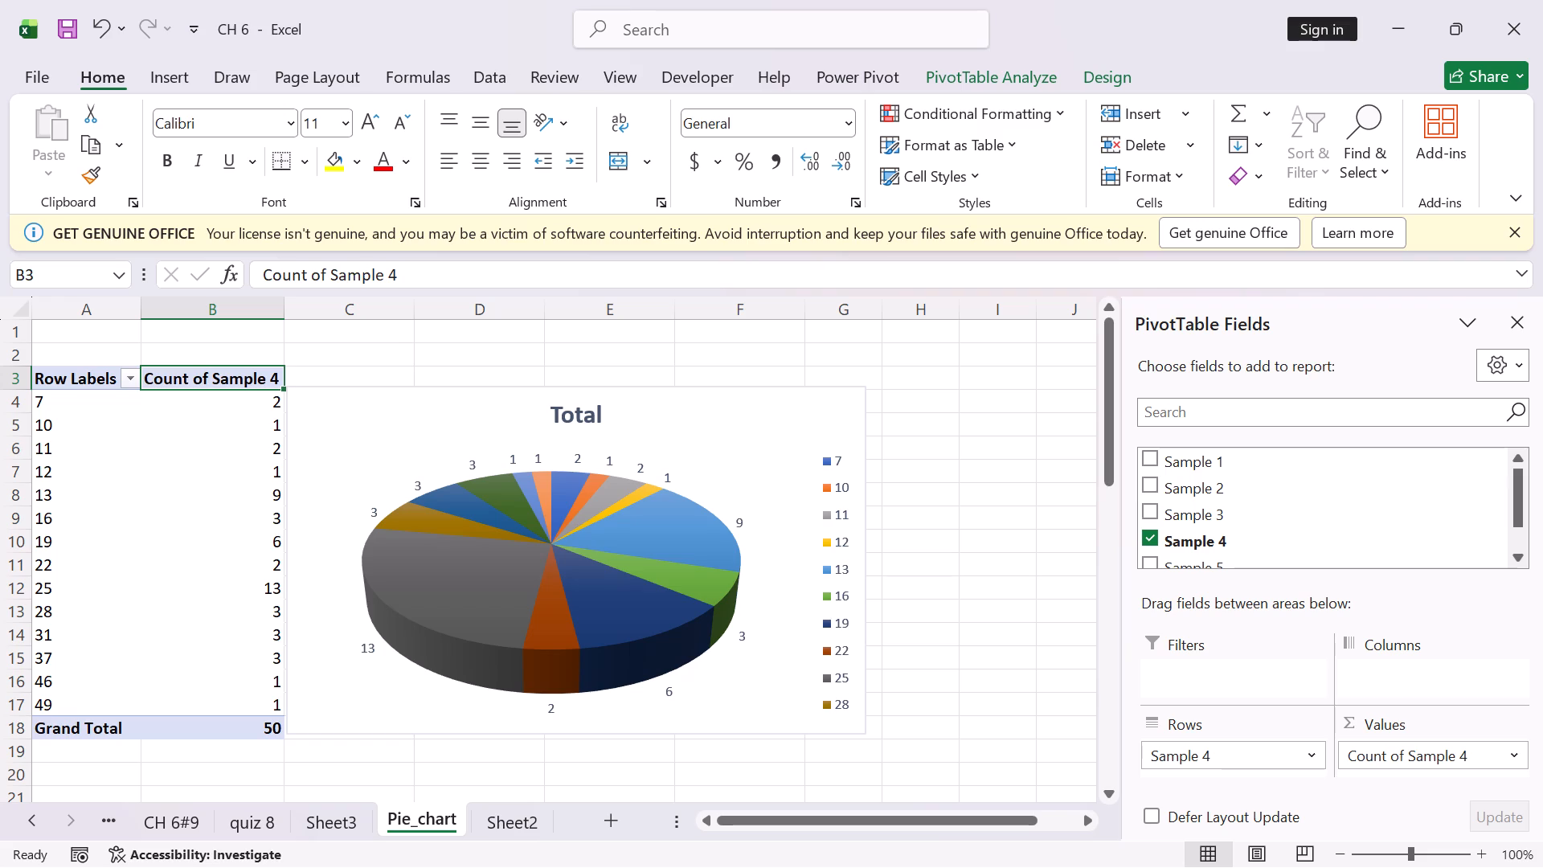
# Group the Sample 4 row labels starting at 0 and ending at 50, in intervals of 10.
pyautogui.rightClick(55, 403)
pyautogui.click(144, 630)
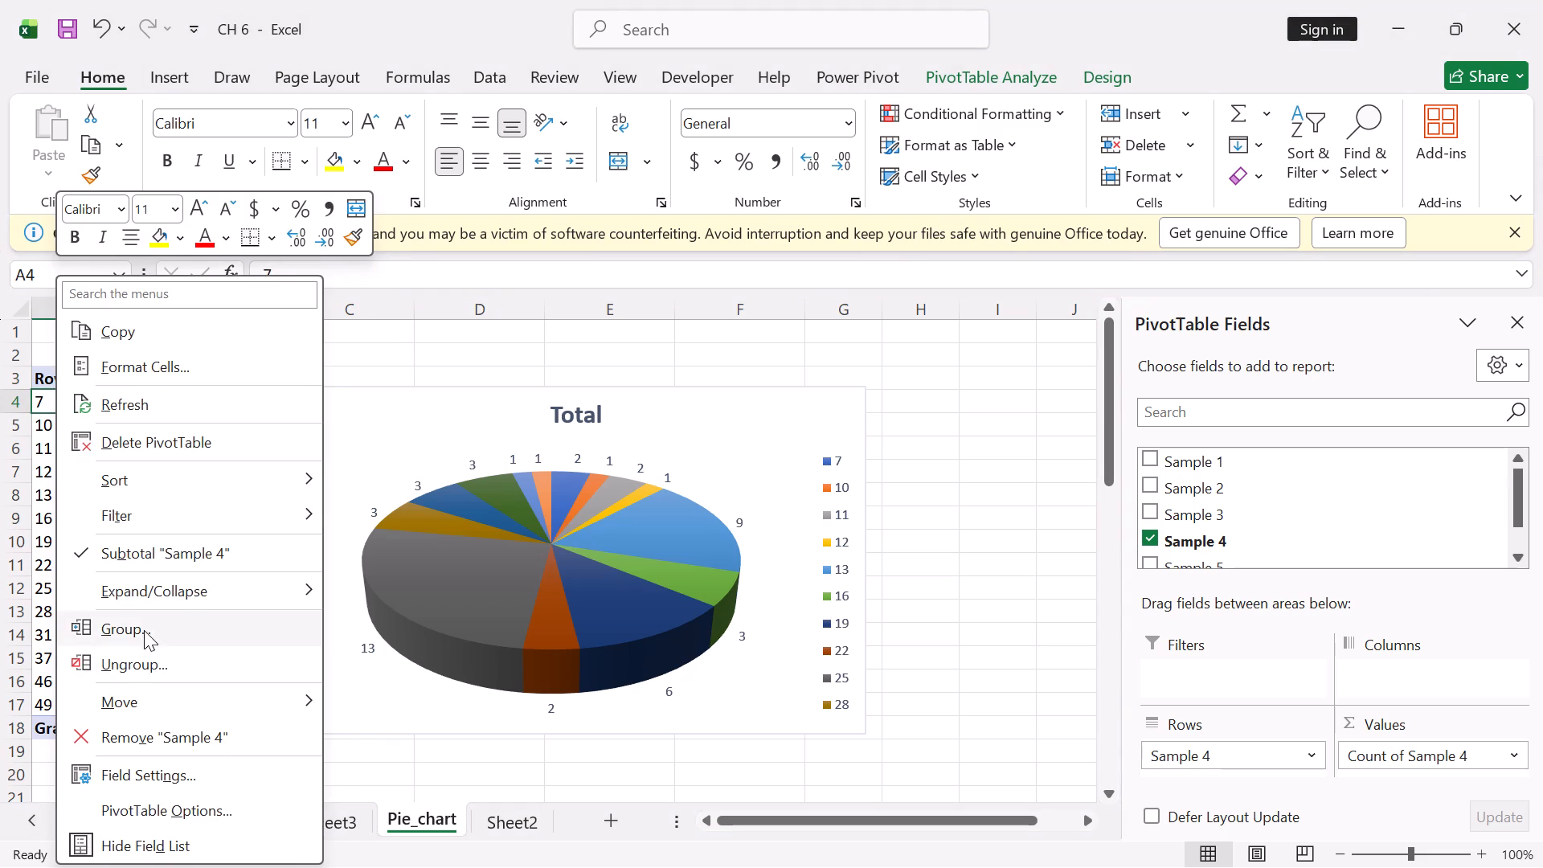
pyautogui.click(166, 580)
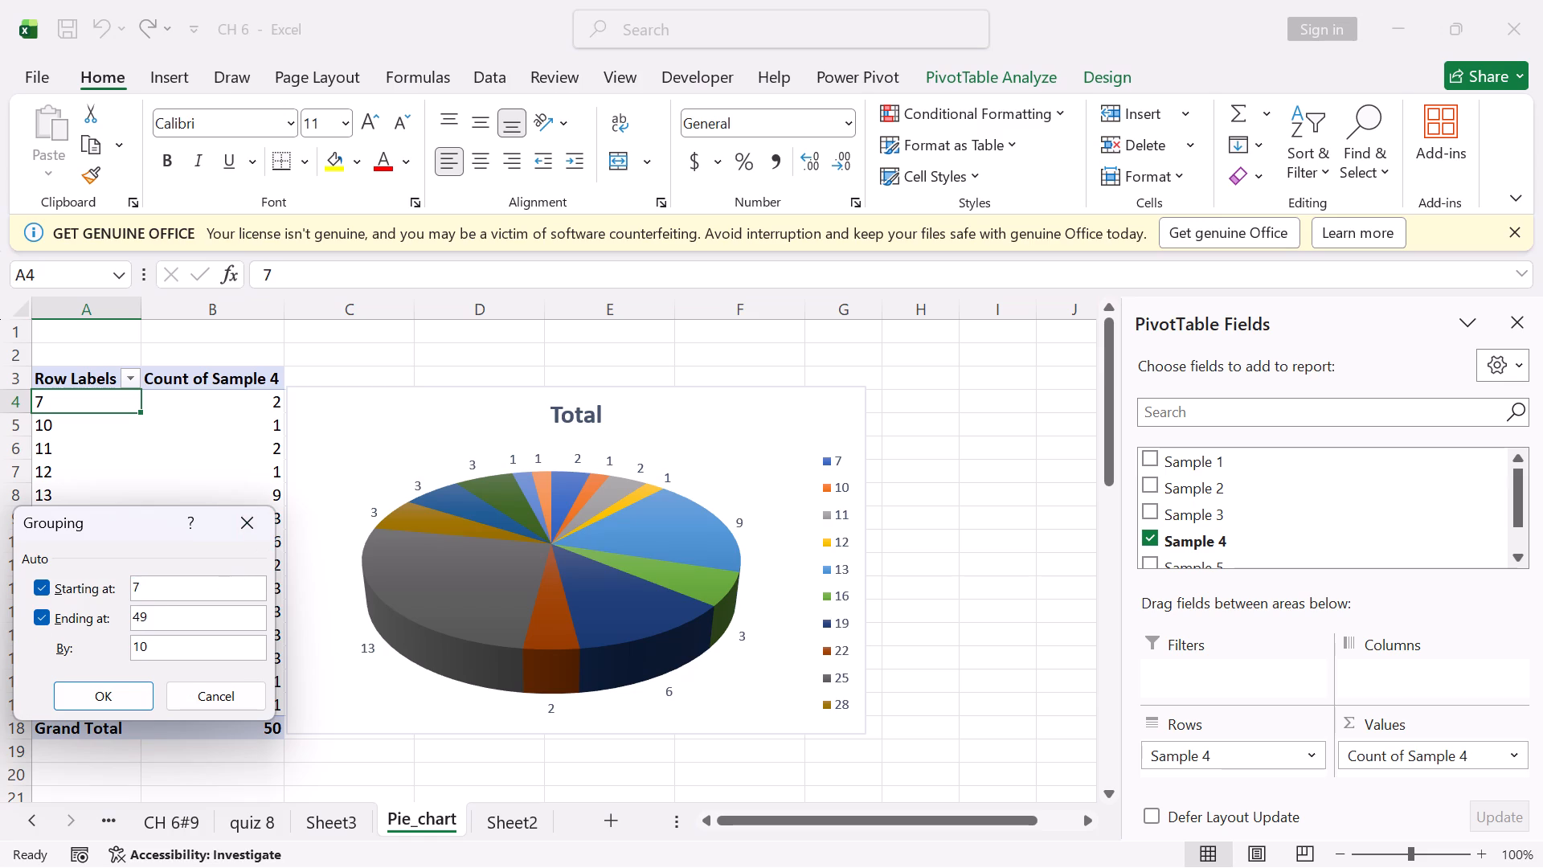
pyautogui.press('BackSpace')
pyautogui.press('BackSpace')
pyautogui.press('0')
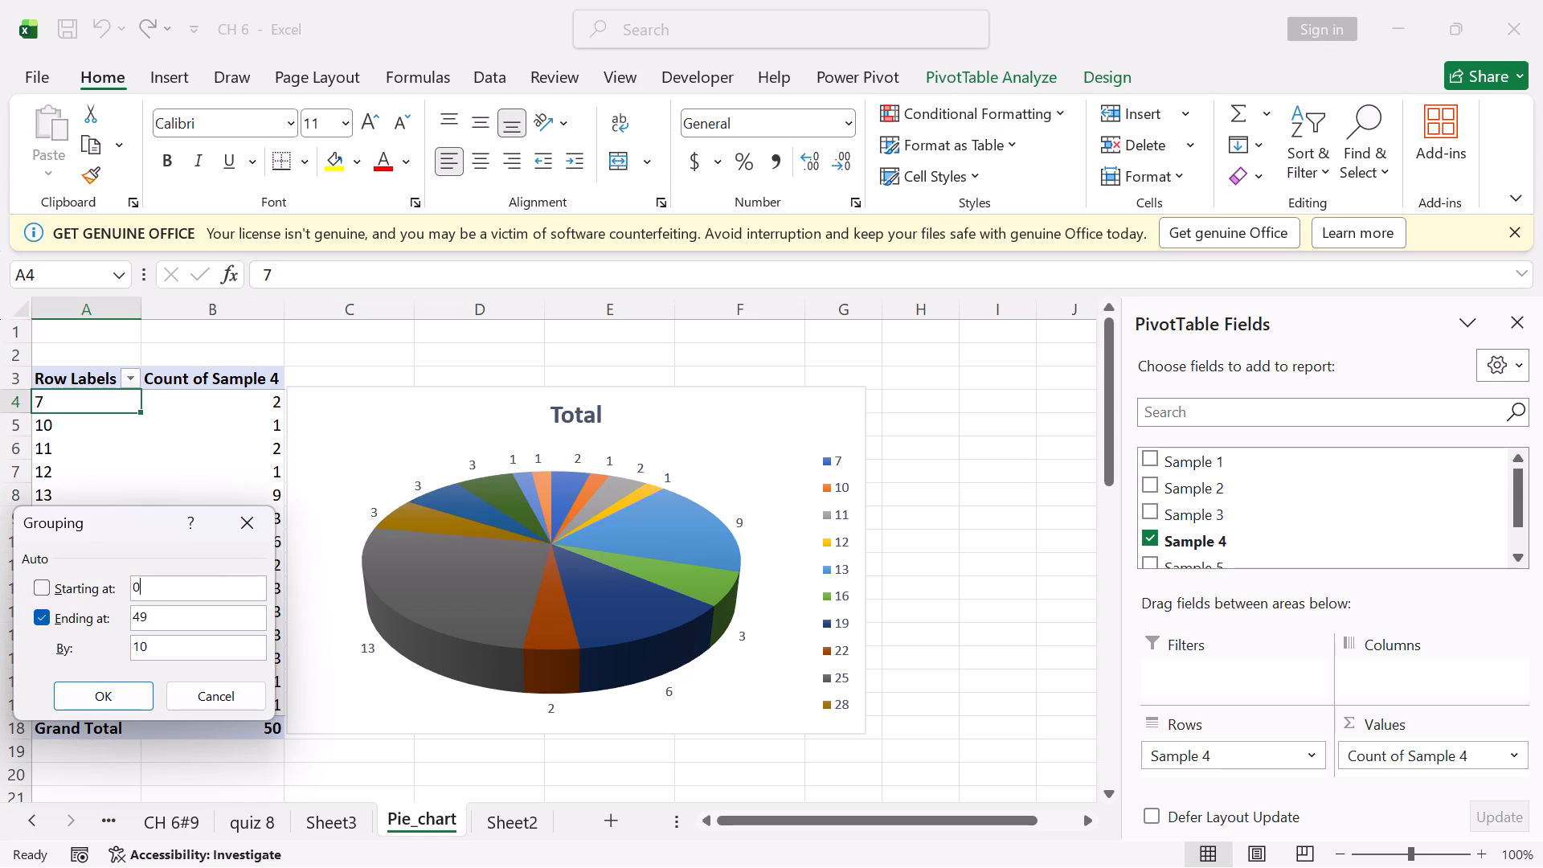
pyautogui.click(151, 619)
pyautogui.press('BackSpace')
pyautogui.press('BackSpace')
pyautogui.write('50')
pyautogui.click(102, 686)
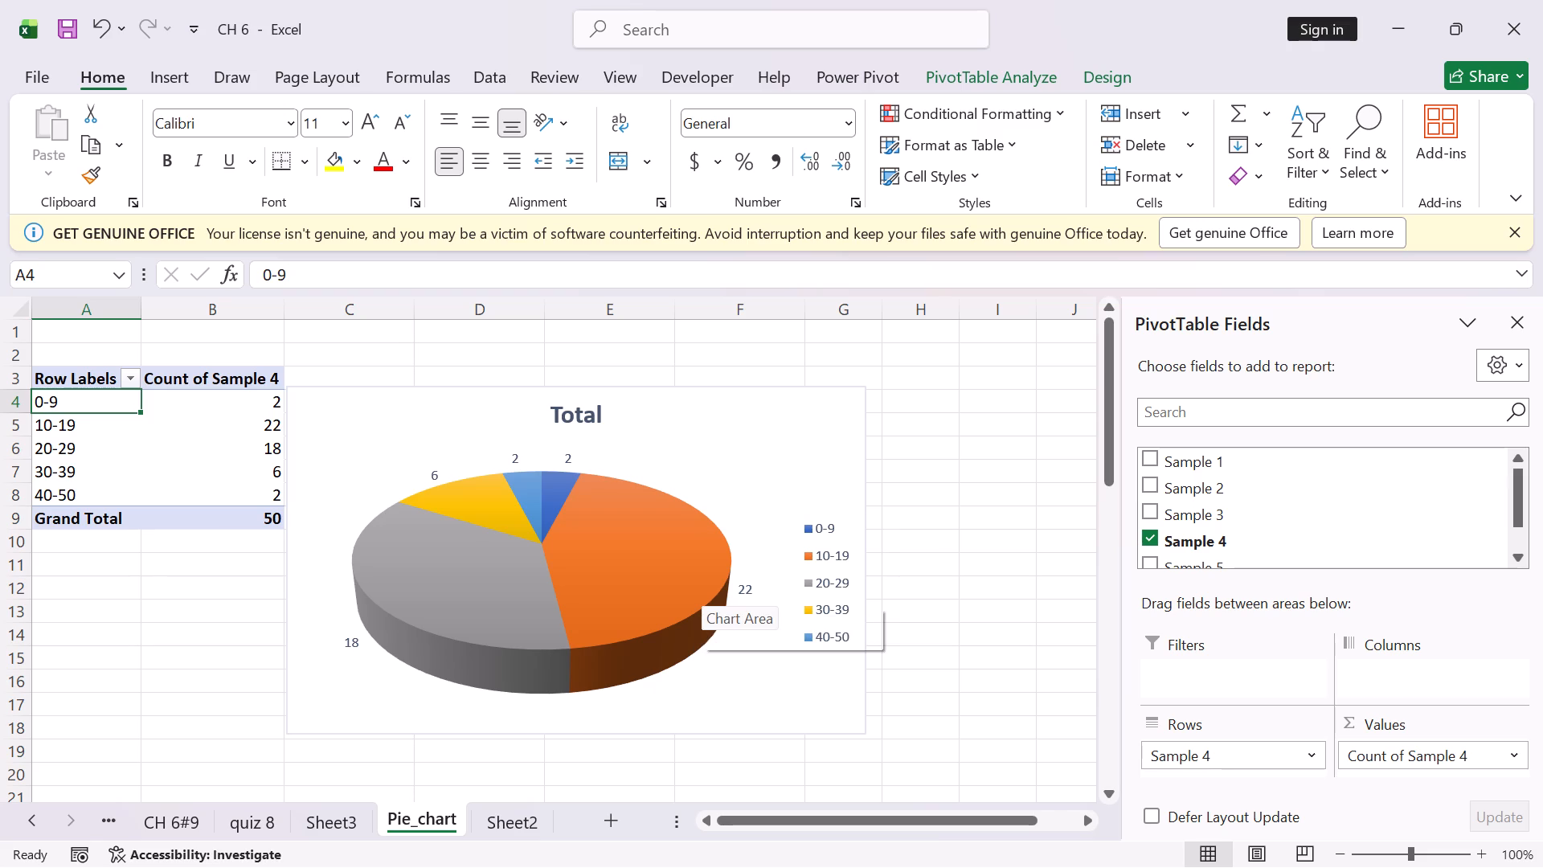
# Add percentages alongside the values in the data labels of the Sample 4 pie chart.
pyautogui.click(739, 455)
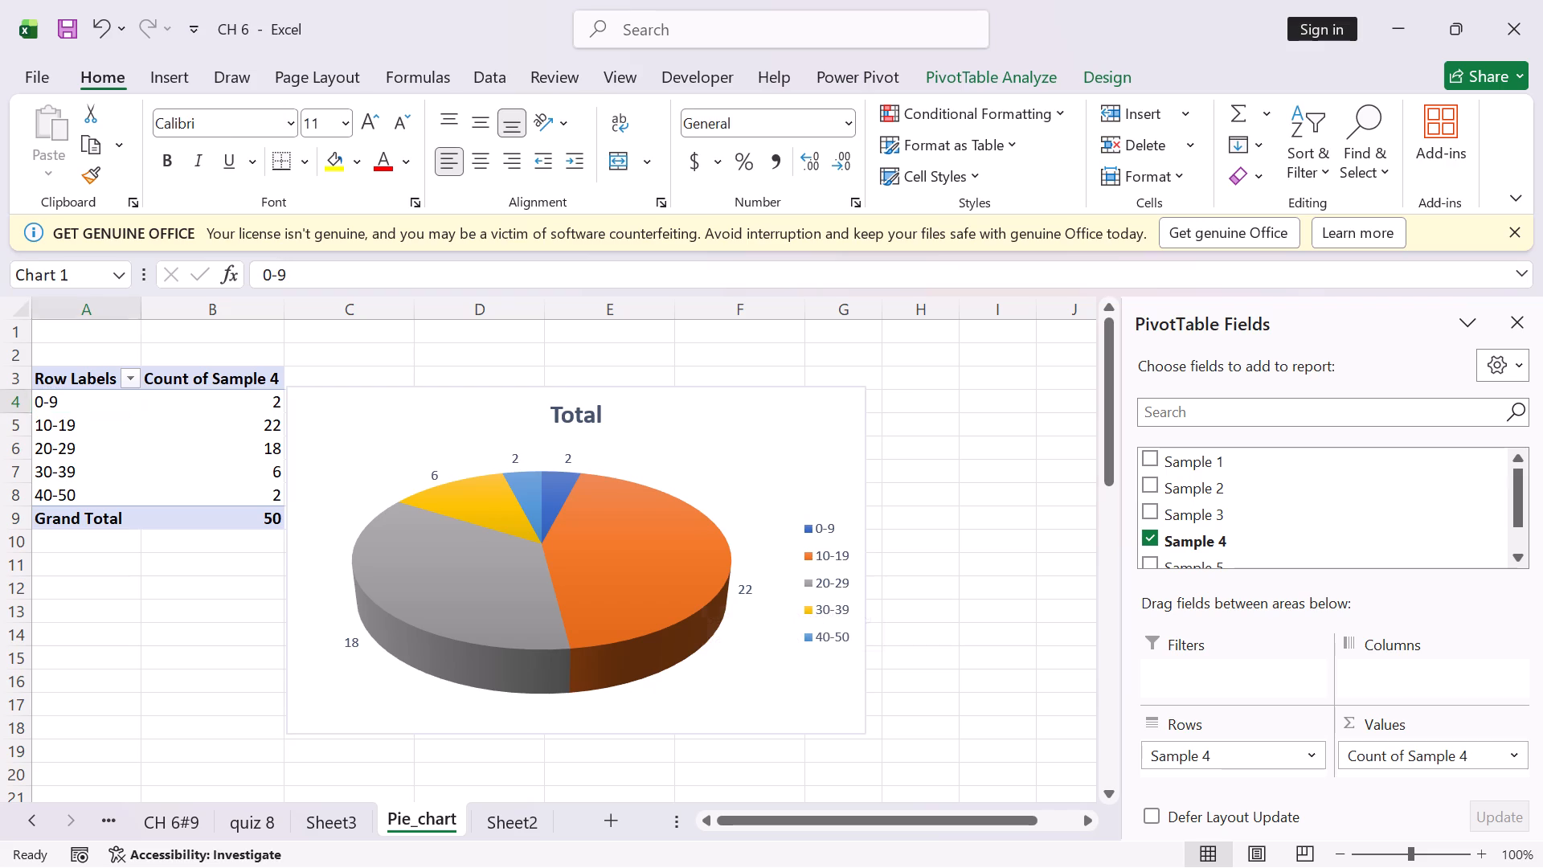
pyautogui.click(899, 404)
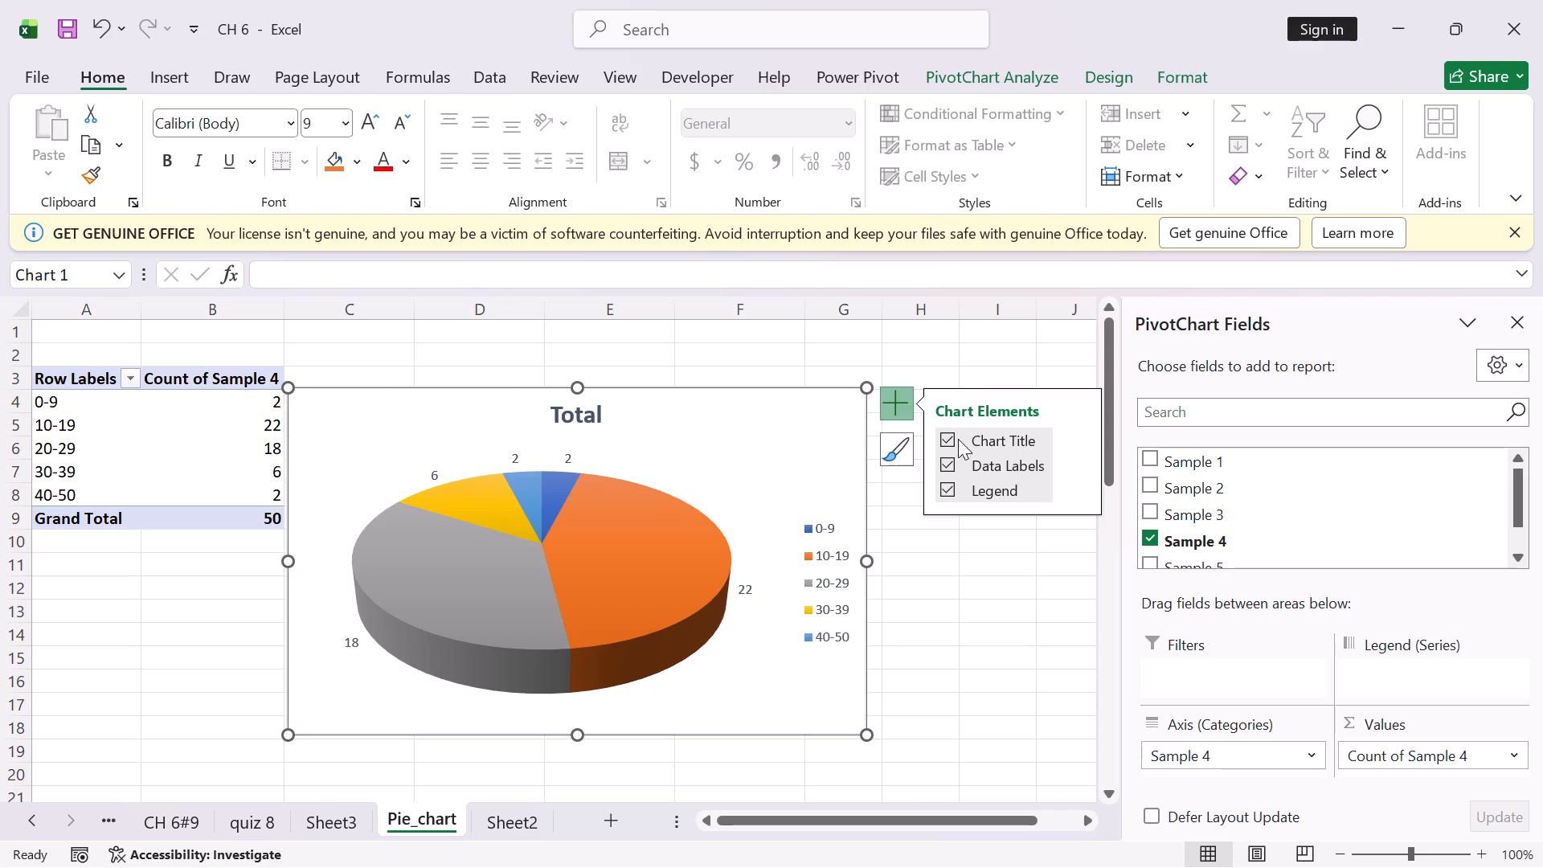
pyautogui.click(1078, 463)
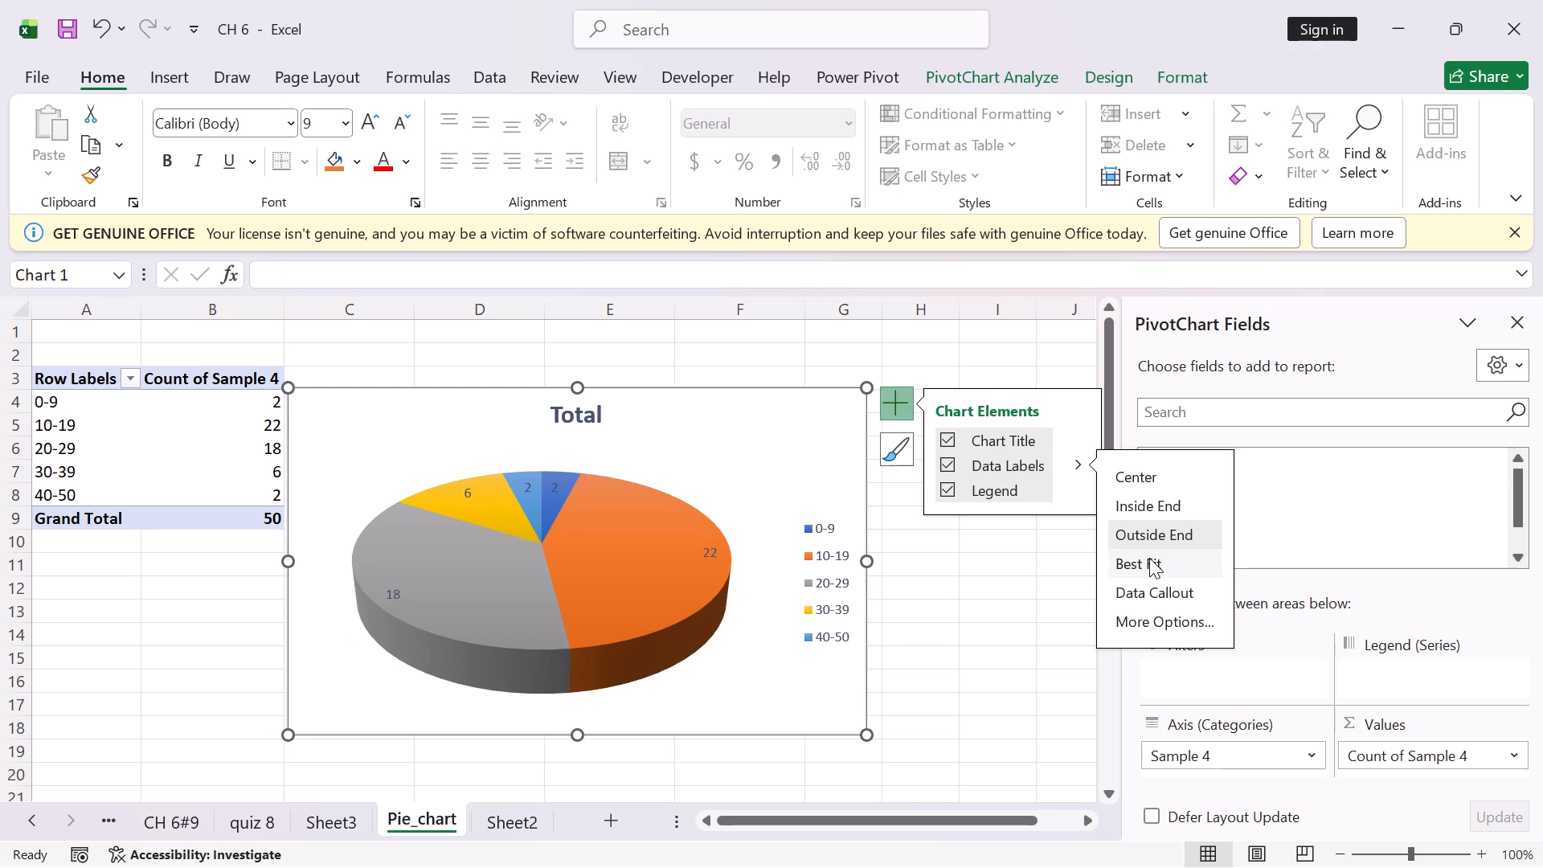
pyautogui.click(1136, 612)
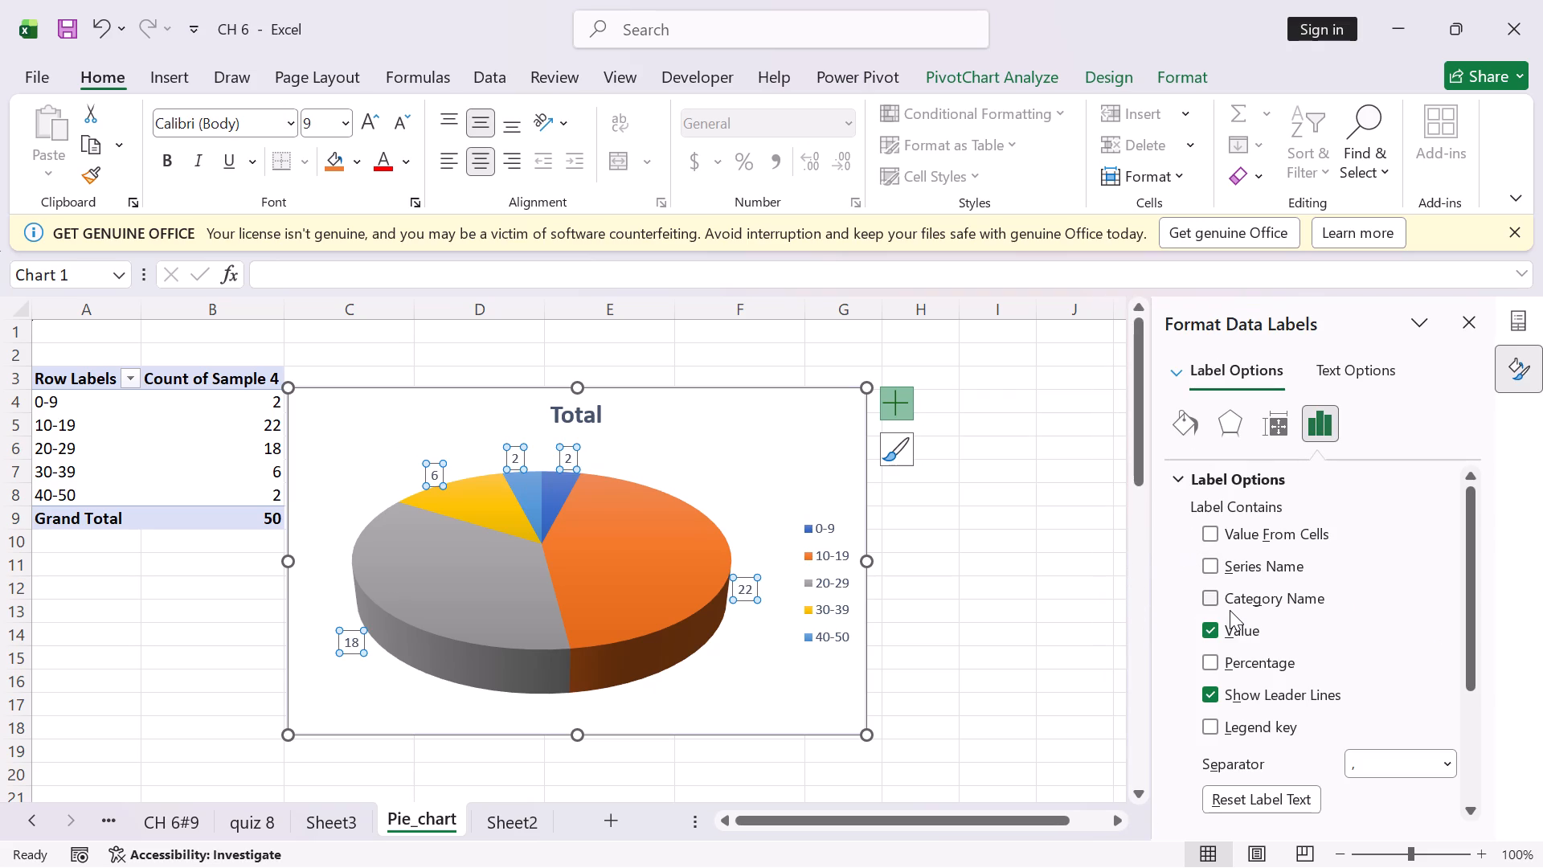
pyautogui.click(1212, 664)
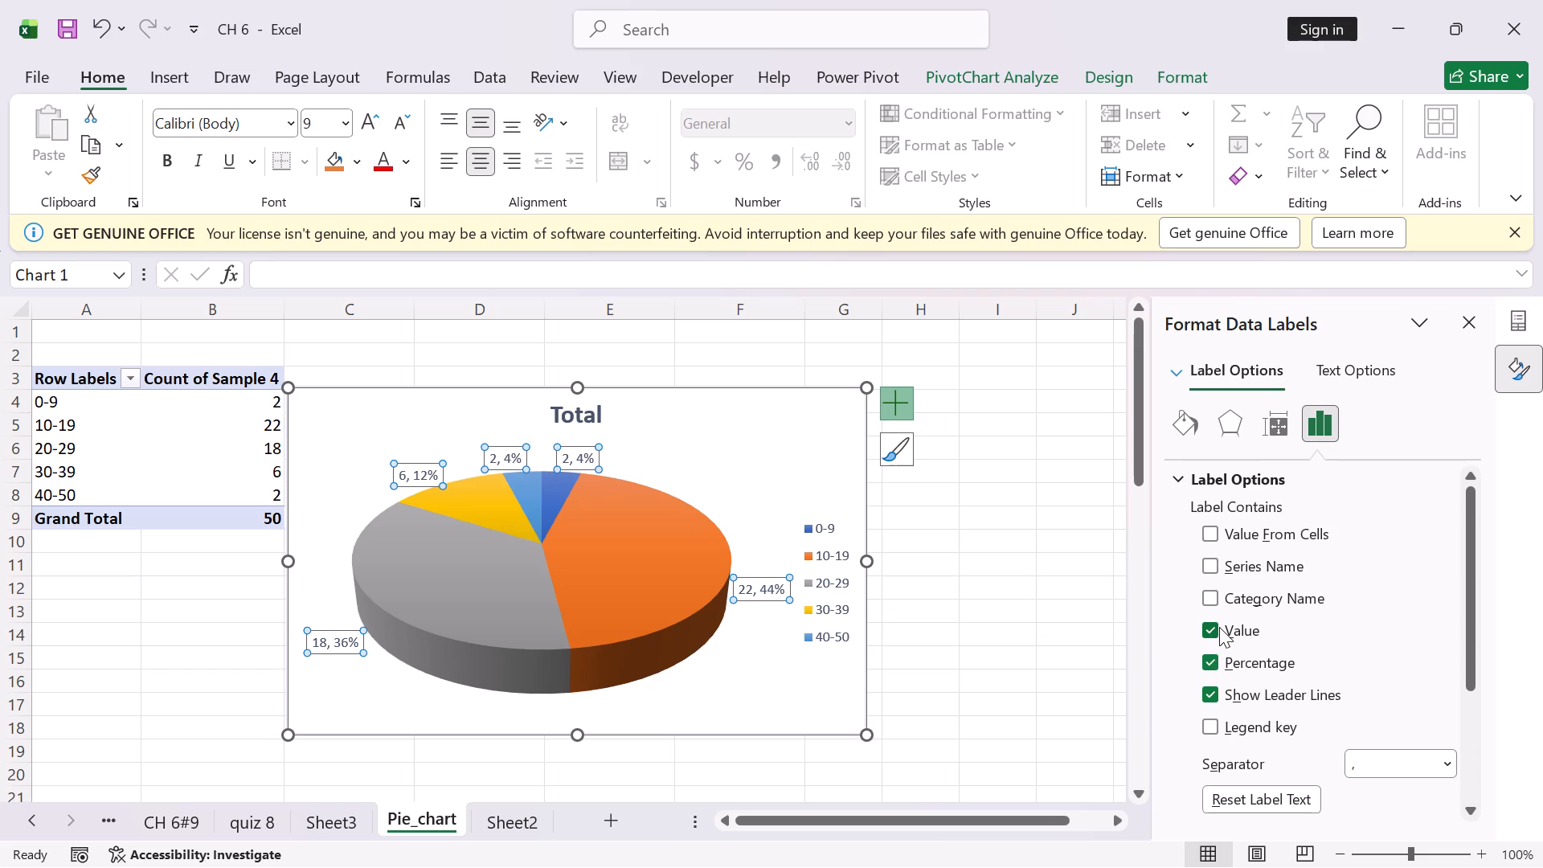
pyautogui.scroll(-3, 1252, 661)
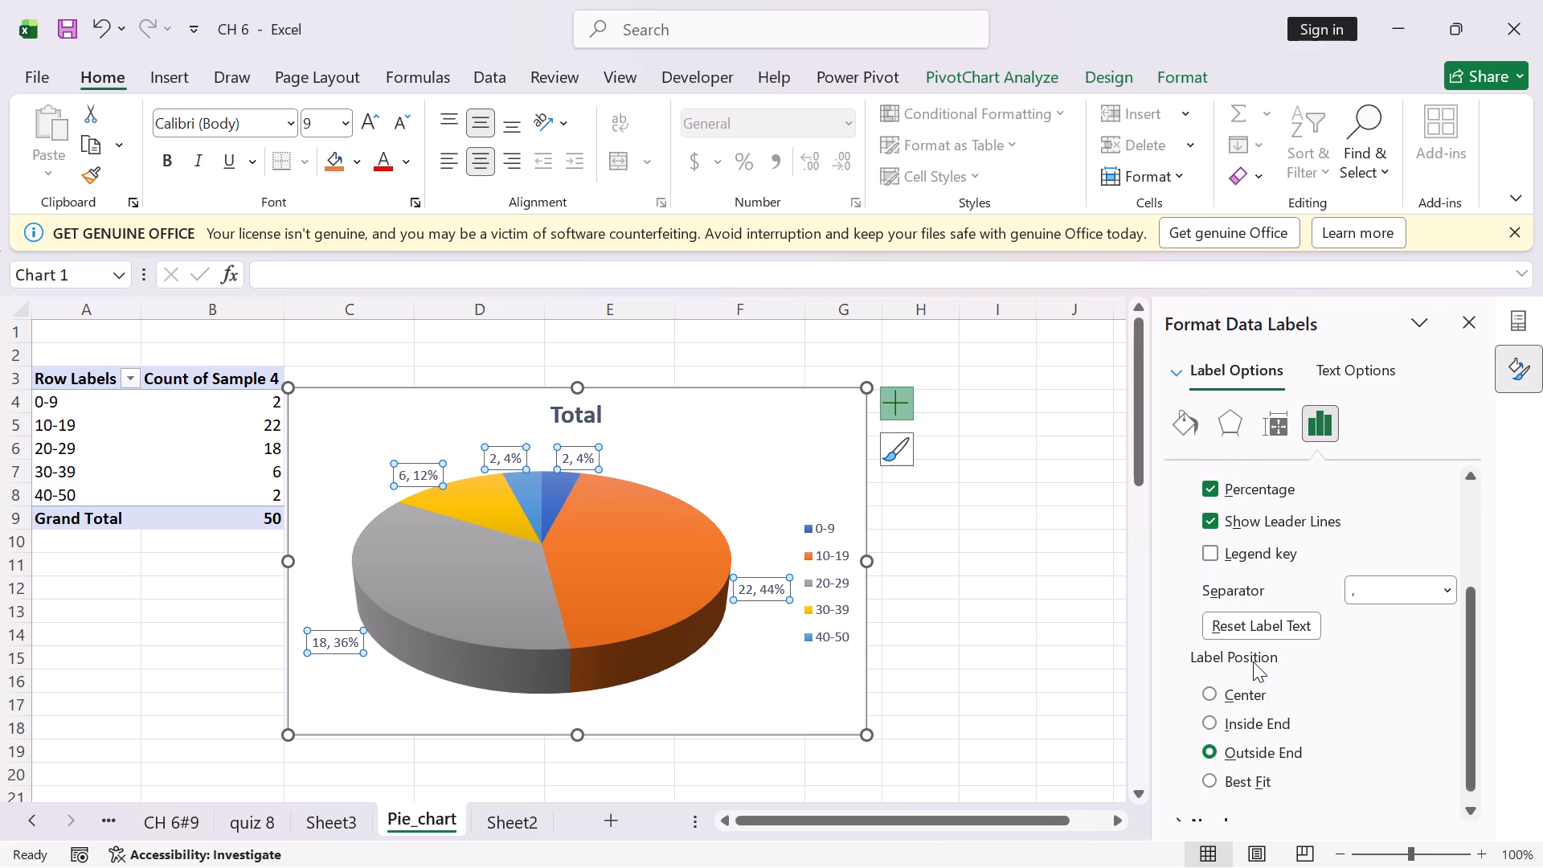
pyautogui.scroll(-4, 1253, 661)
pyautogui.click(1471, 320)
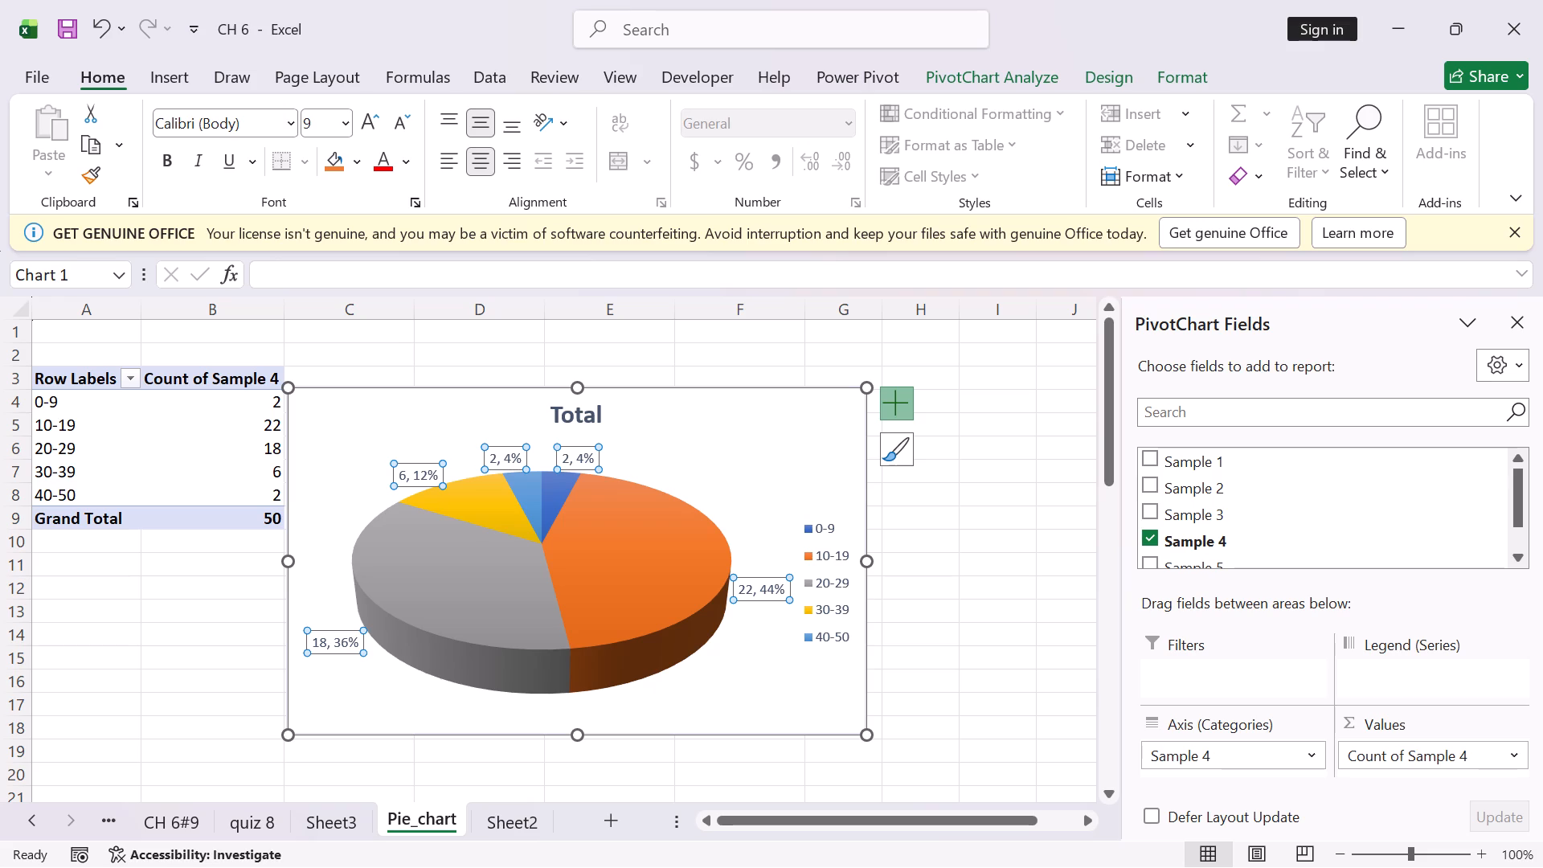
pyautogui.click(774, 445)
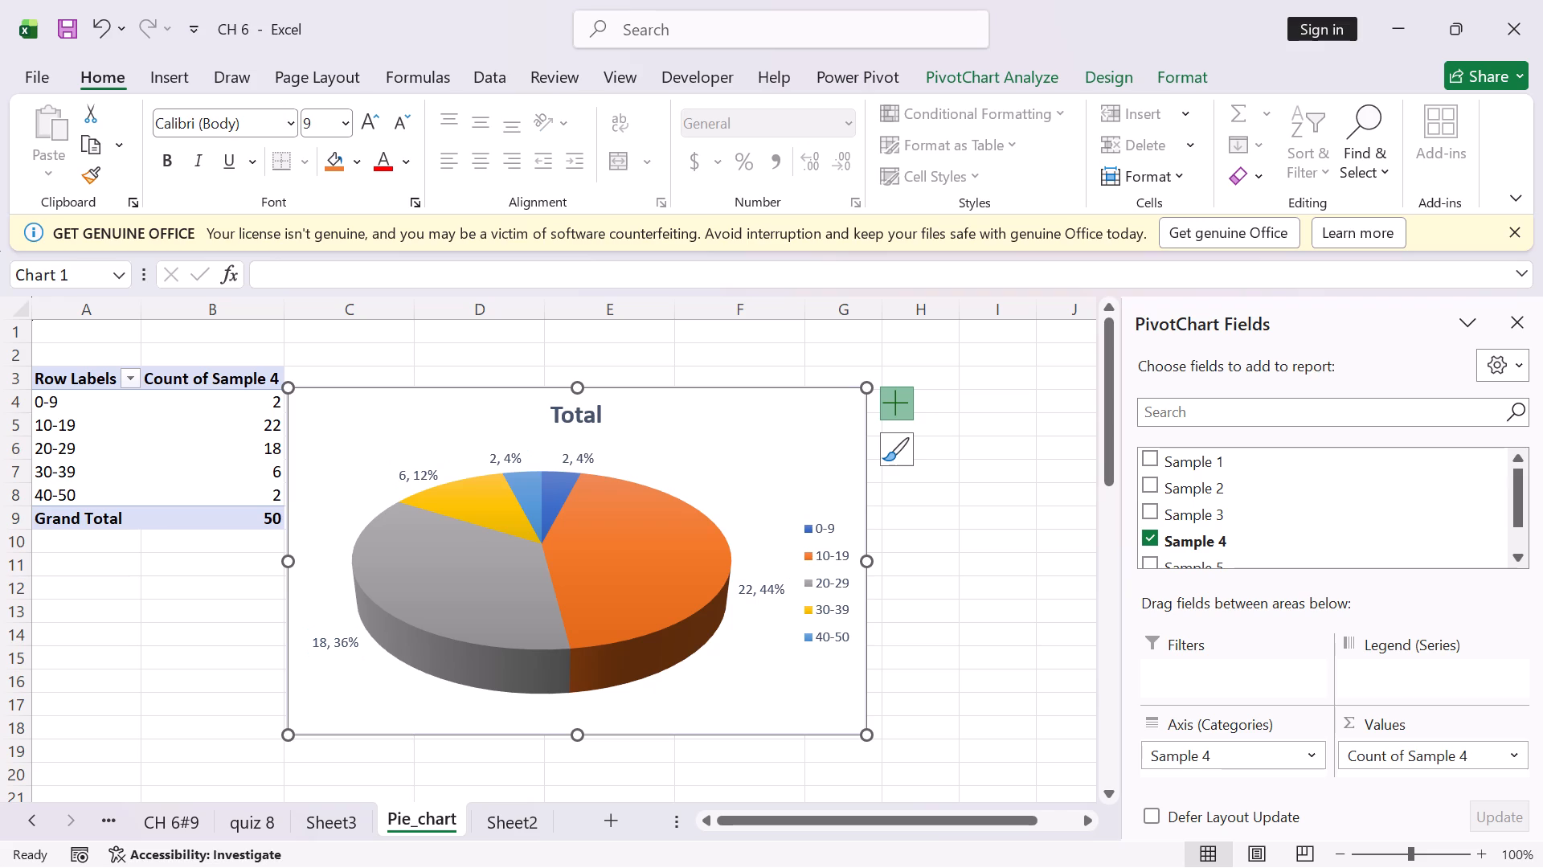
pyautogui.click(792, 436)
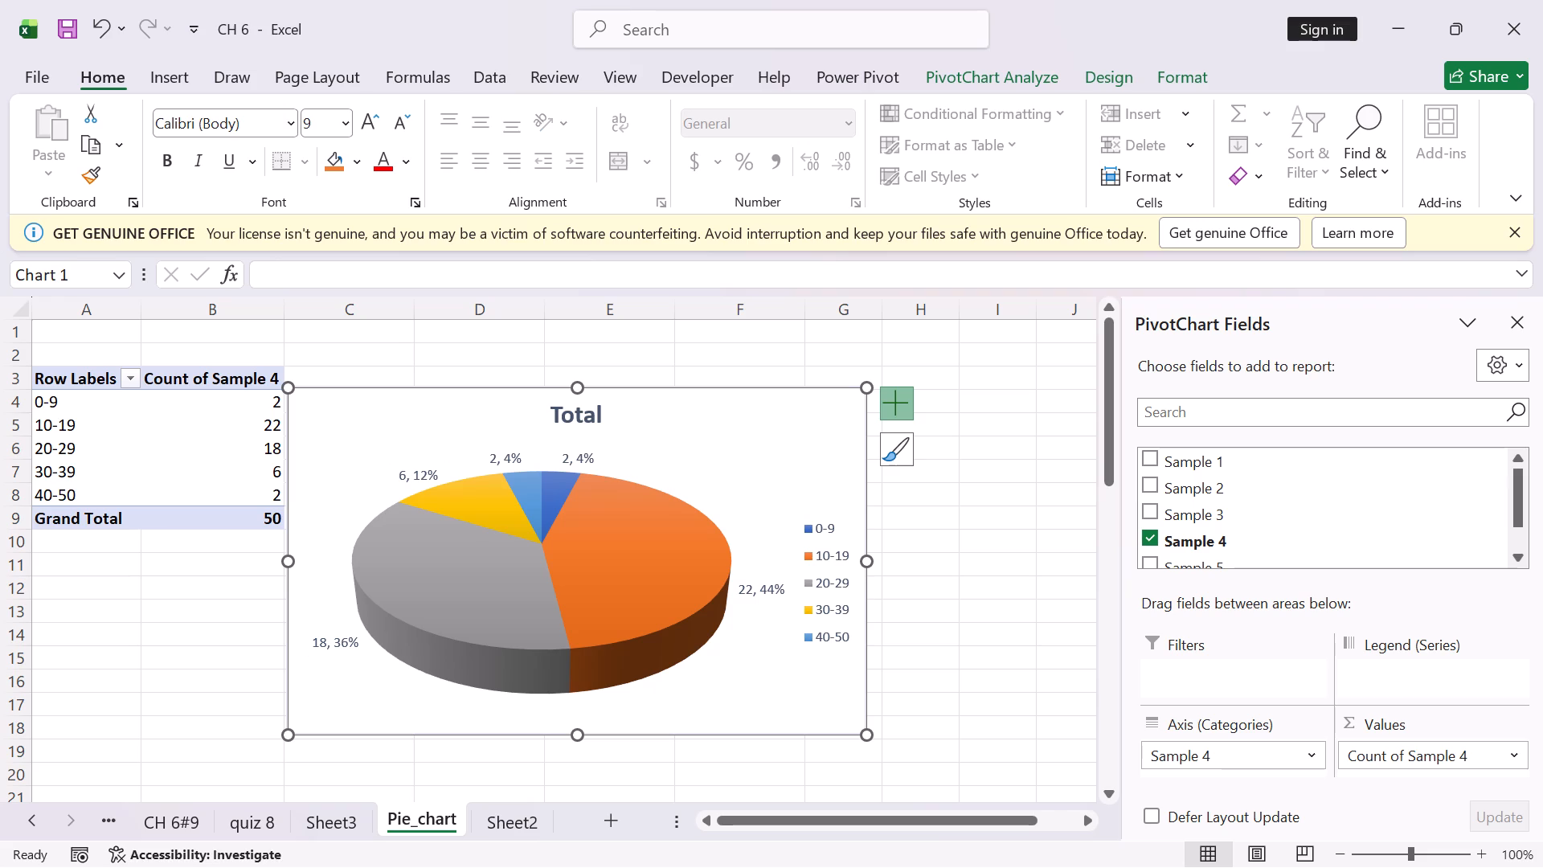
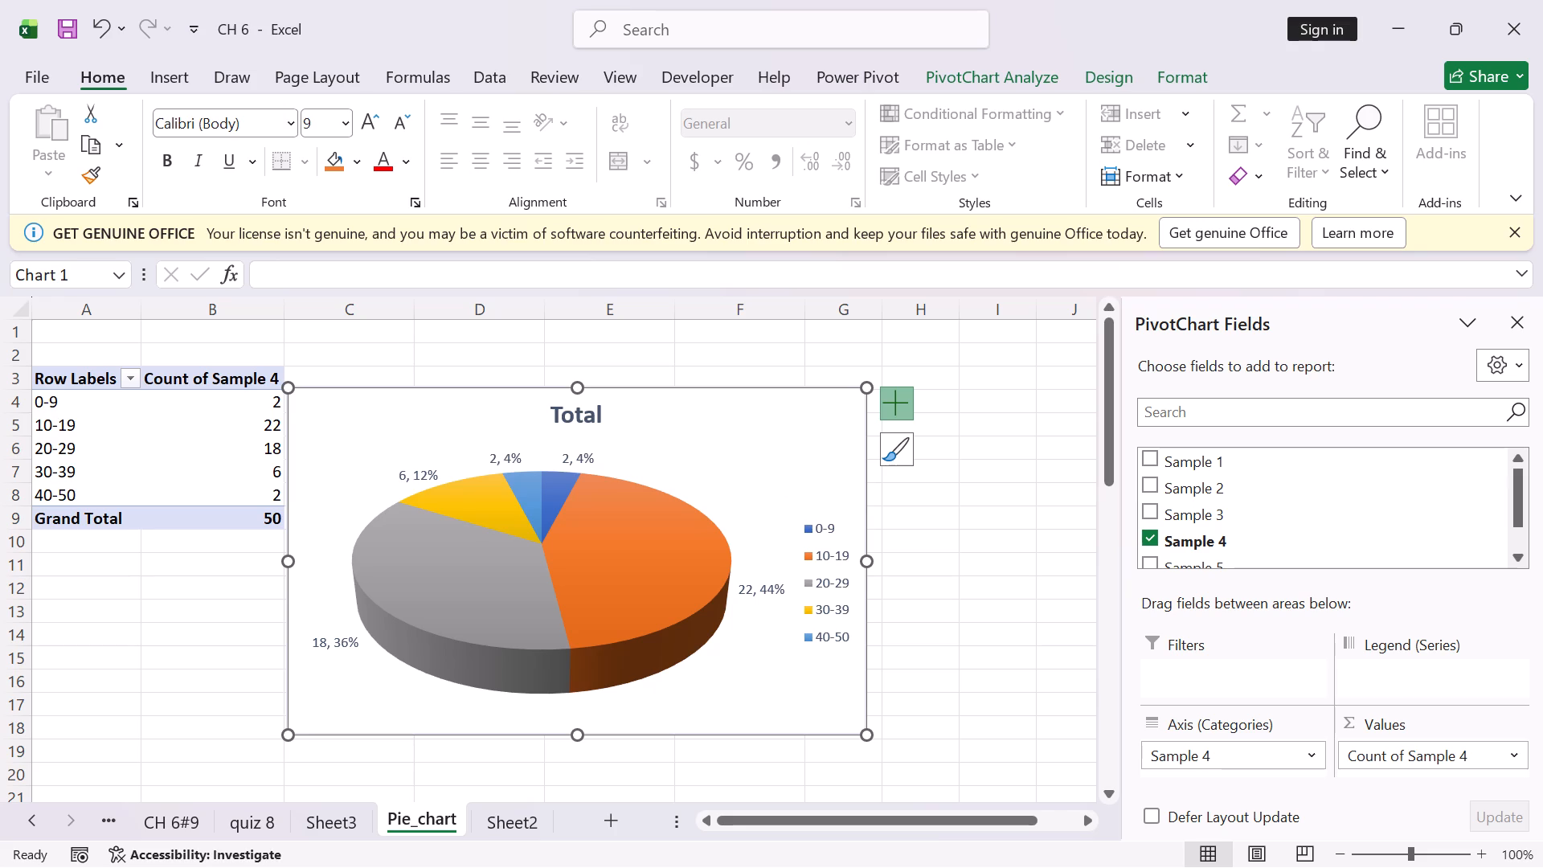
# Replace Sample 4 with Sample 5 as both the row field and the value field of the PivotTable.
pyautogui.scroll(-2, 456, 485)
pyautogui.scroll(10, 514, 594)
pyautogui.scroll(3, 140, 548)
pyautogui.scroll(-3, 1207, 547)
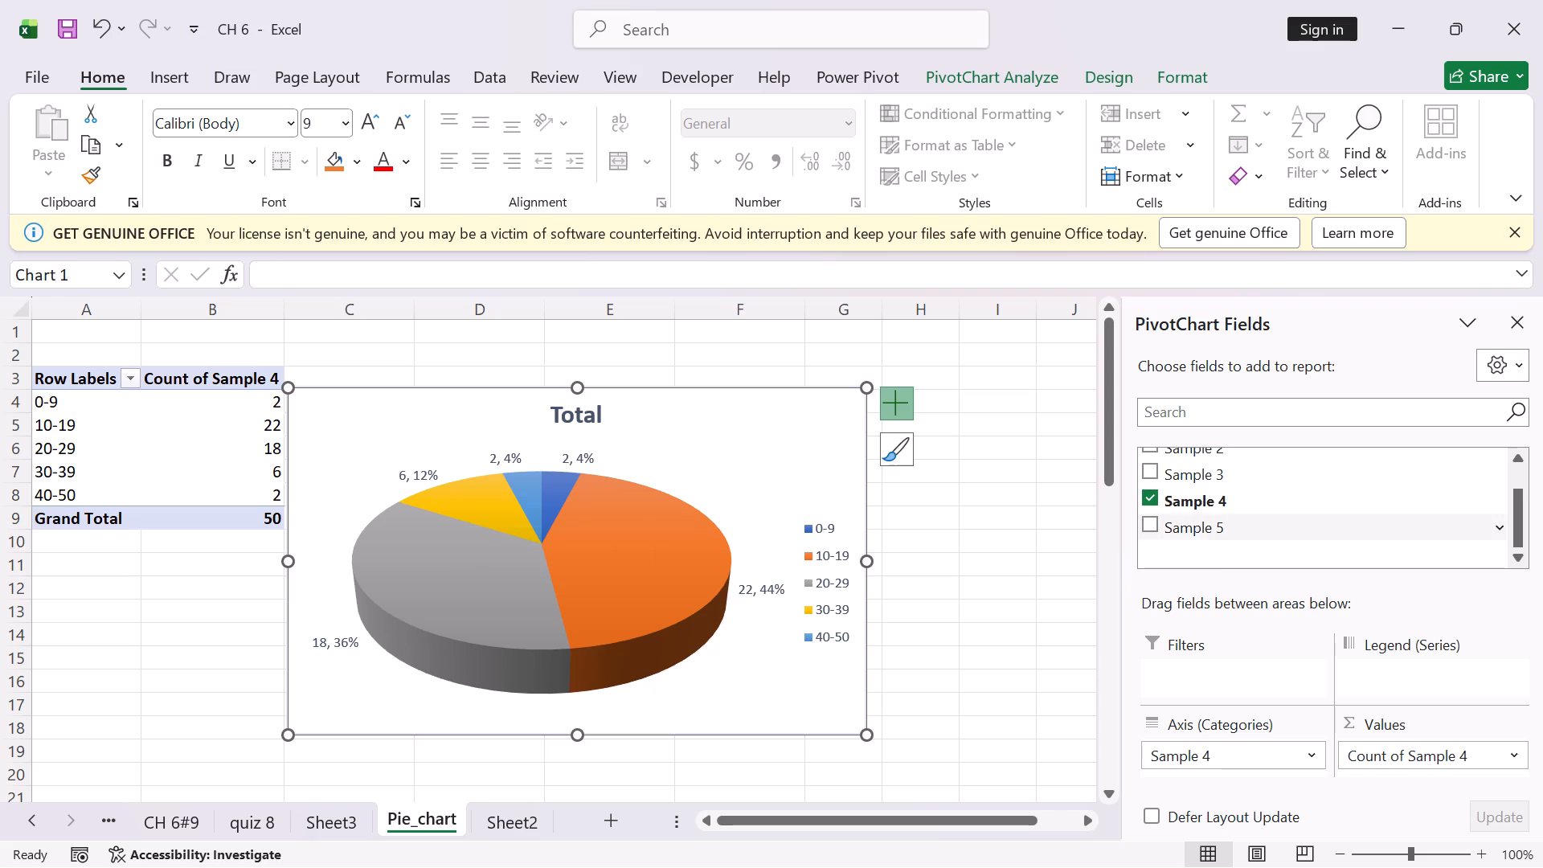
pyautogui.click(1146, 518)
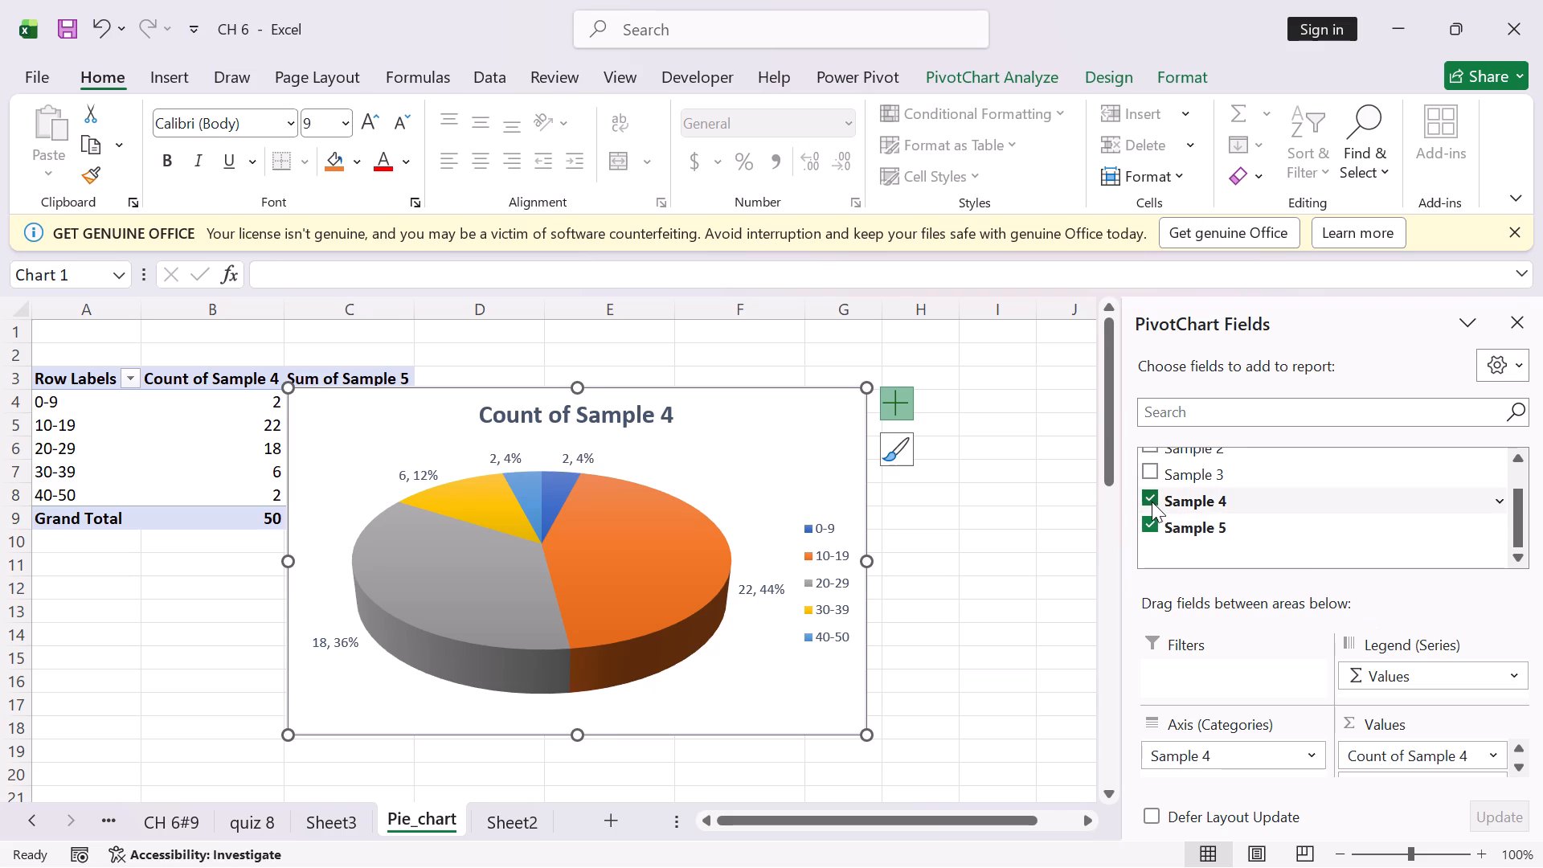
pyautogui.click(1150, 500)
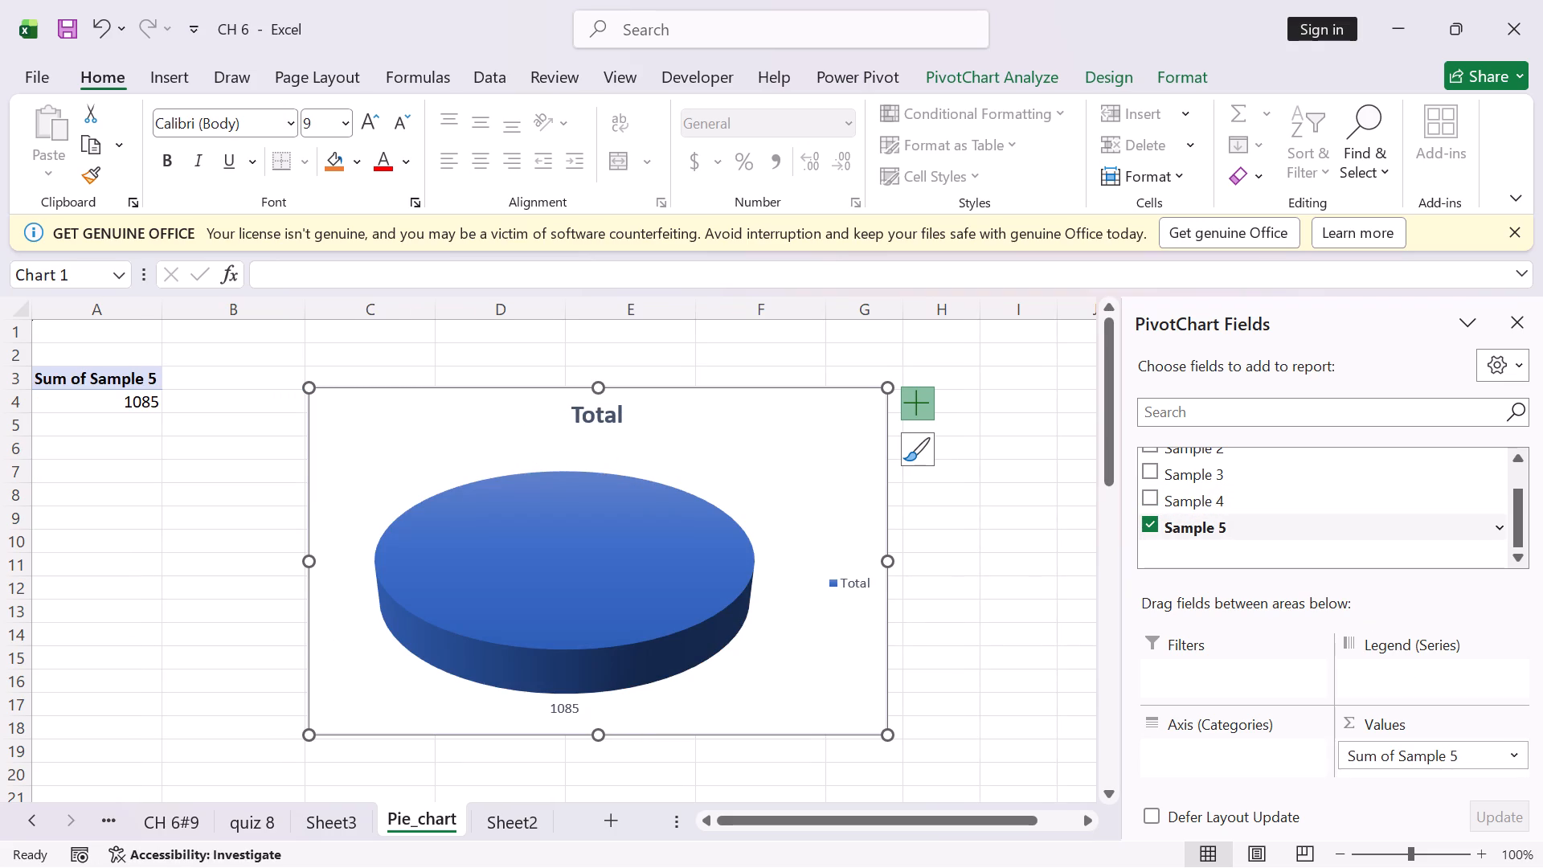
pyautogui.moveTo(1193, 526); pyautogui.dragTo(1194, 755)
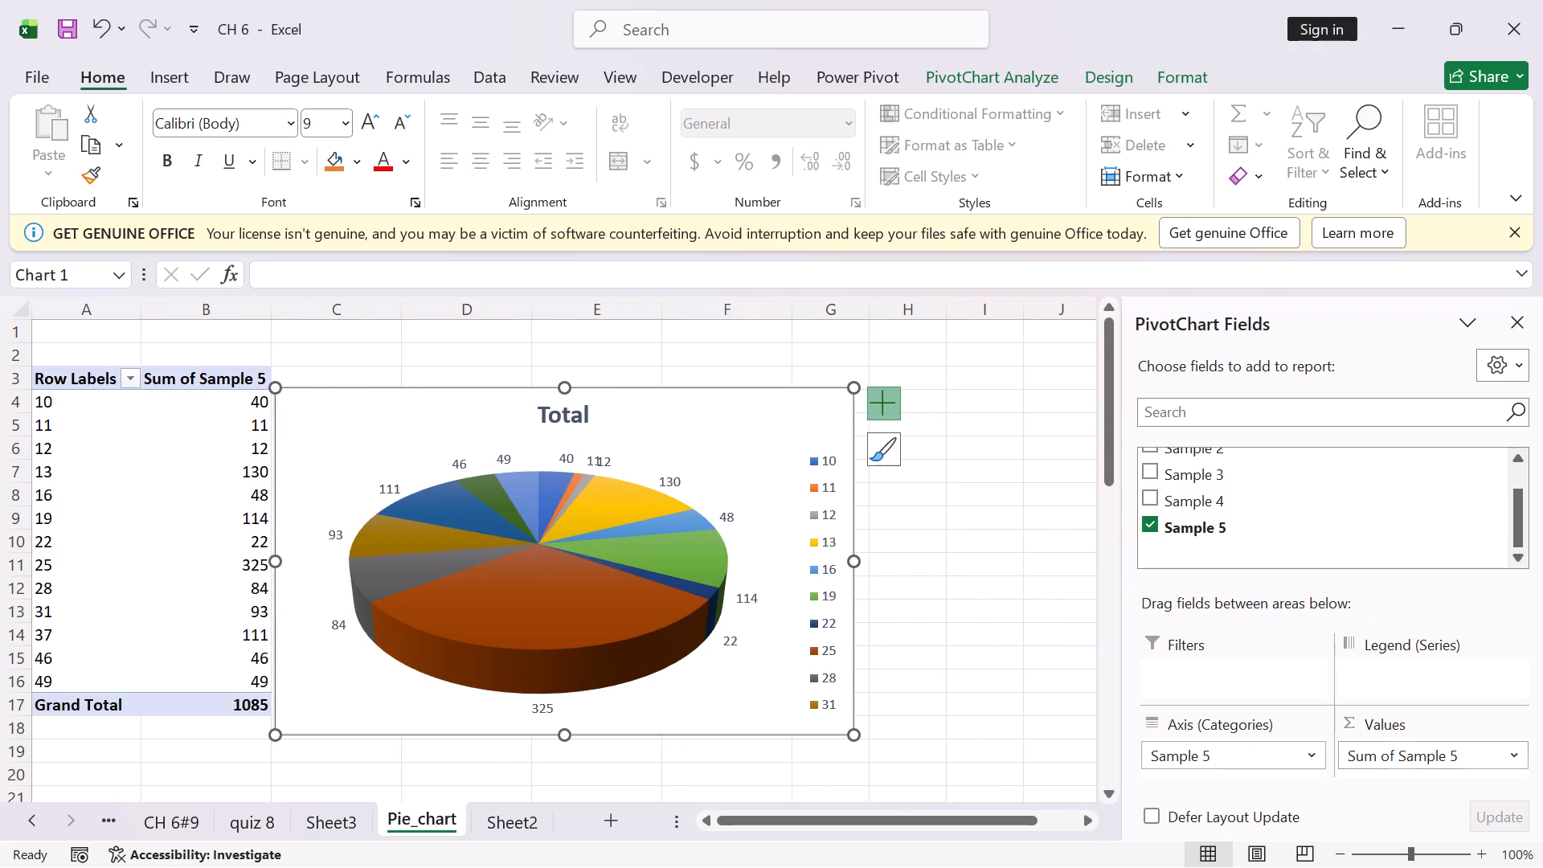
# Summarize the PivotTable's Sample 5 value field by Count.
pyautogui.click(1392, 750)
pyautogui.click(1369, 719)
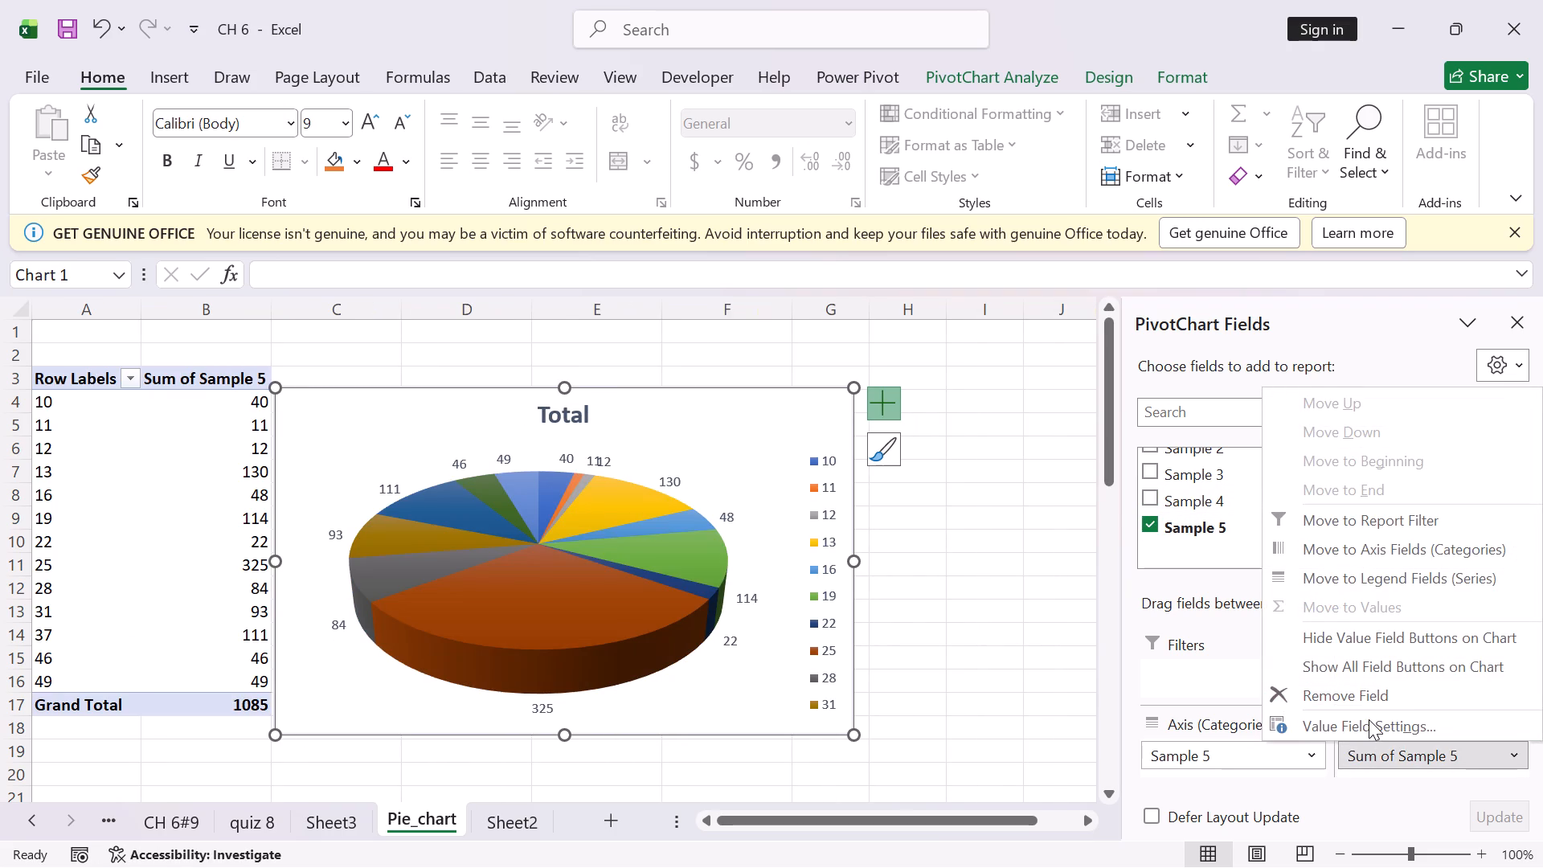
pyautogui.click(1002, 664)
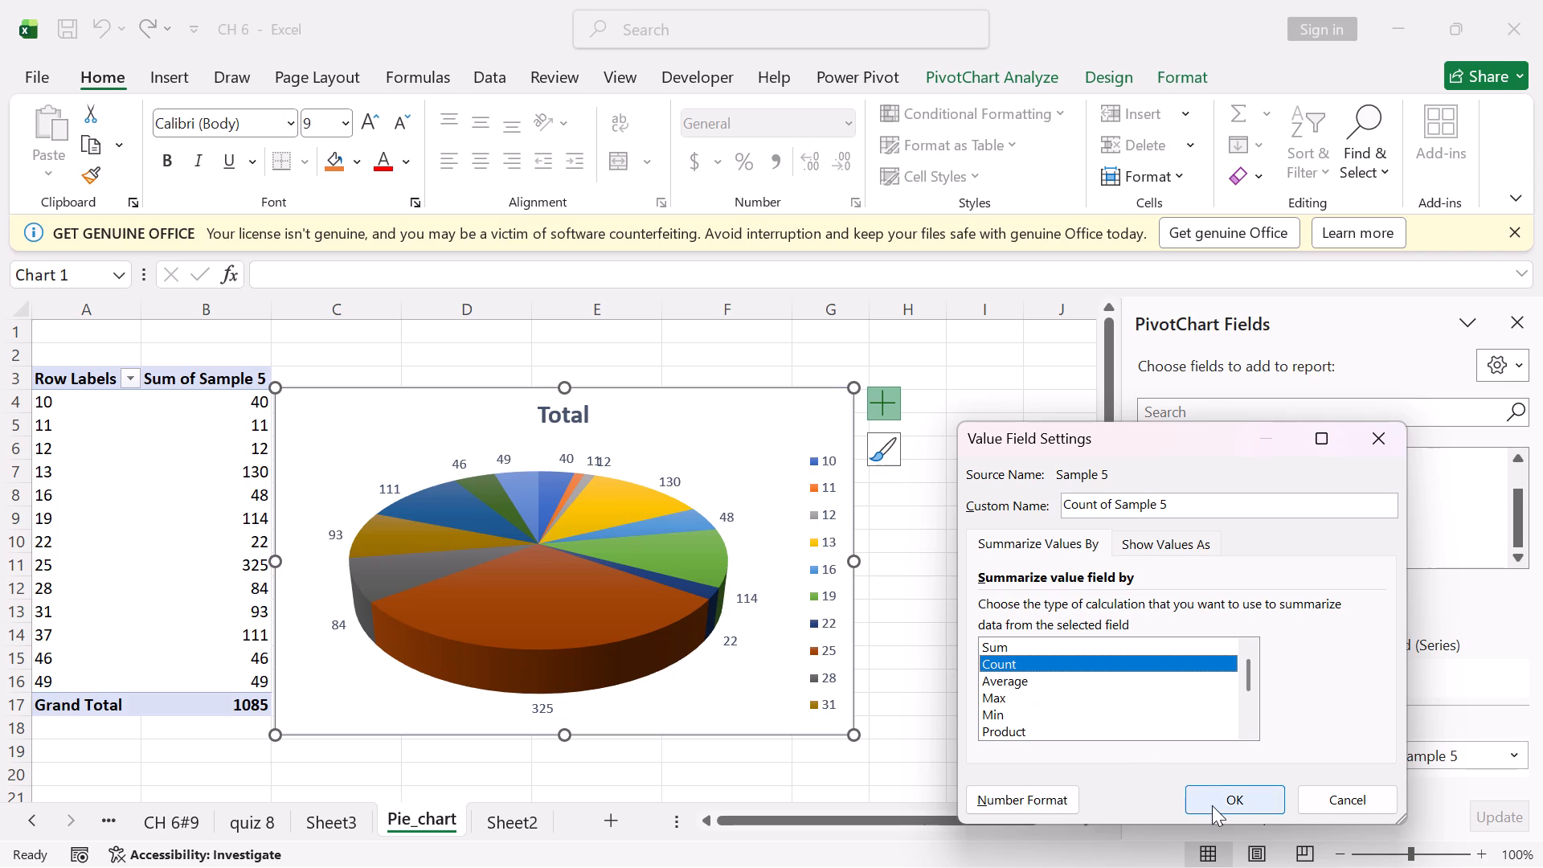
pyautogui.click(1212, 805)
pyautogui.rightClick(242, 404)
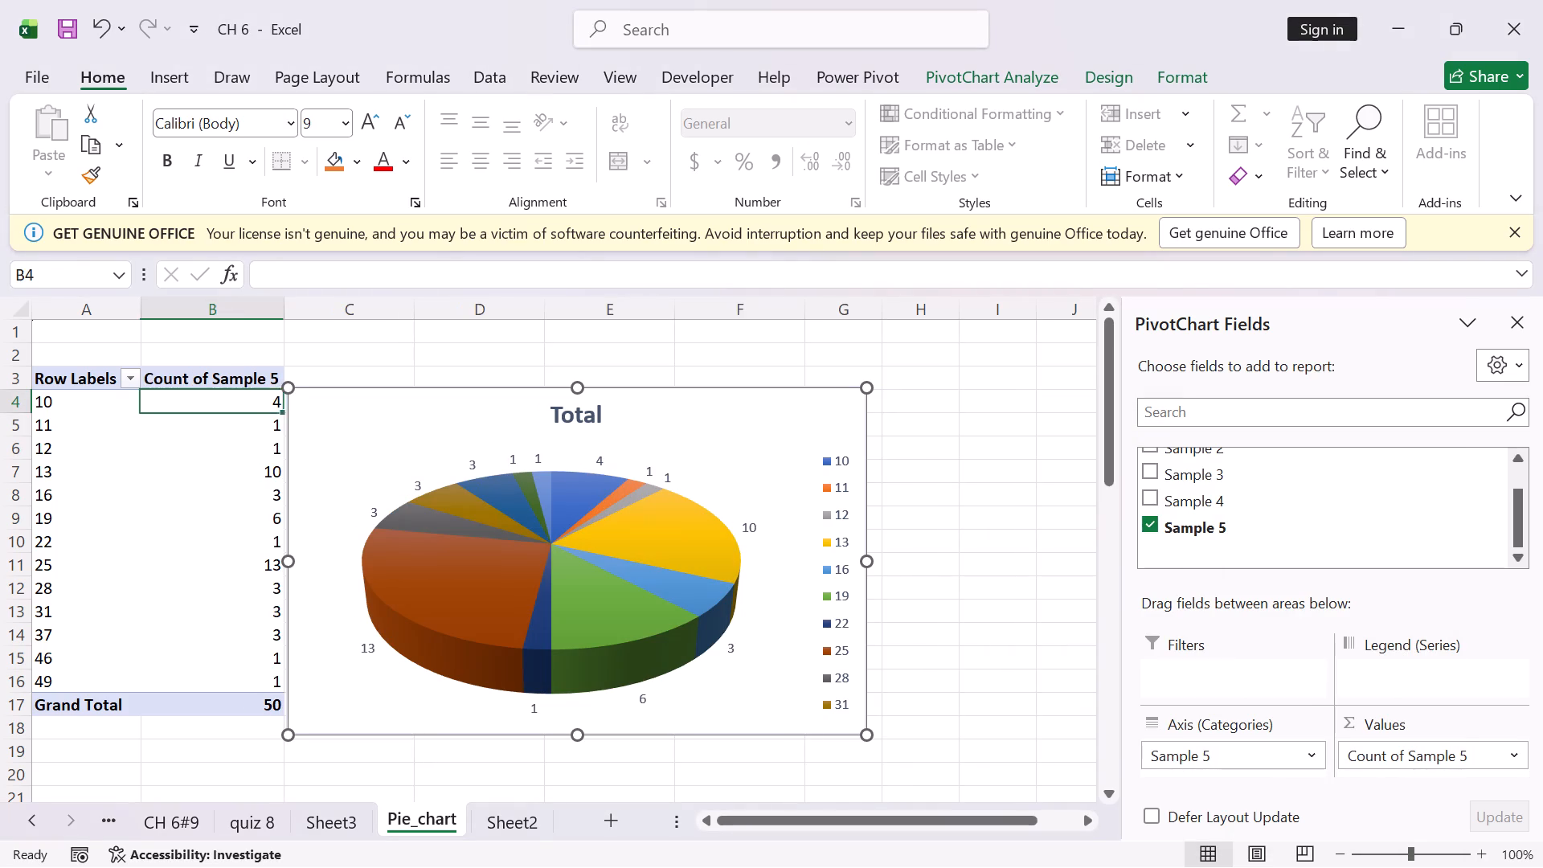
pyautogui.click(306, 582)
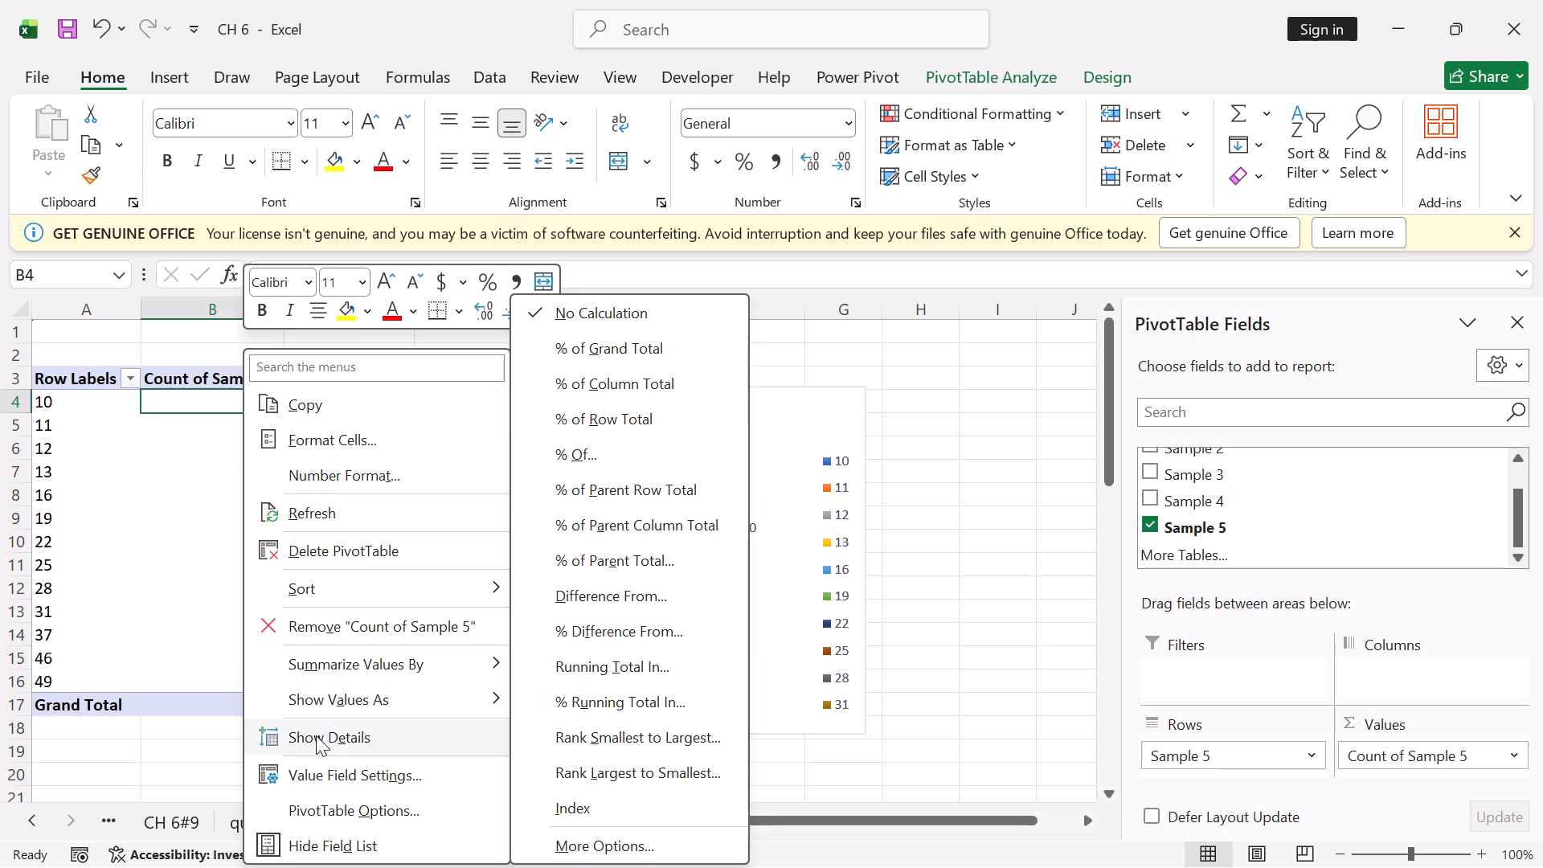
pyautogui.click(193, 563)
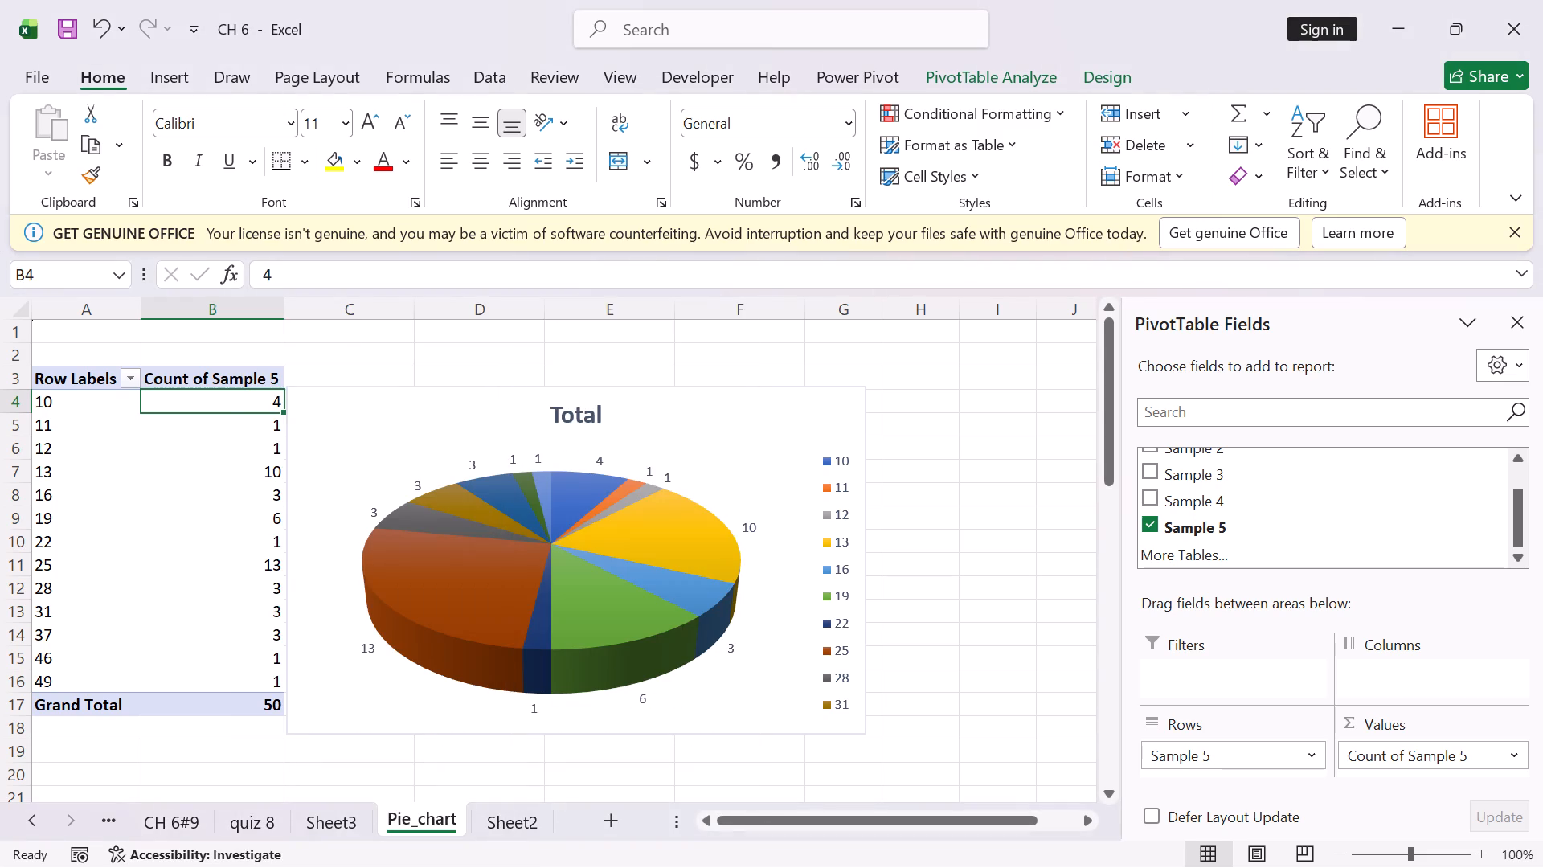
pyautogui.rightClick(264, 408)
# Group the Sample 5 row labels starting at 0 and ending at 50, in intervals of 10.
pyautogui.rightClick(59, 394)
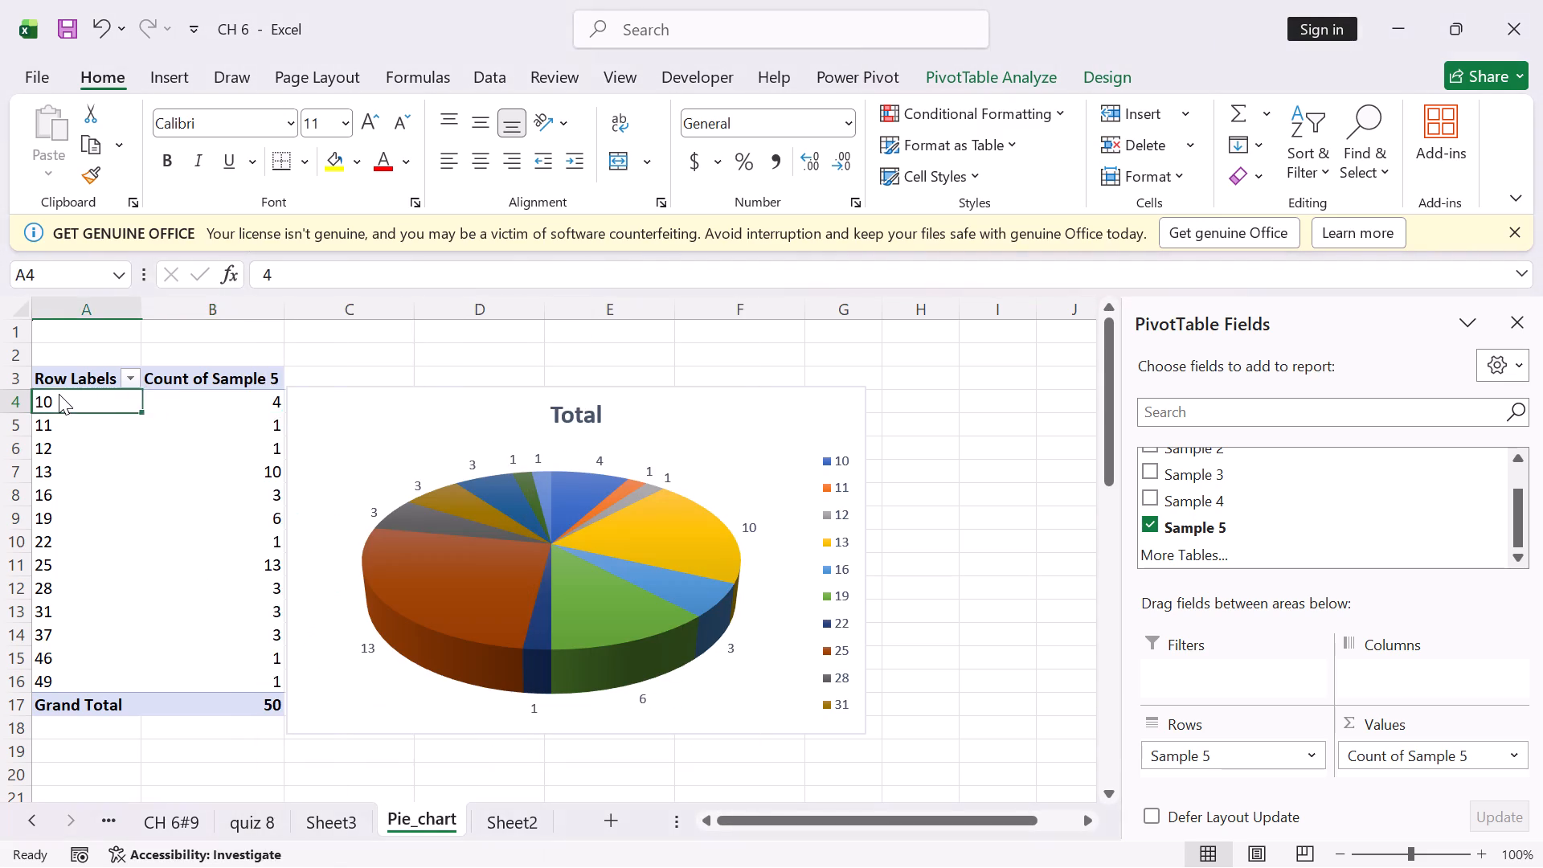
pyautogui.click(143, 633)
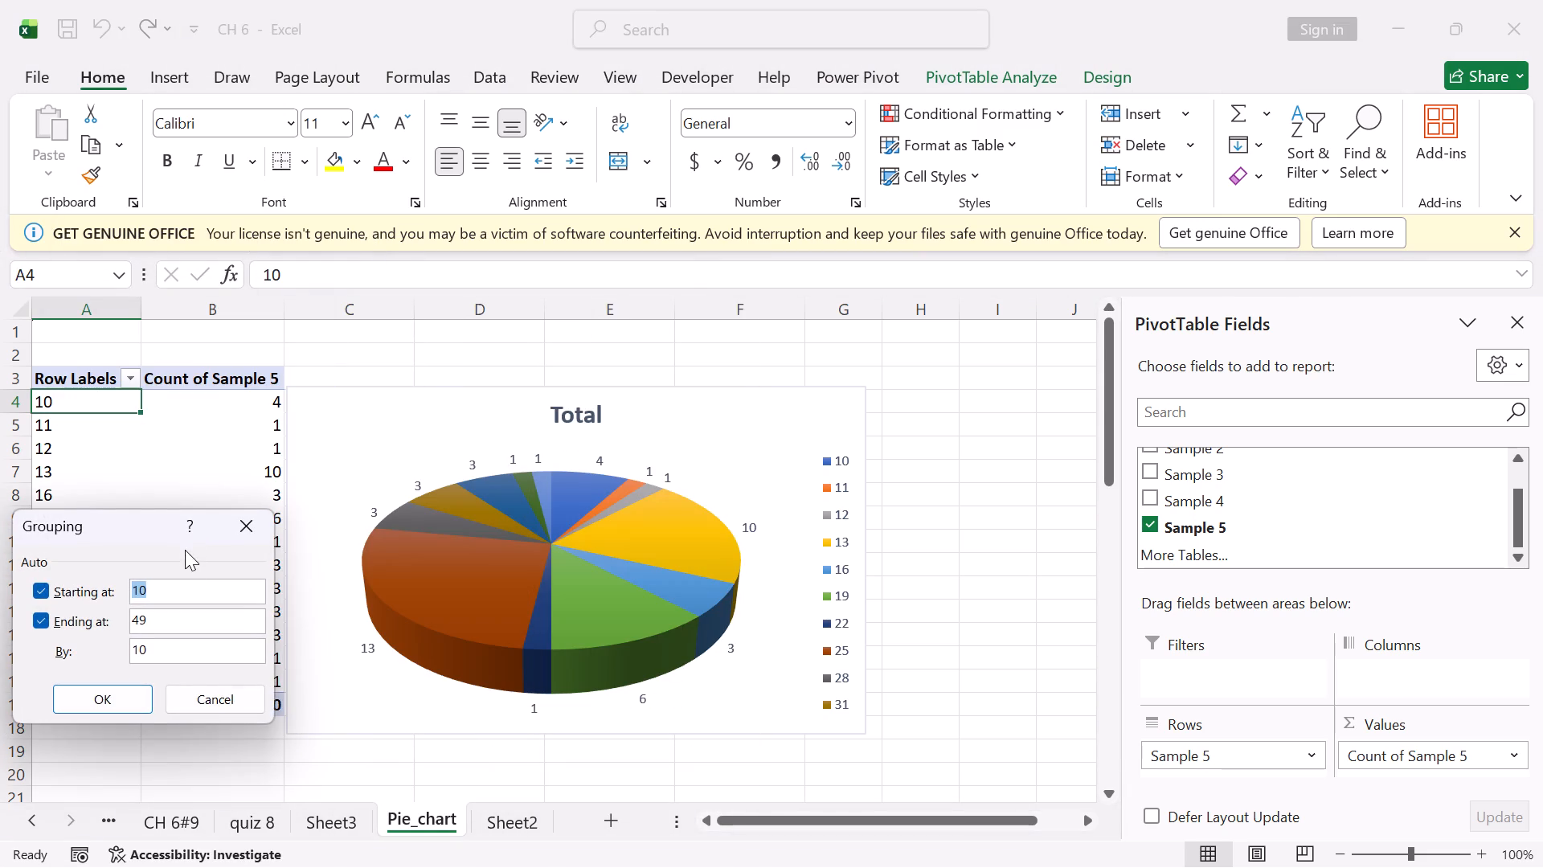
pyautogui.click(182, 589)
pyautogui.press('BackSpace')
pyautogui.press('BackSpace')
pyautogui.press('BackSpace')
pyautogui.press('0')
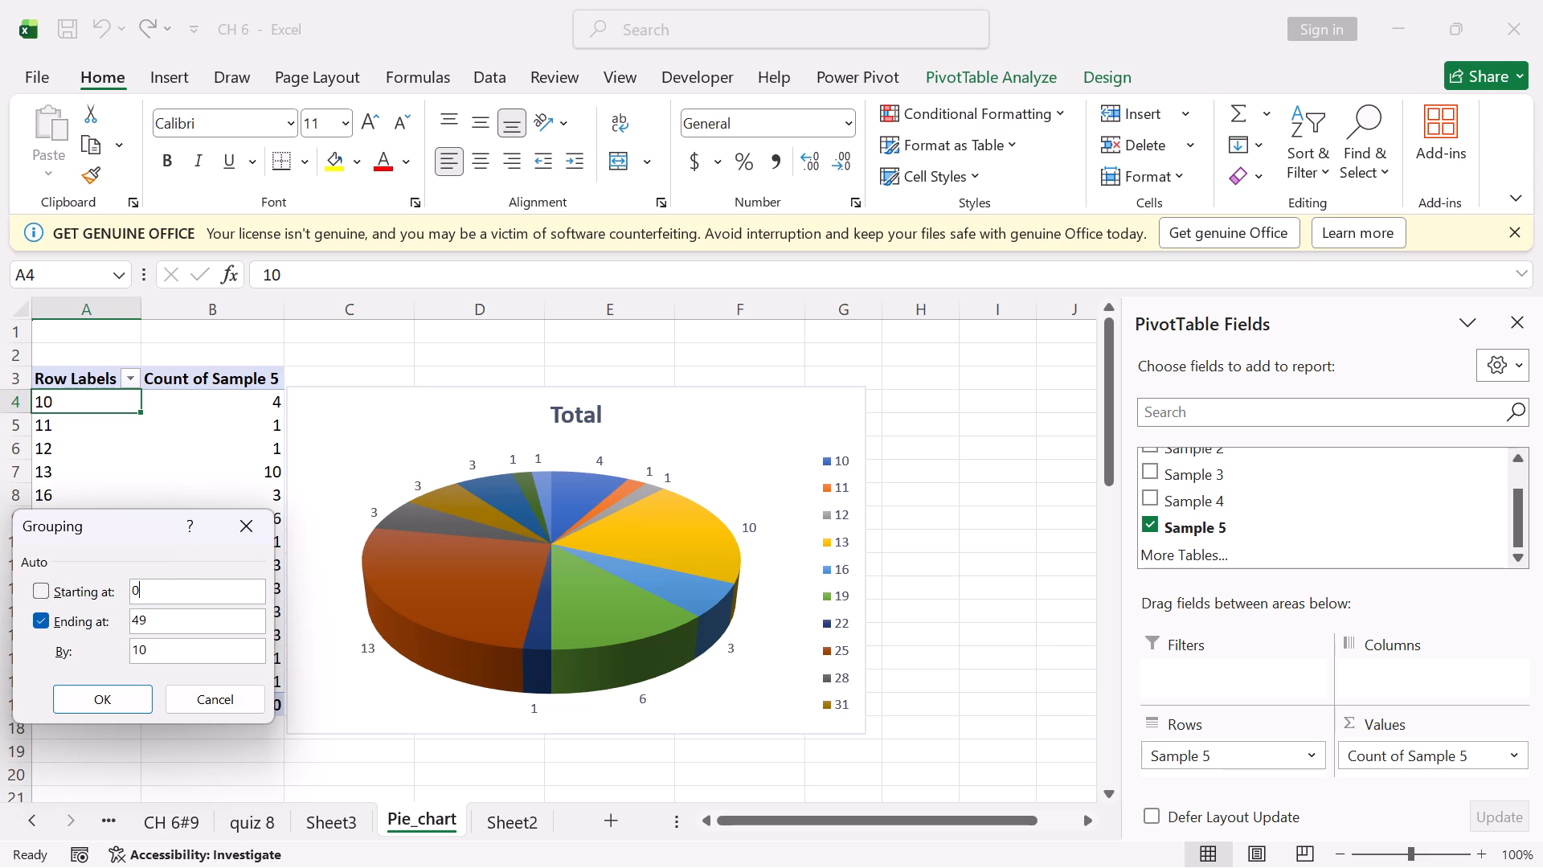
pyautogui.click(178, 623)
pyautogui.press('BackSpace')
pyautogui.press('BackSpace')
pyautogui.write('50')
pyautogui.click(122, 700)
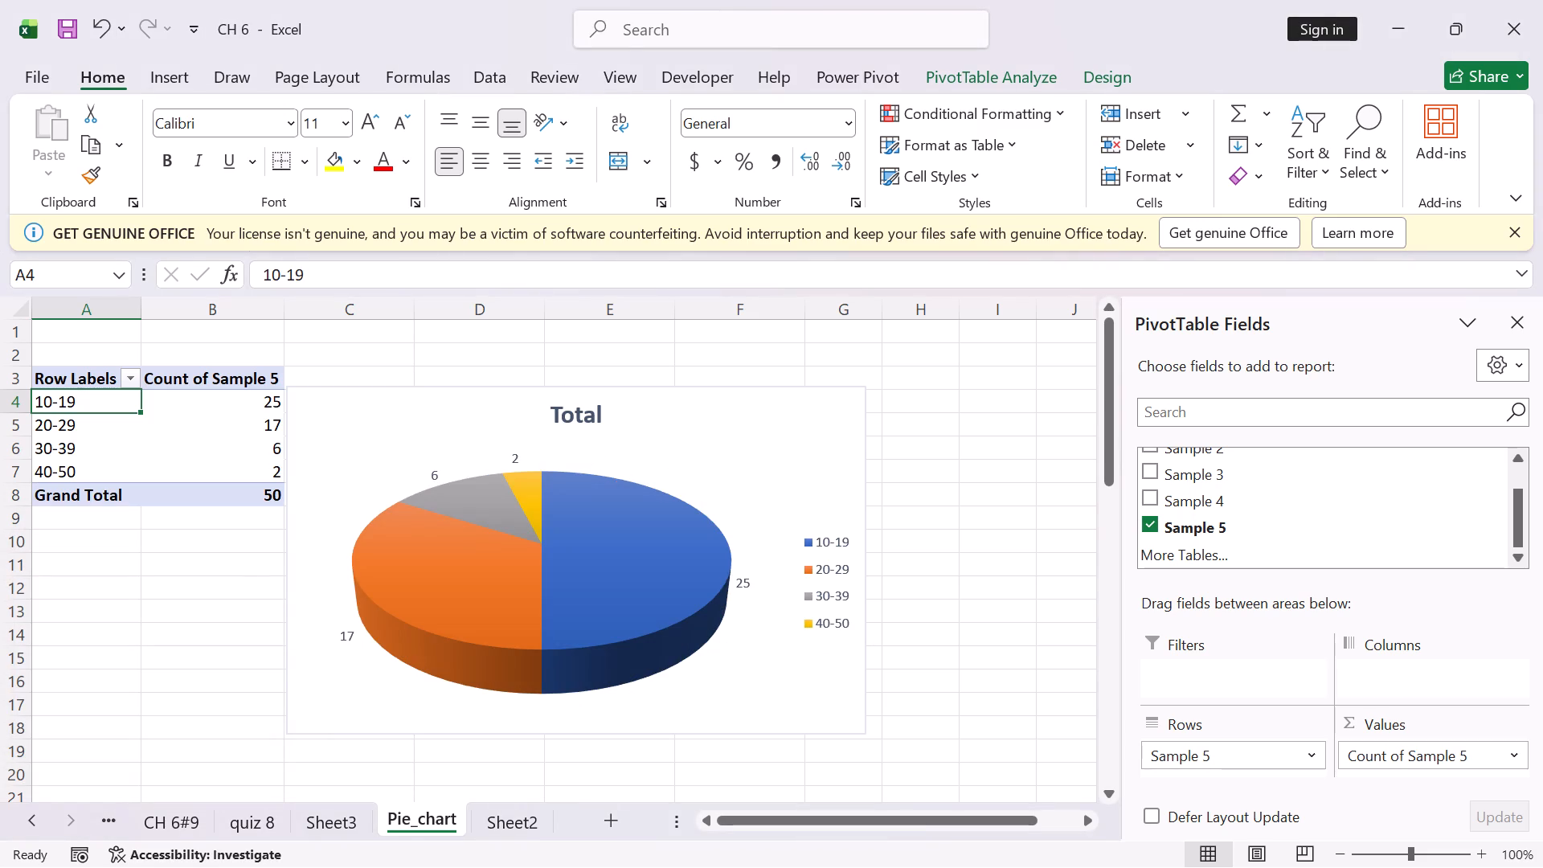
# Add percentages alongside the values in the data labels of the Sample 5 pie chart.
pyautogui.click(621, 583)
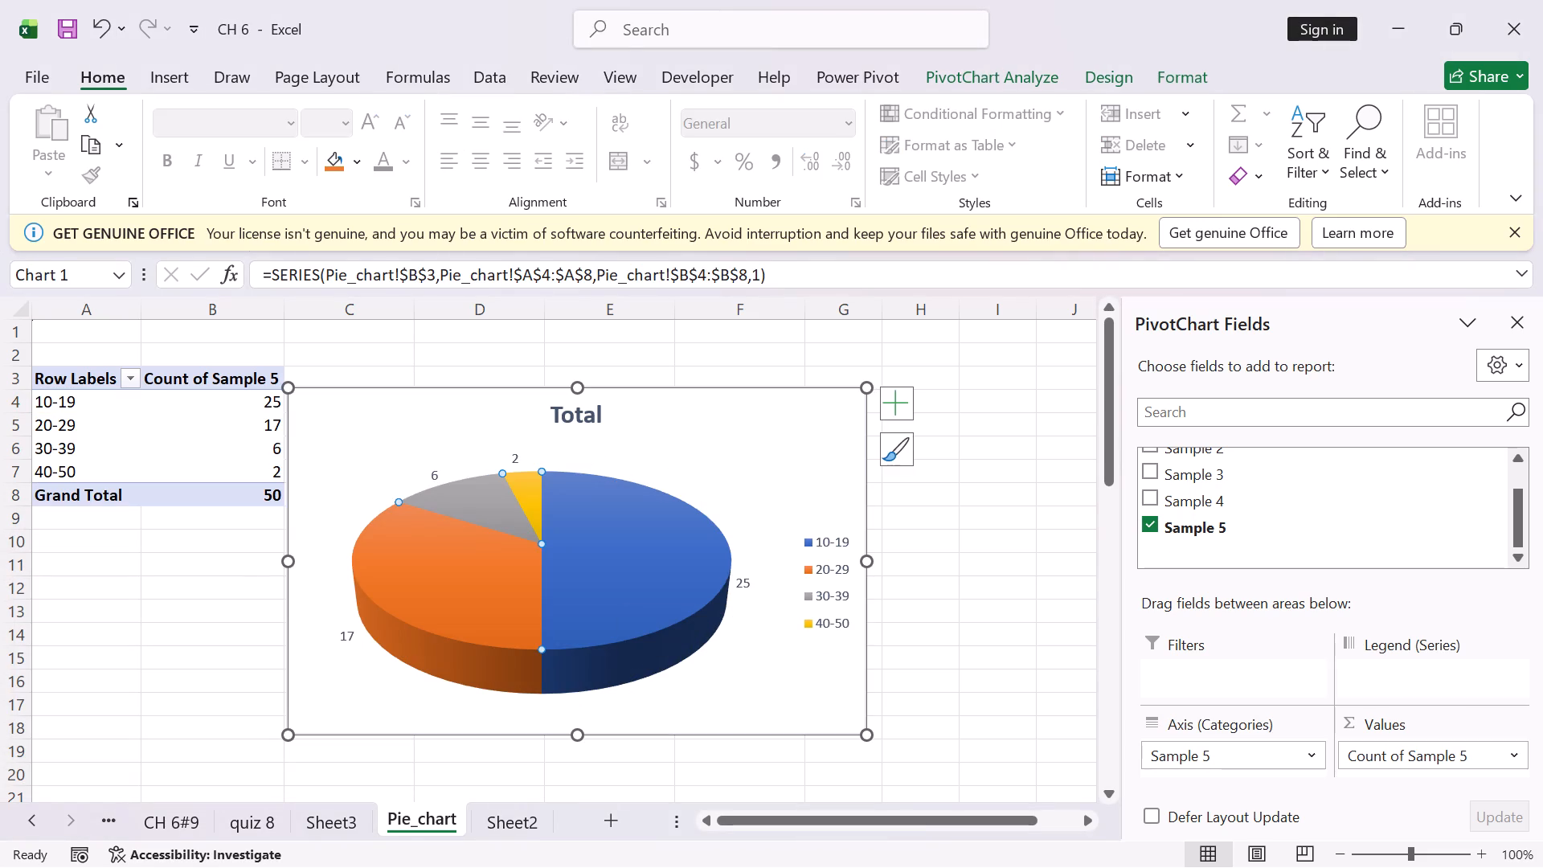
pyautogui.click(895, 403)
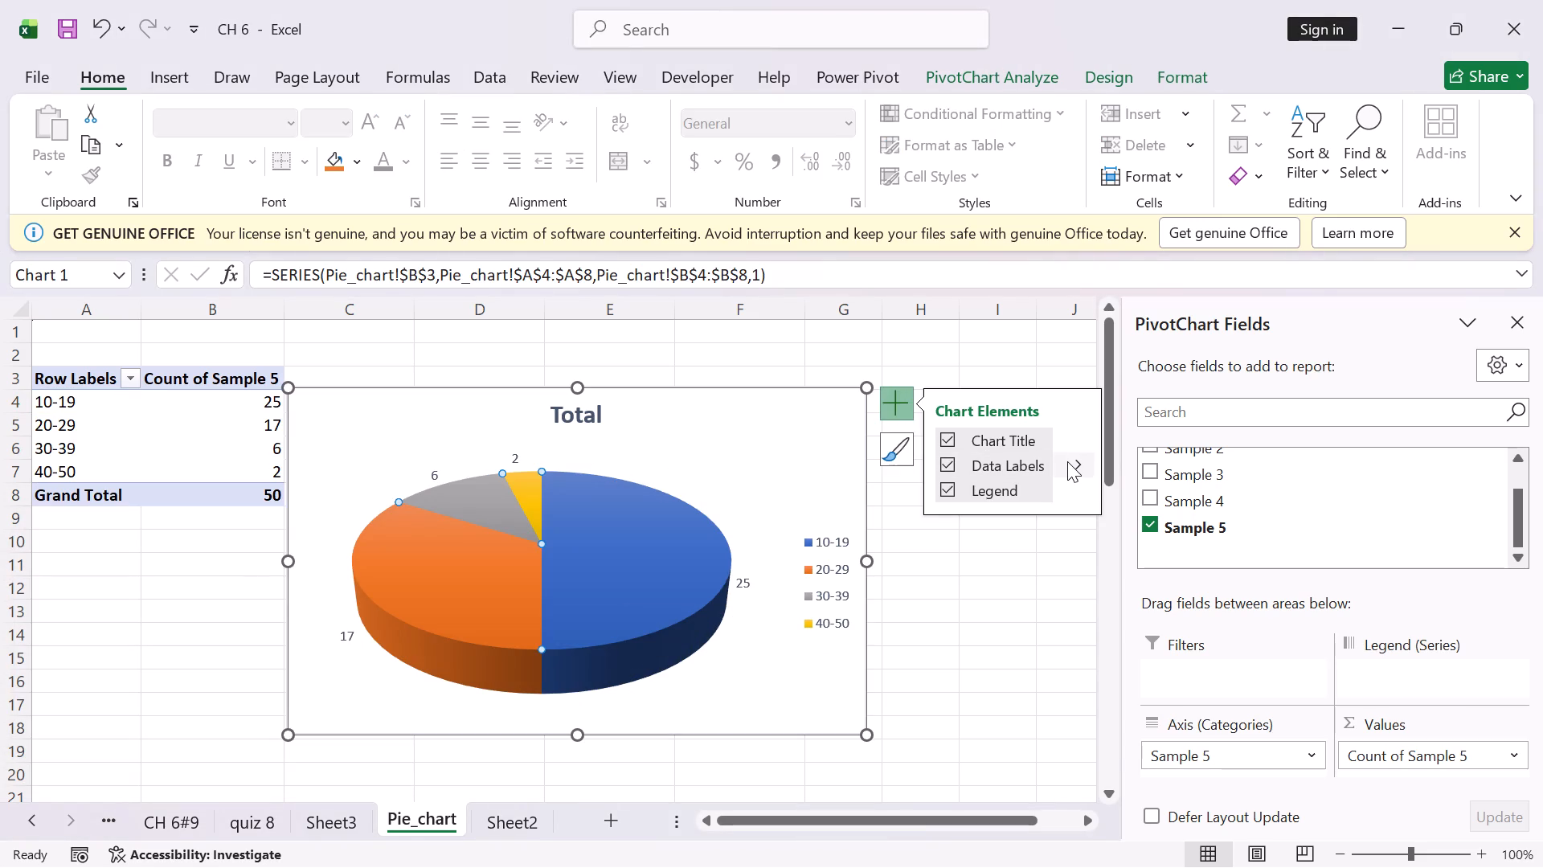
pyautogui.click(1067, 461)
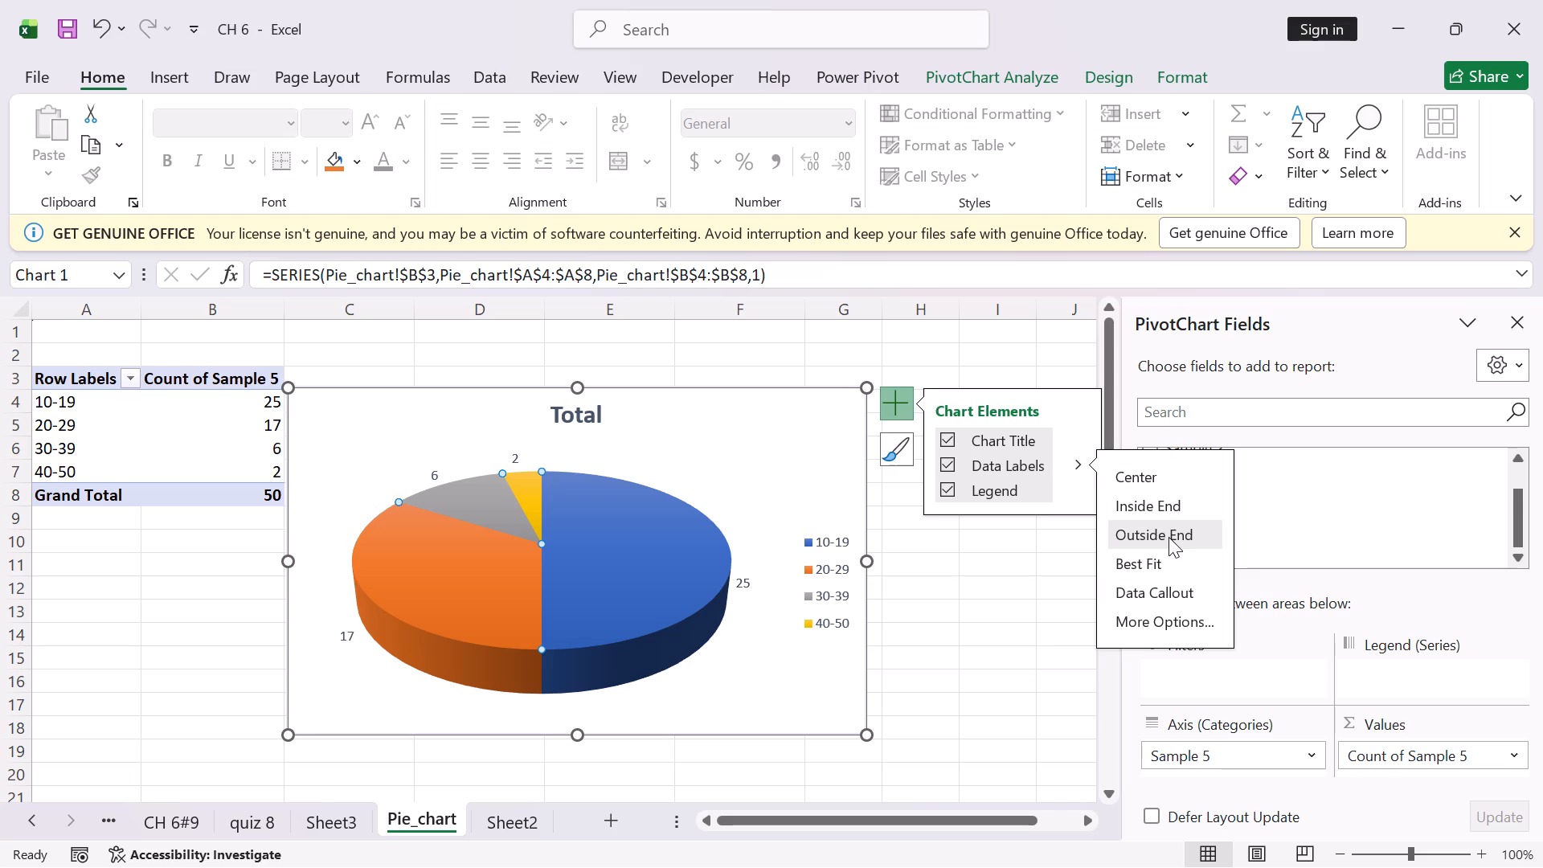
pyautogui.click(1194, 631)
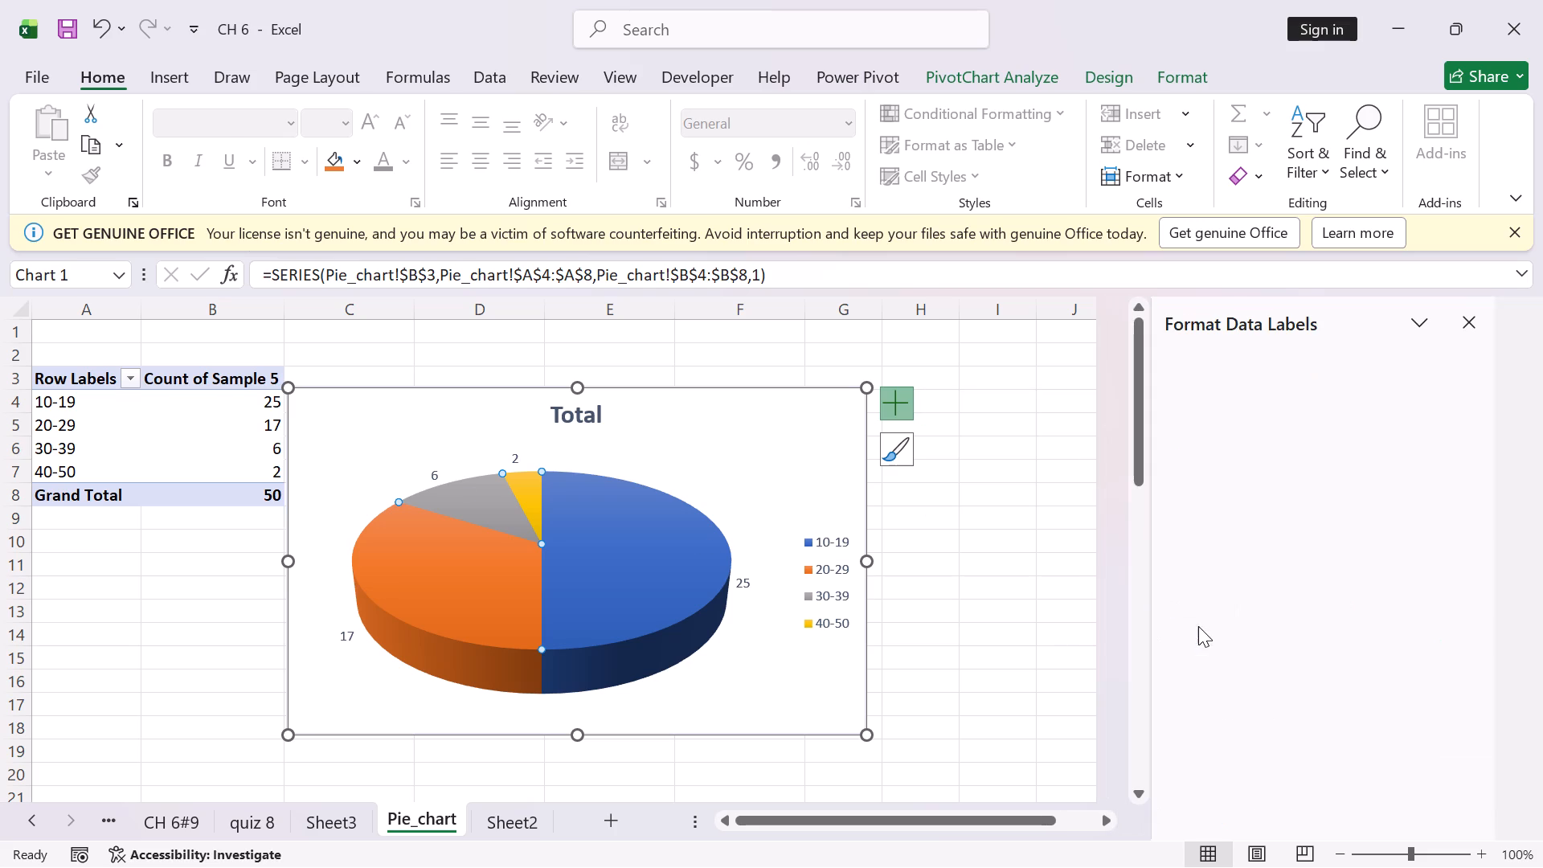
pyautogui.click(1200, 661)
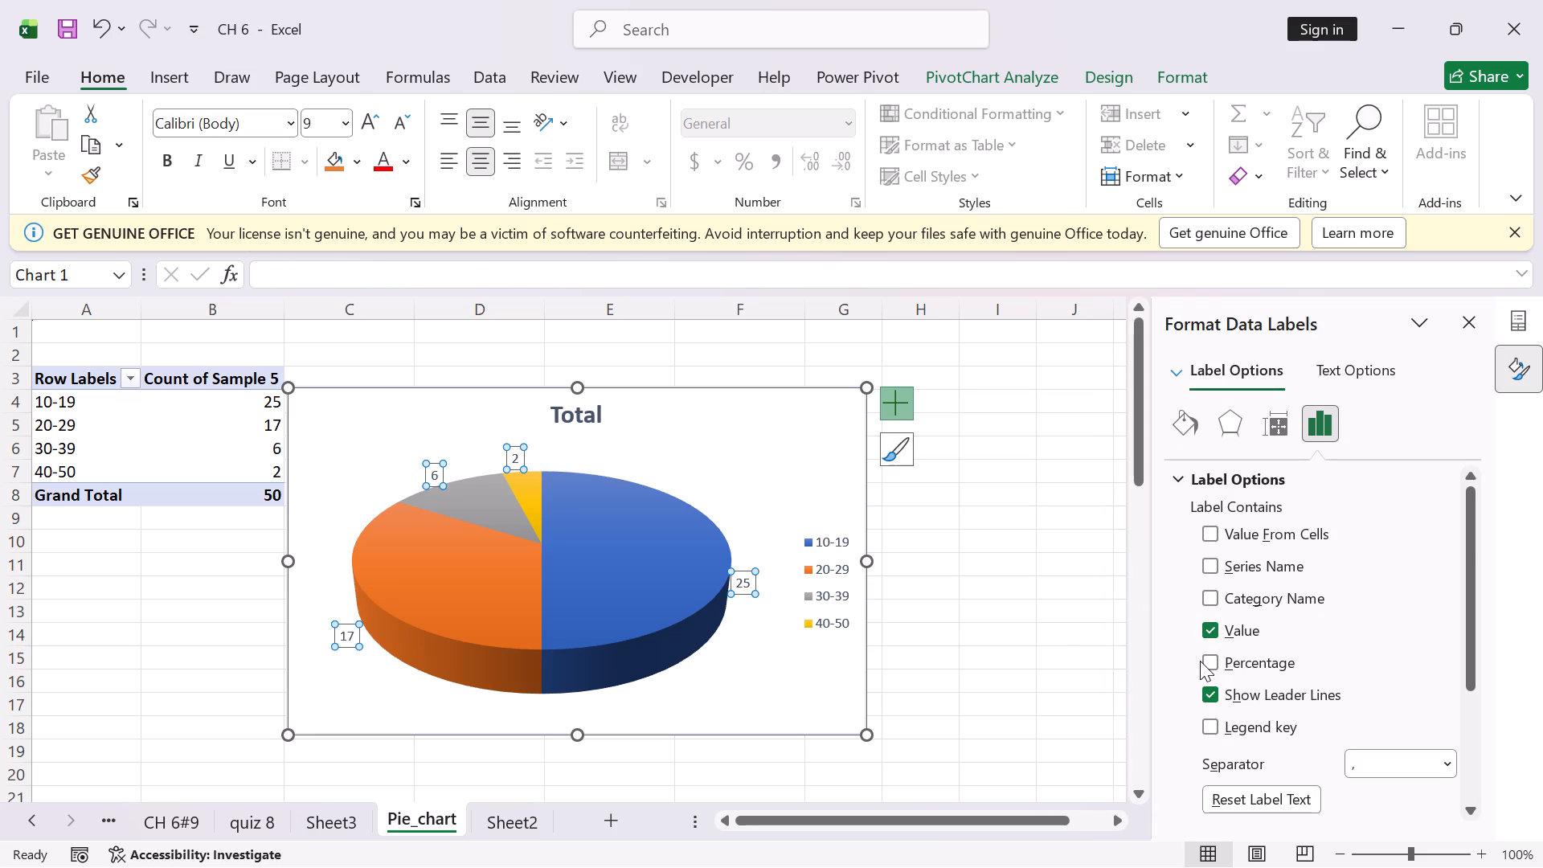
pyautogui.click(1205, 663)
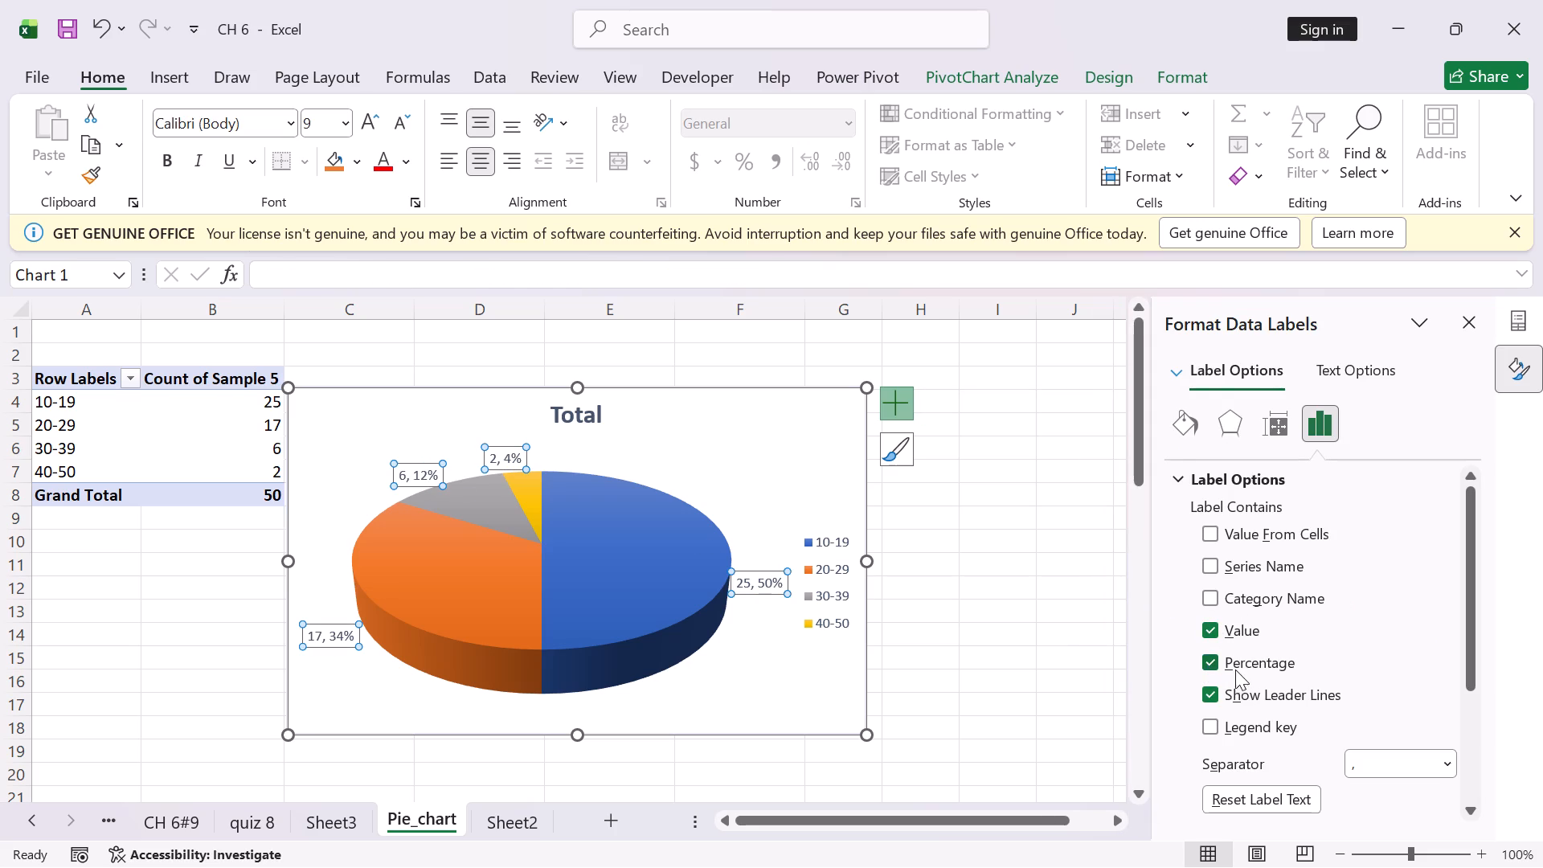
pyautogui.scroll(-6, 1259, 647)
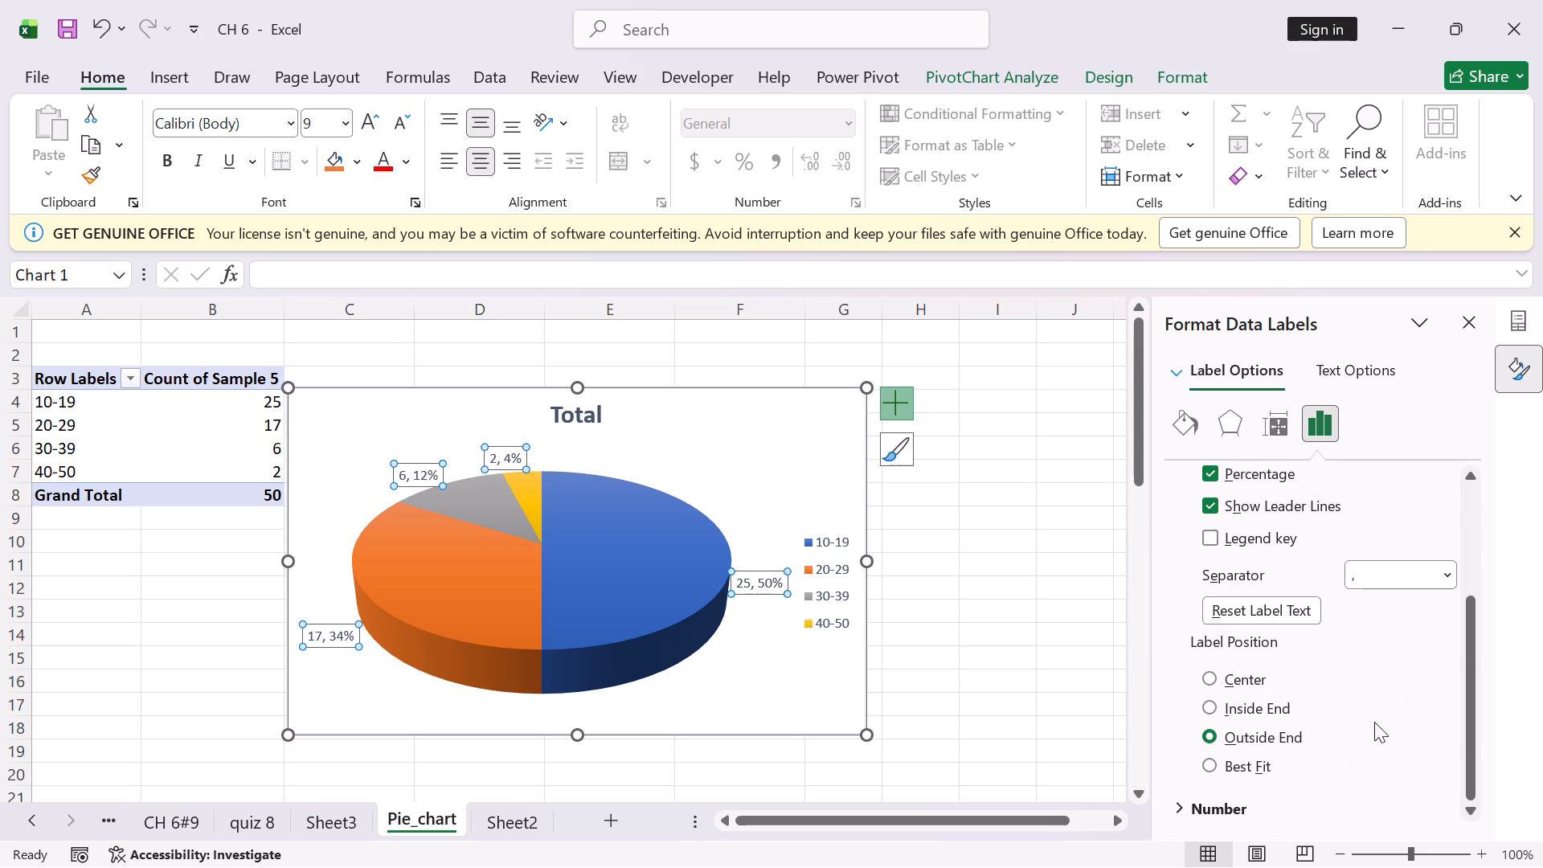
pyautogui.click(1475, 316)
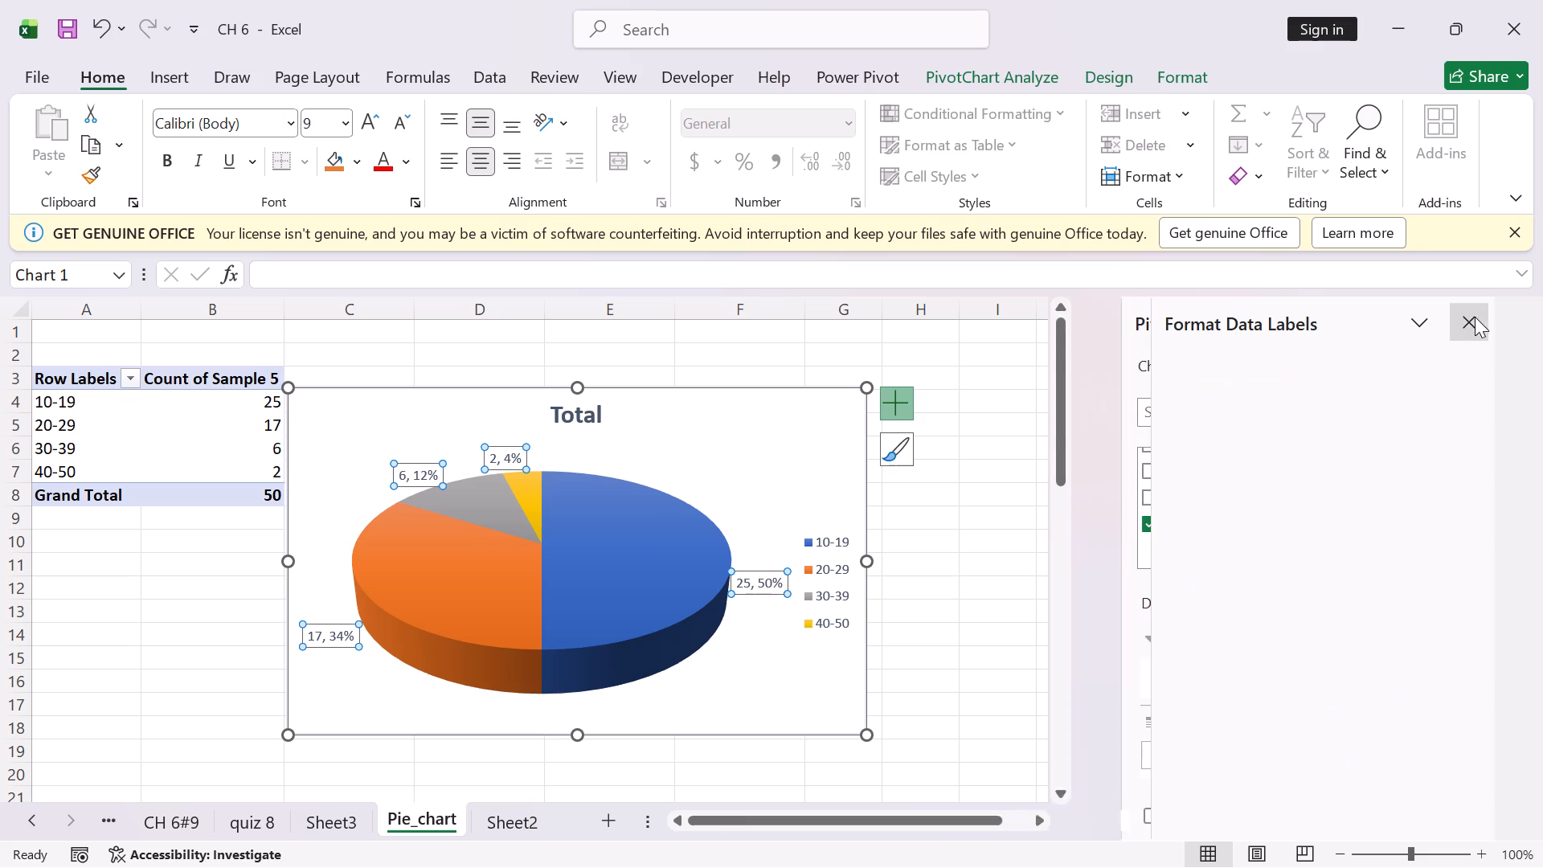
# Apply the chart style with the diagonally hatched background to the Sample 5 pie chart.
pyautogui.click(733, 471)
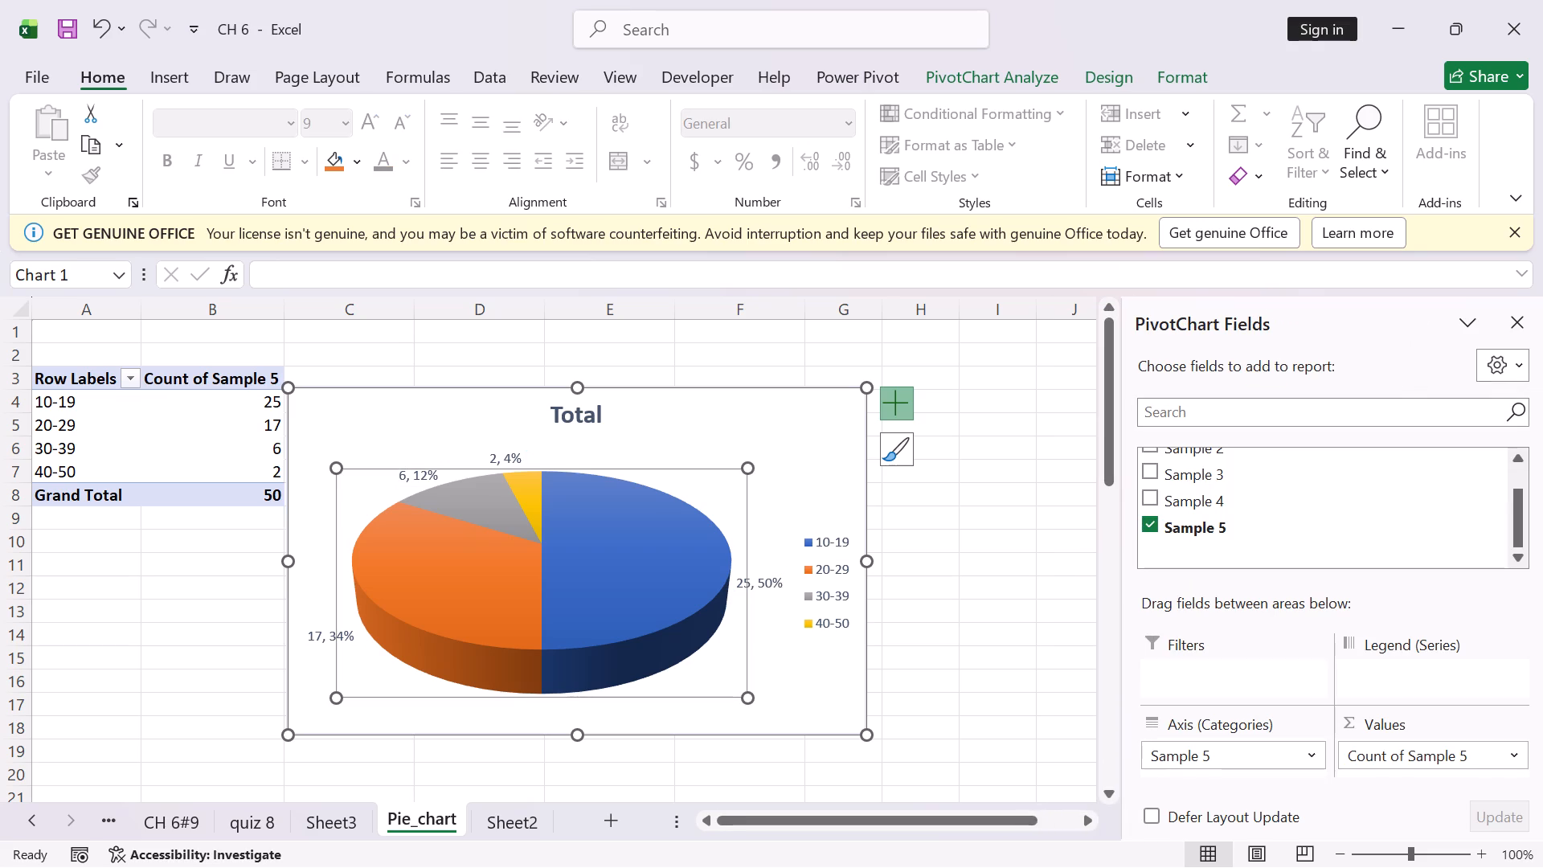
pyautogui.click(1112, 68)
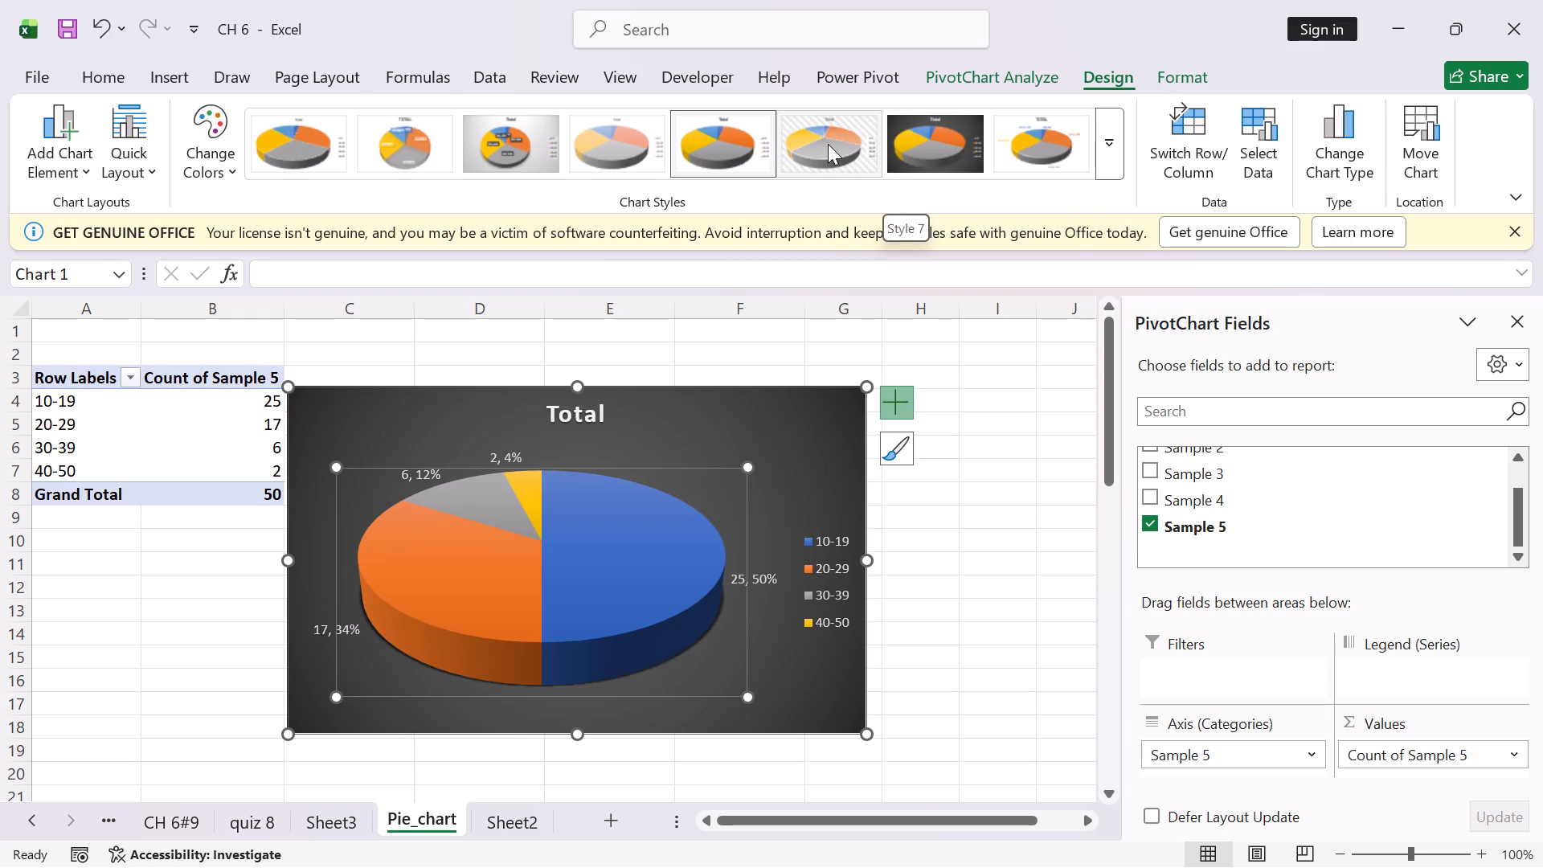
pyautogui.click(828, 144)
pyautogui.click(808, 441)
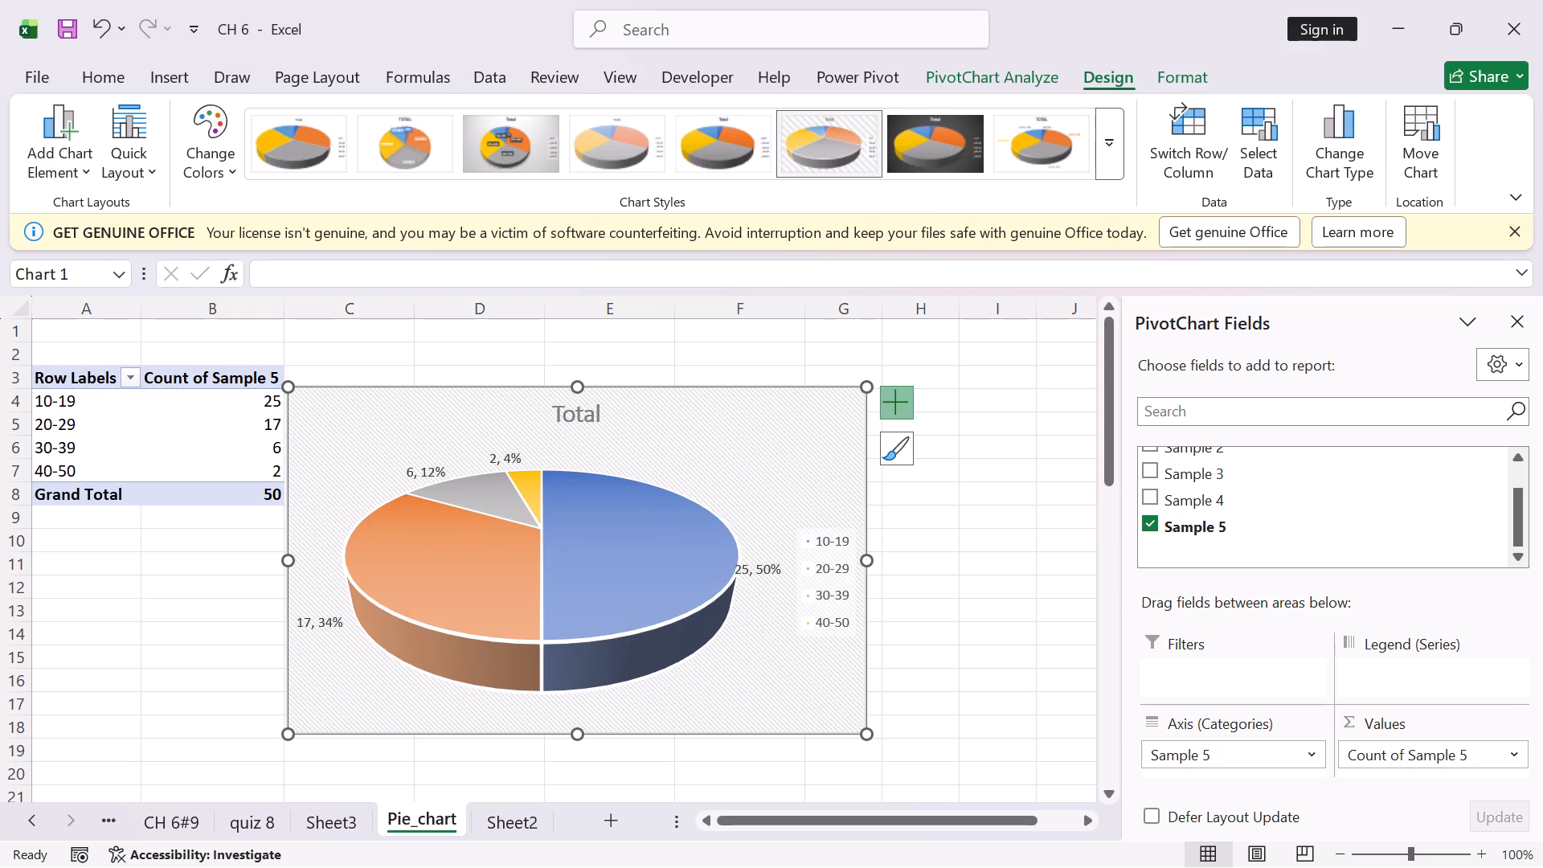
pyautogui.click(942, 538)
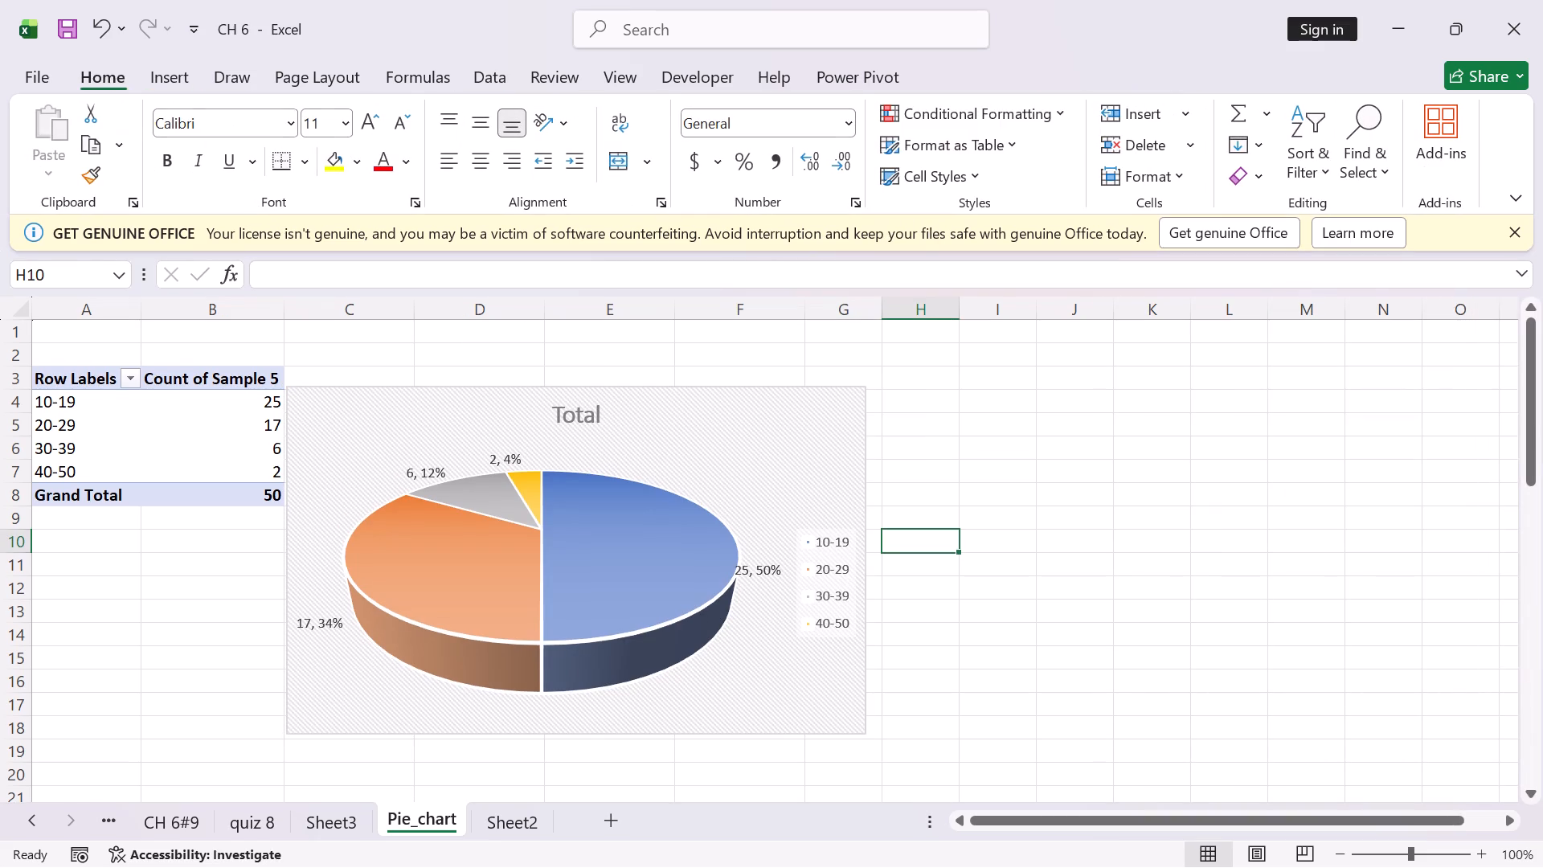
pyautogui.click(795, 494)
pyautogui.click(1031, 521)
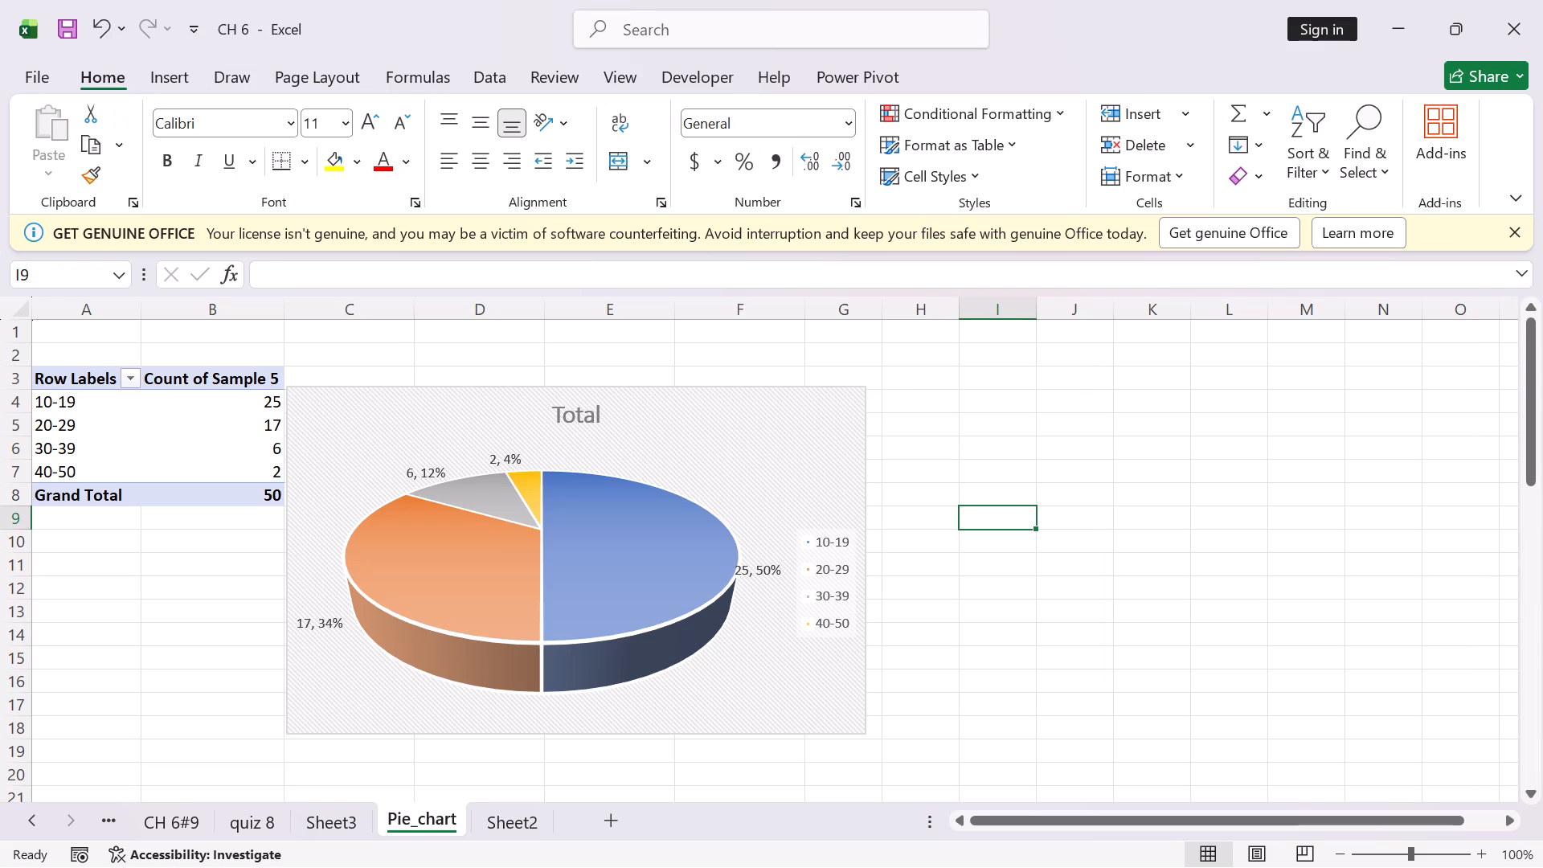
# Try several chart styles on the Sample 5 pie chart, settling on the plain white one with bold, slice-coloured labels outside the pie.
pyautogui.click(615, 484)
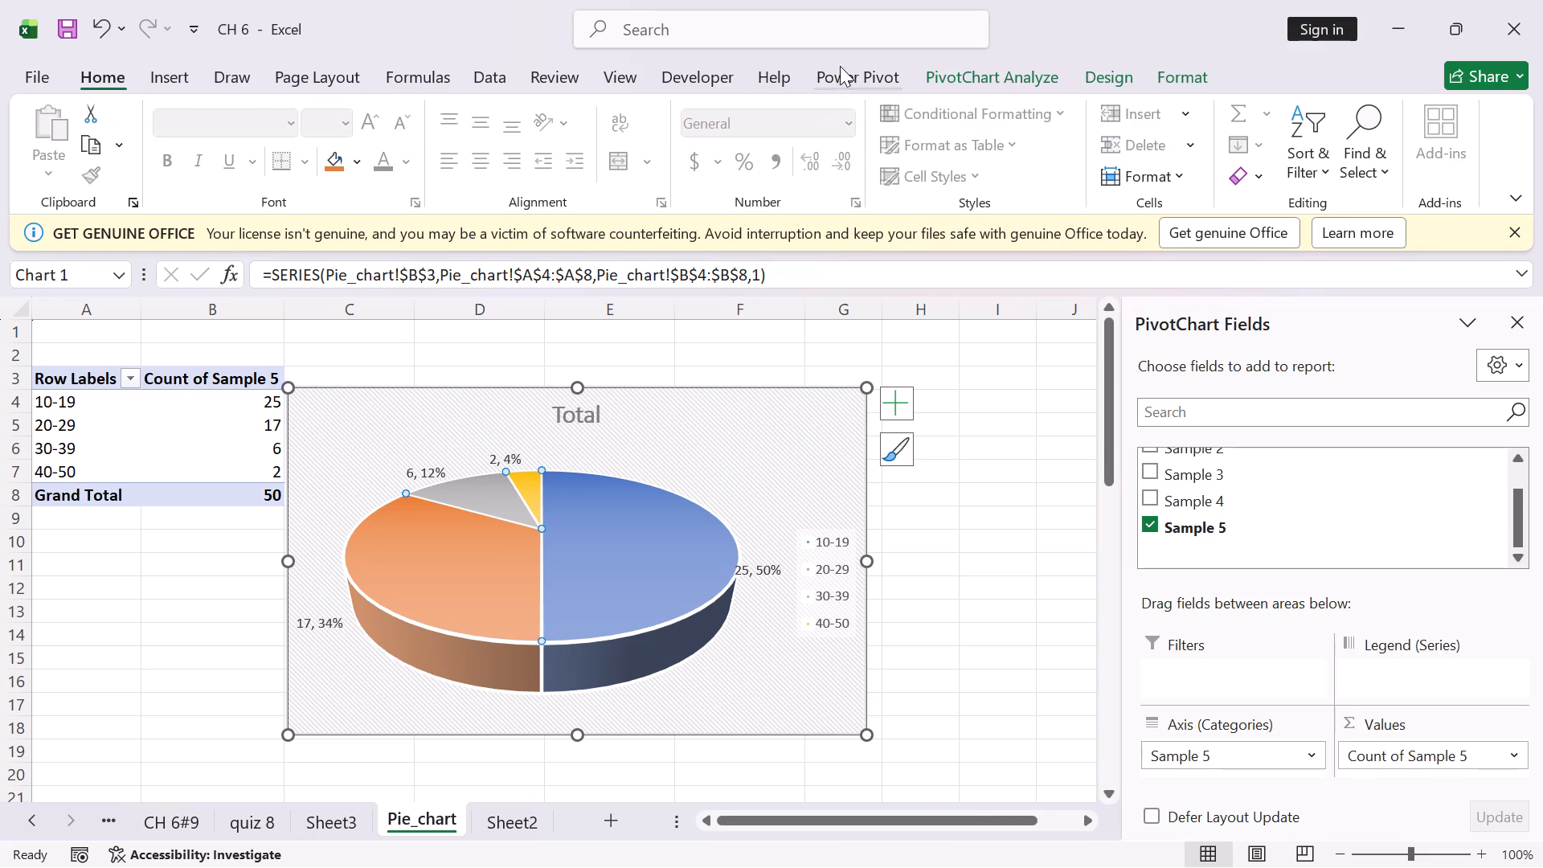
pyautogui.click(840, 66)
pyautogui.click(956, 72)
pyautogui.click(1105, 72)
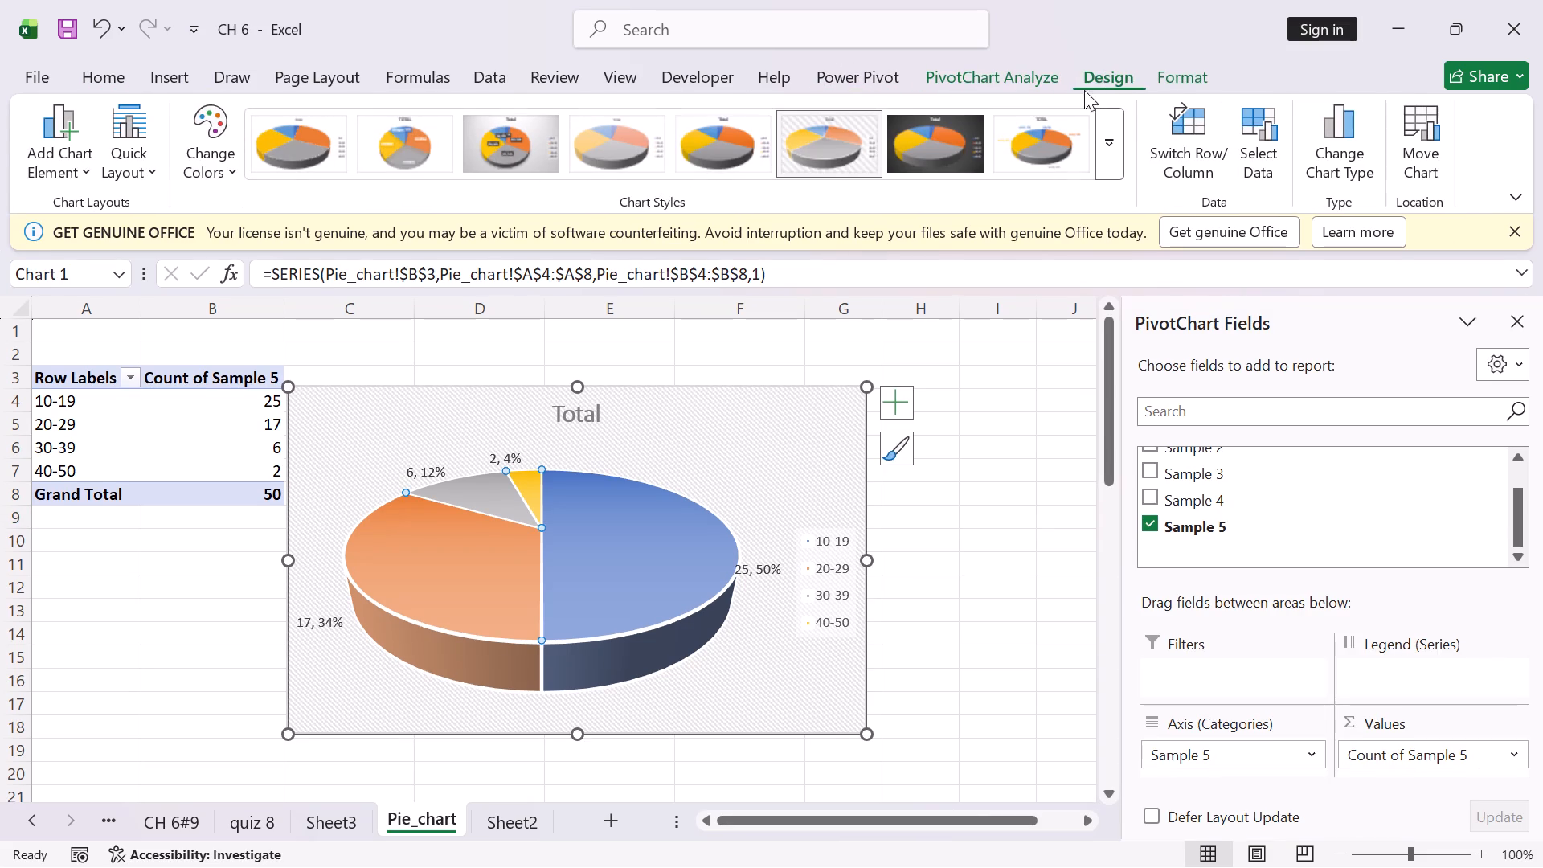
pyautogui.click(522, 141)
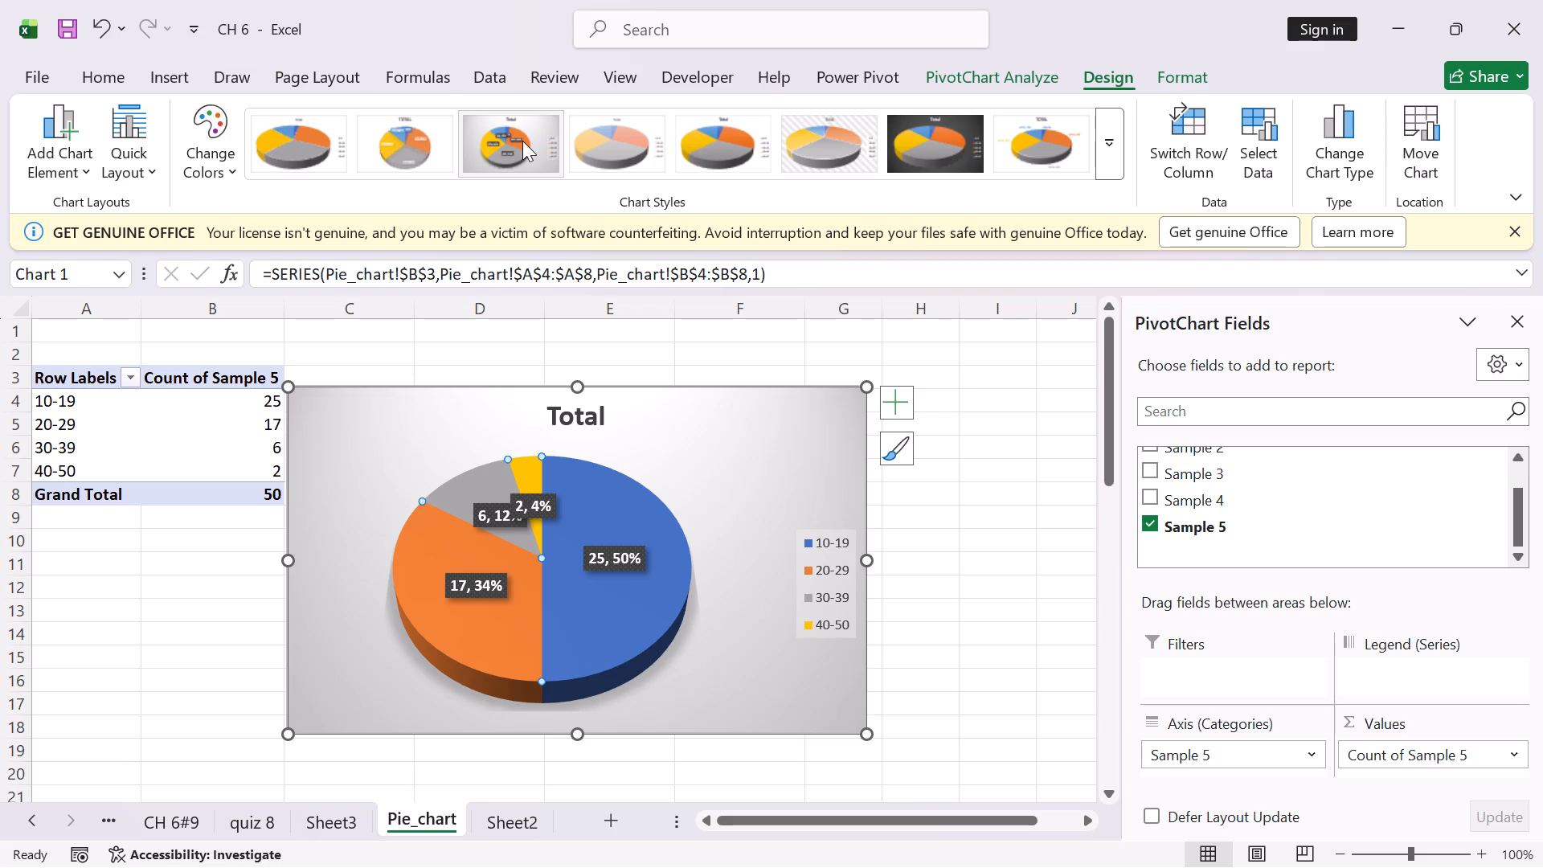
pyautogui.click(325, 141)
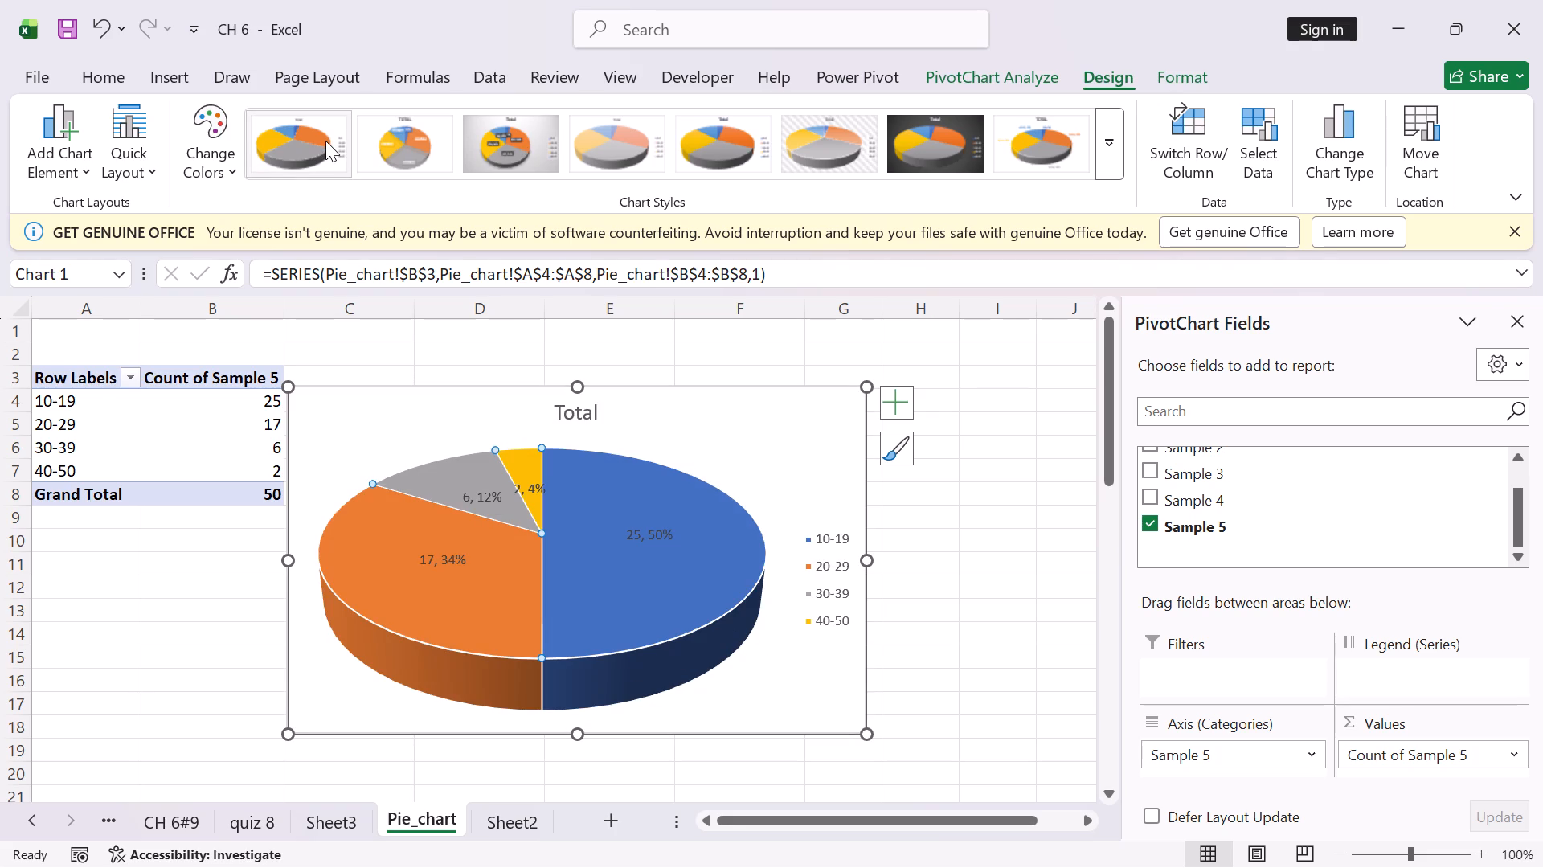
pyautogui.click(397, 142)
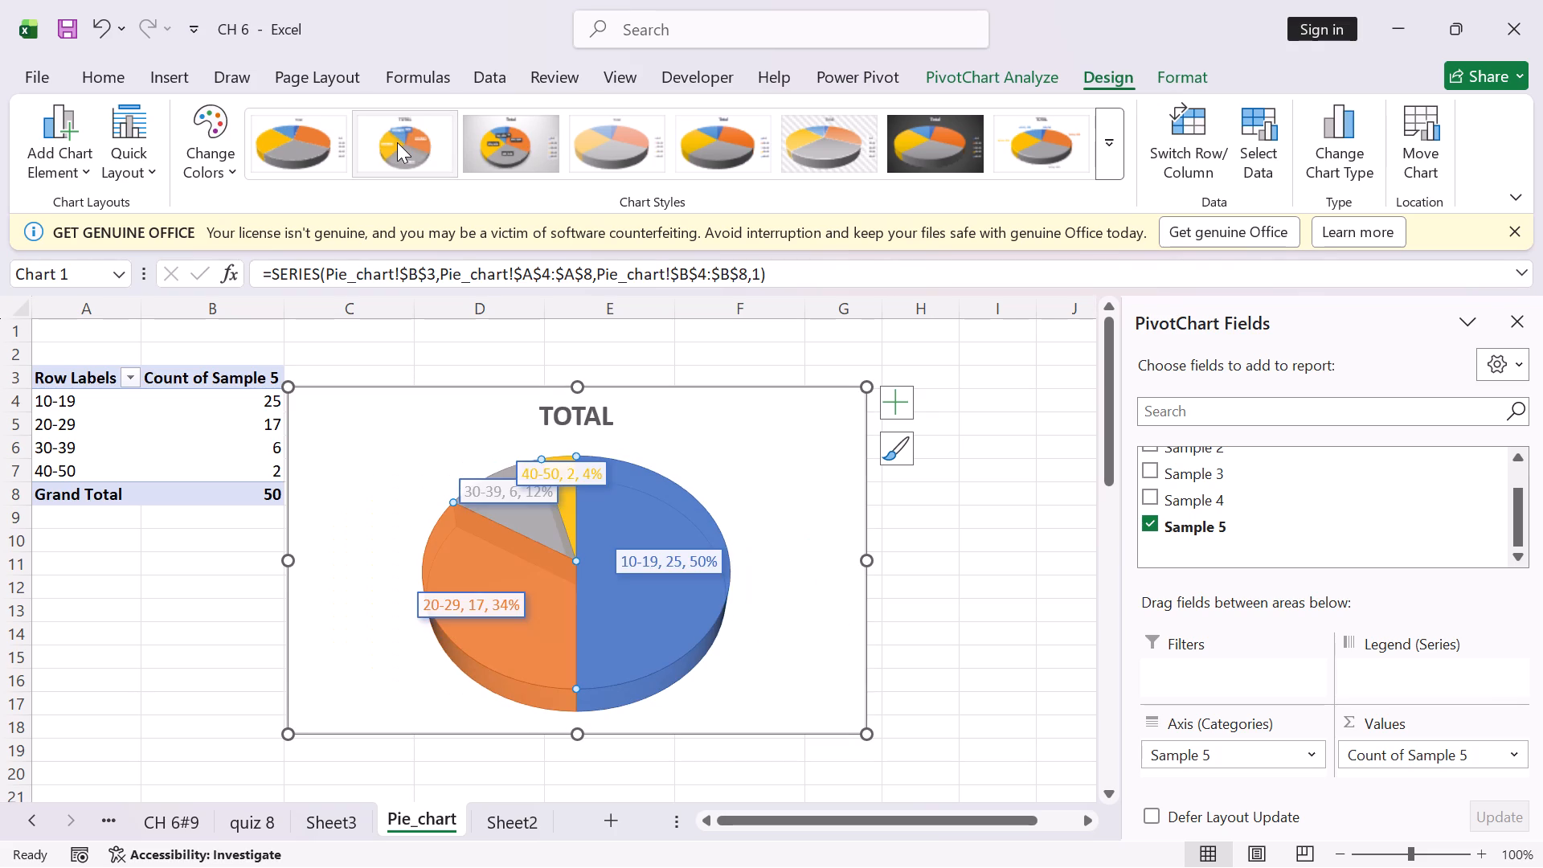
pyautogui.click(508, 153)
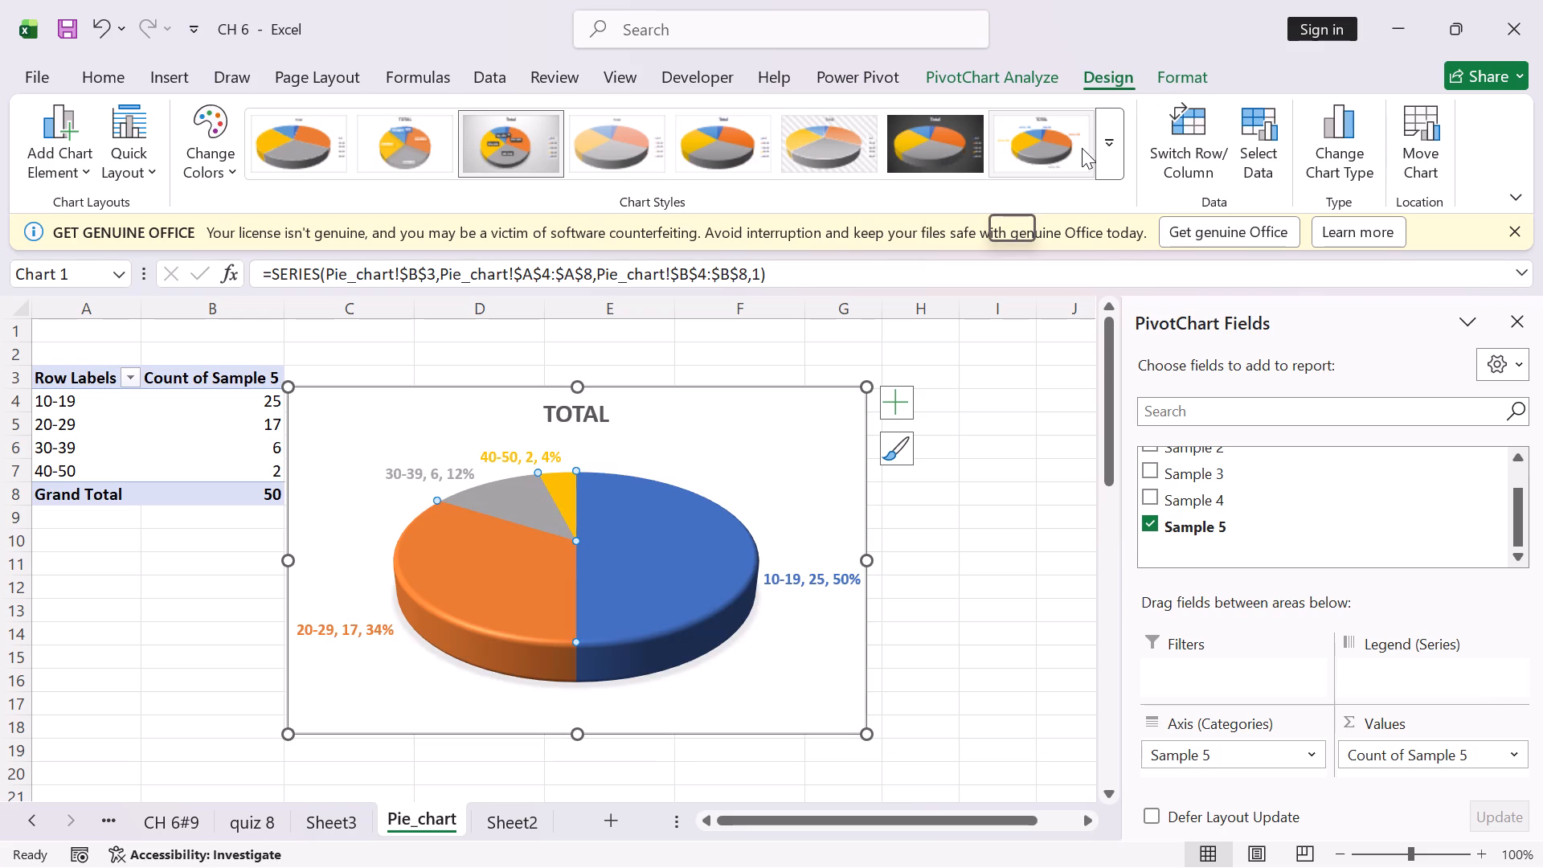
pyautogui.click(1082, 148)
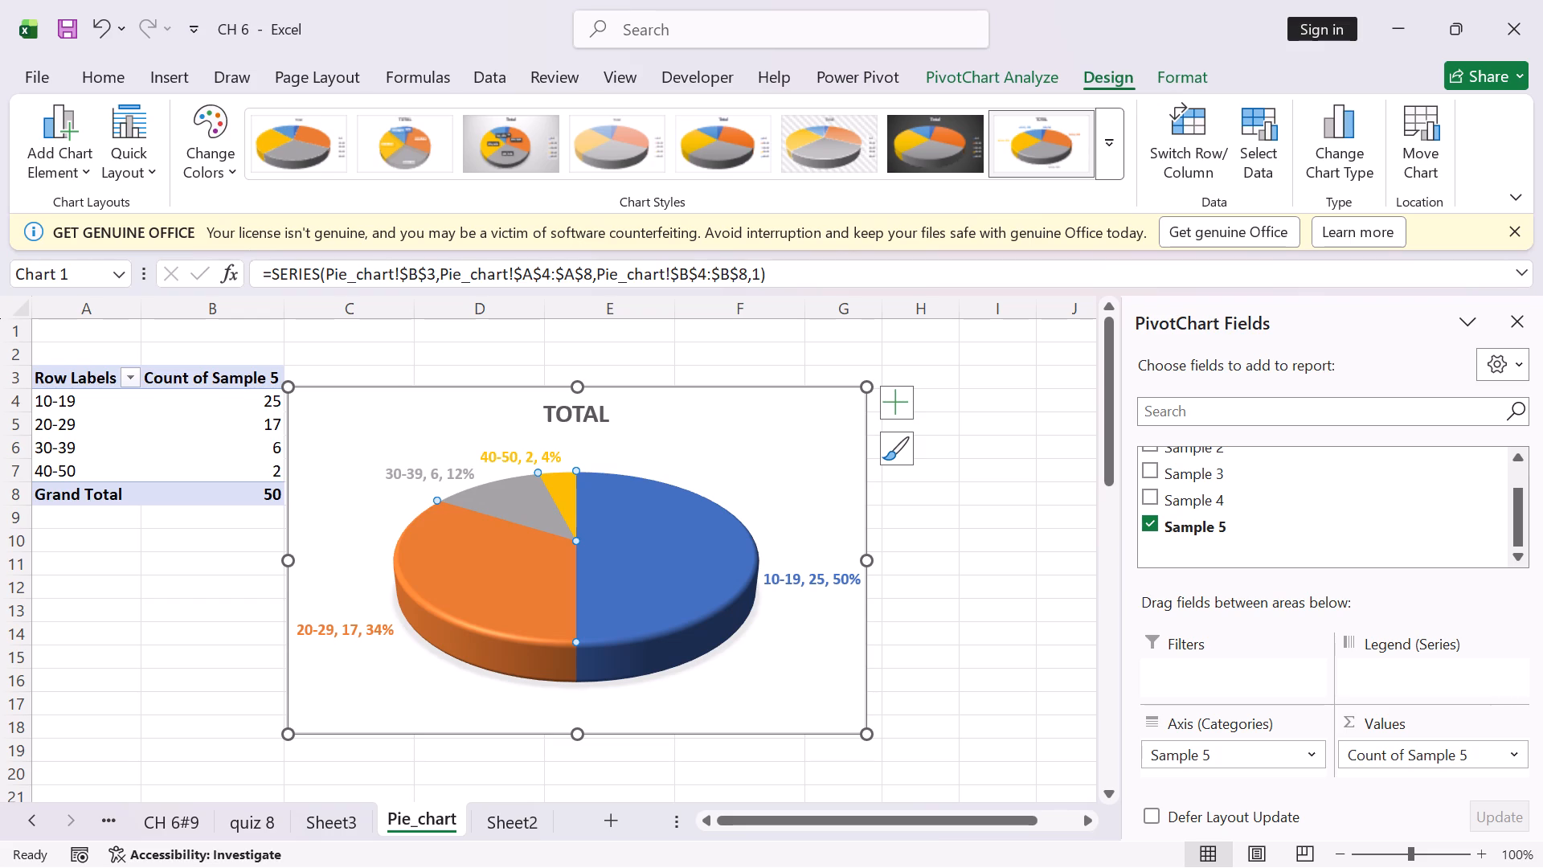
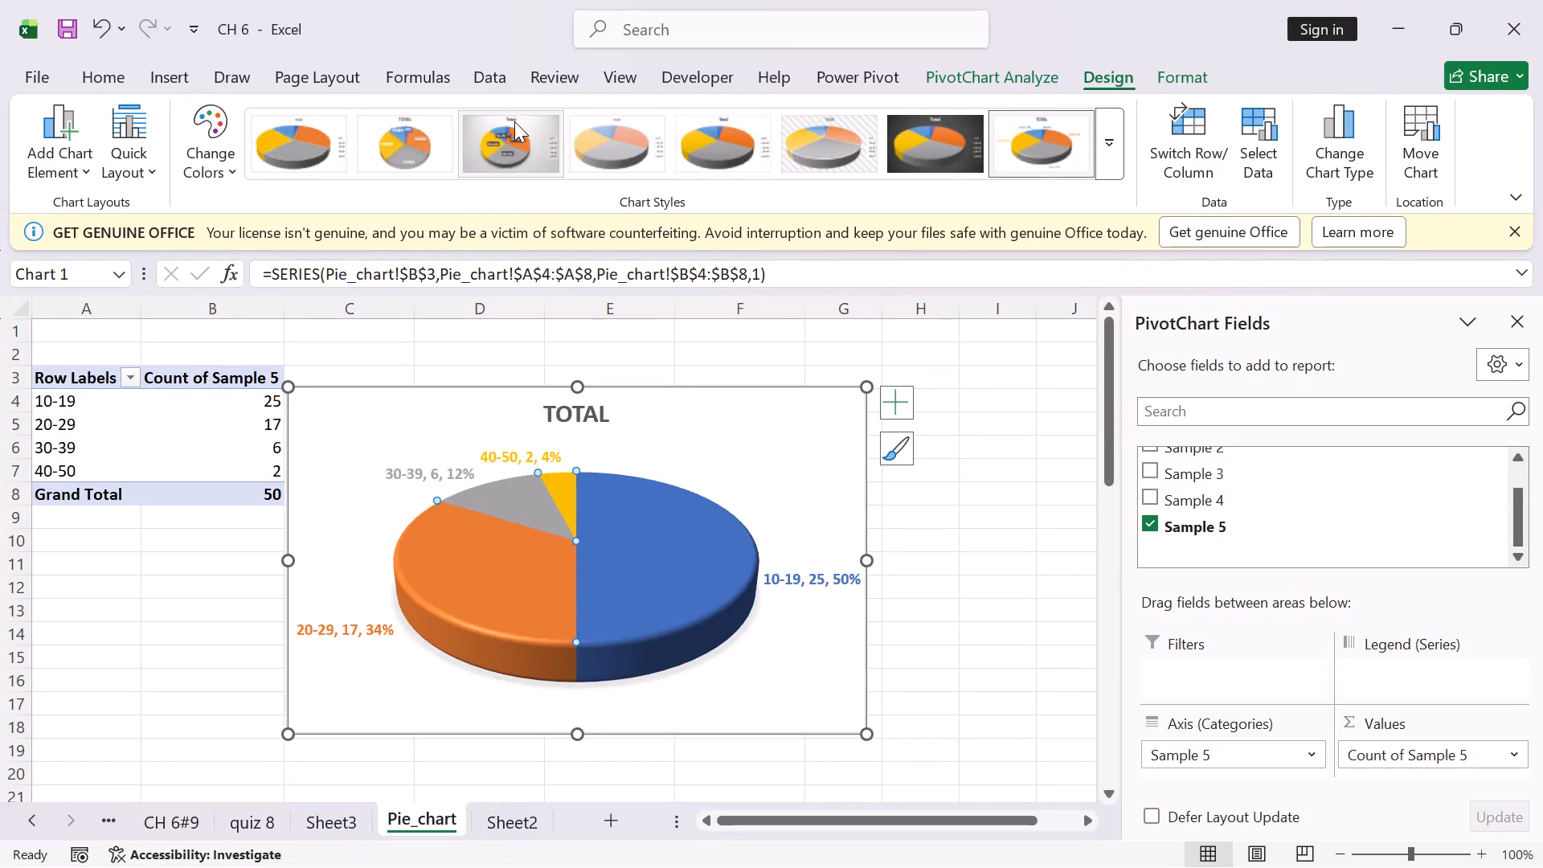
# Try other chart styles on the Sample 5 pie chart, settling on the grey gradient one with dark boxed data labels and a legend.
pyautogui.click(514, 123)
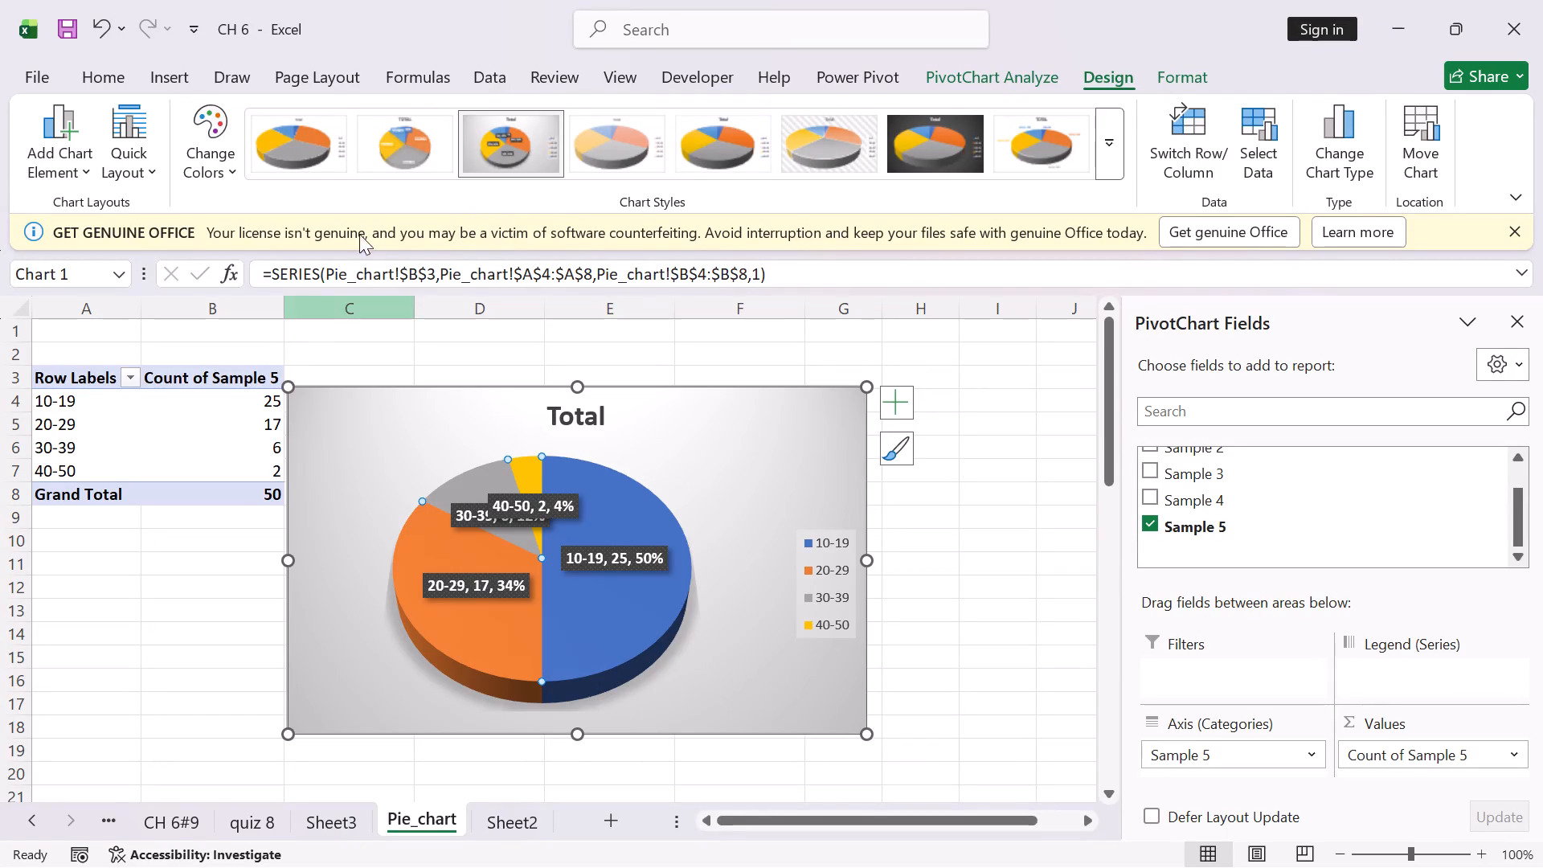
pyautogui.click(314, 151)
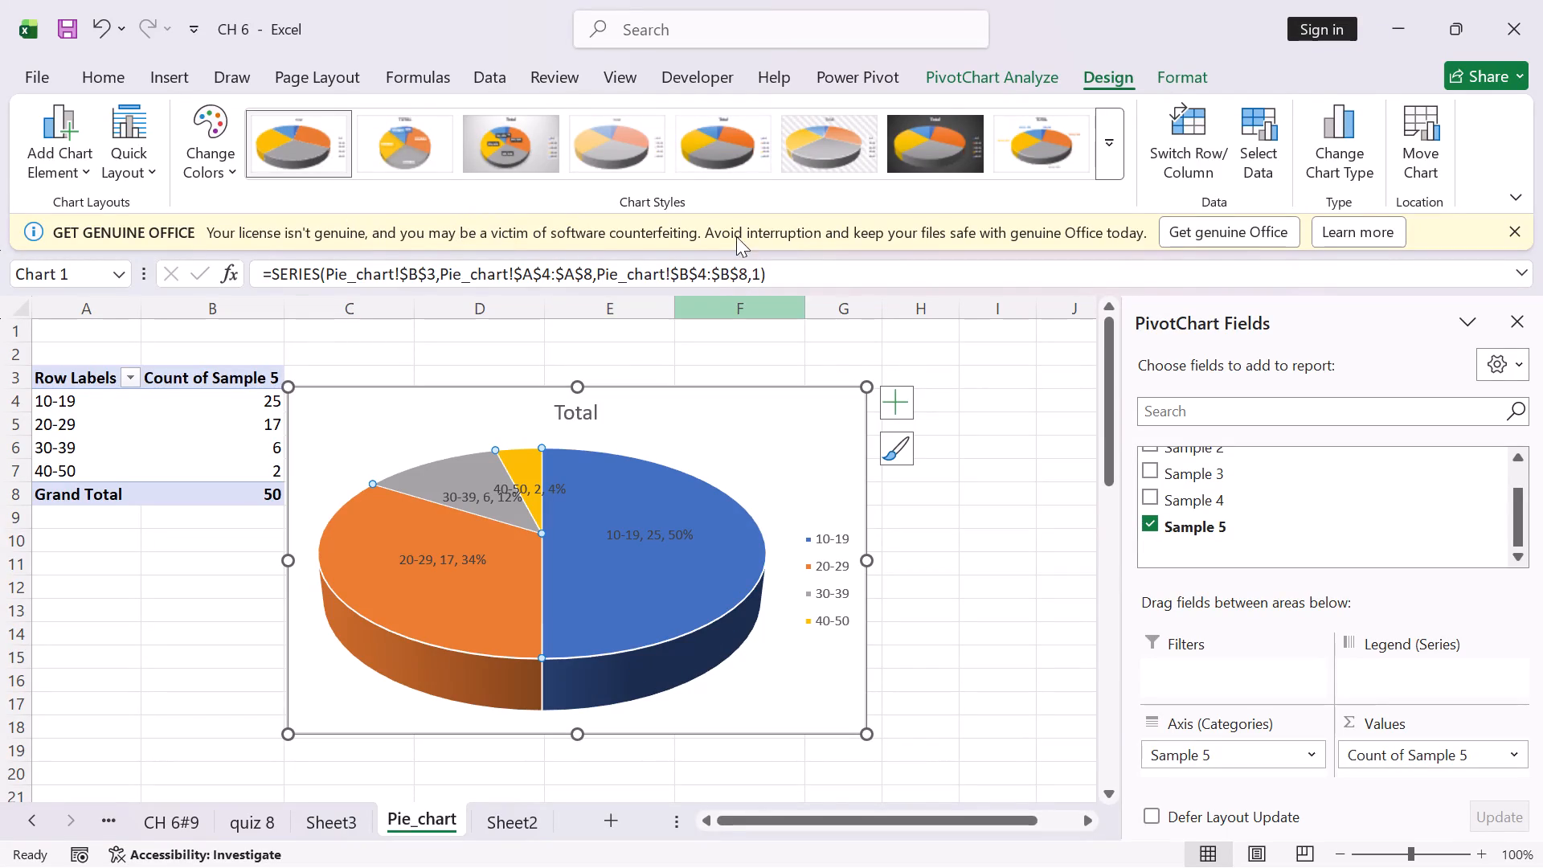
pyautogui.click(491, 153)
pyautogui.click(967, 561)
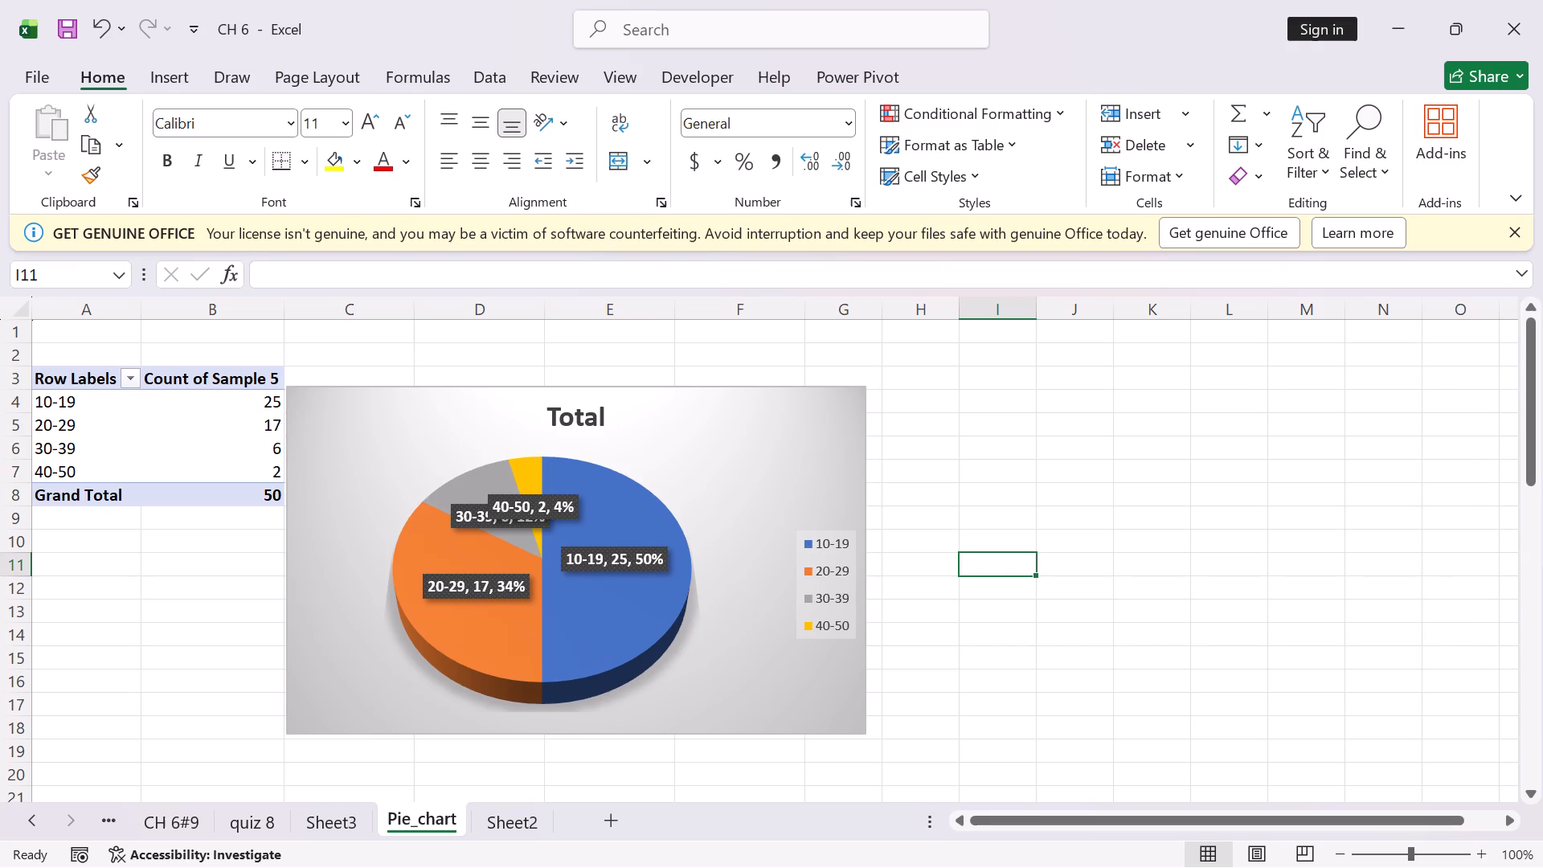
# Examine the AVERAGE and STDEV.S formulas in rows 53 and 54 beneath the sample columns on Sheet2.
pyautogui.click(515, 827)
pyautogui.scroll(-9, 620, 585)
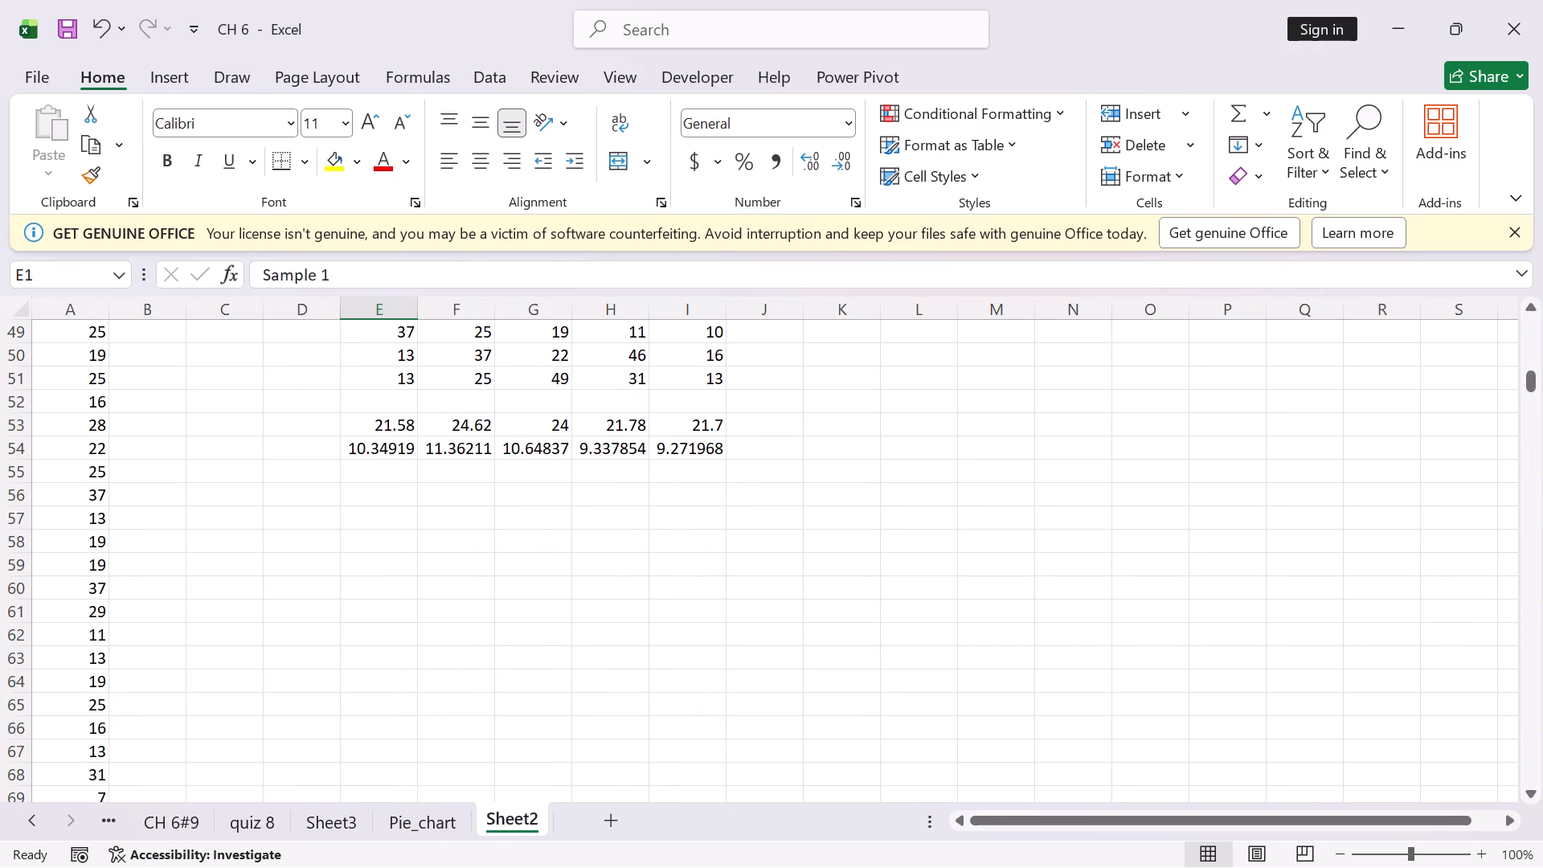
pyautogui.click(628, 452)
pyautogui.doubleClick(627, 449)
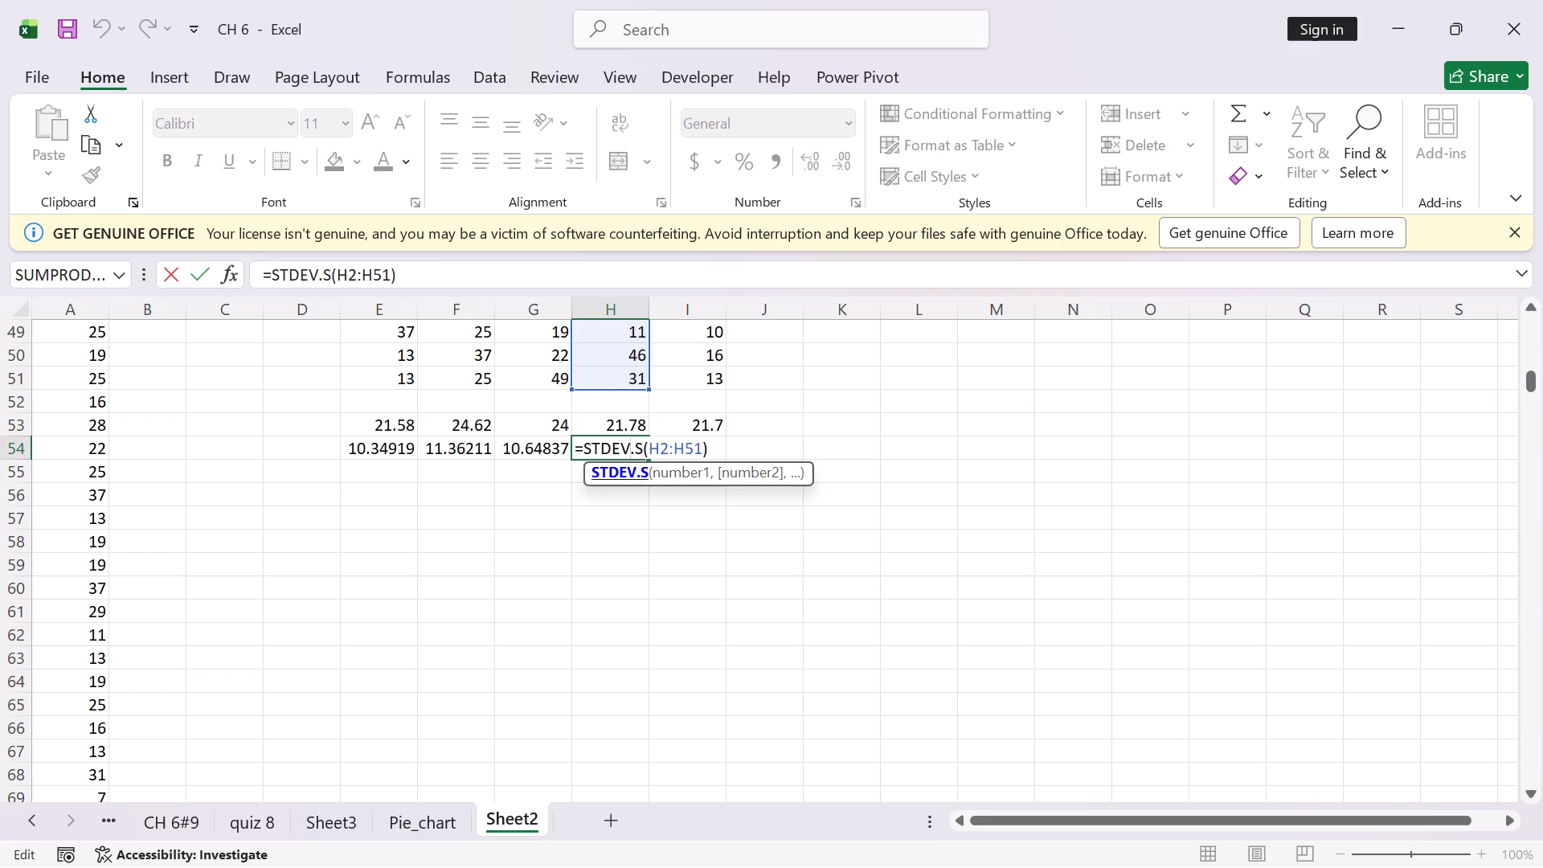
pyautogui.press('Return')
pyautogui.doubleClick(679, 448)
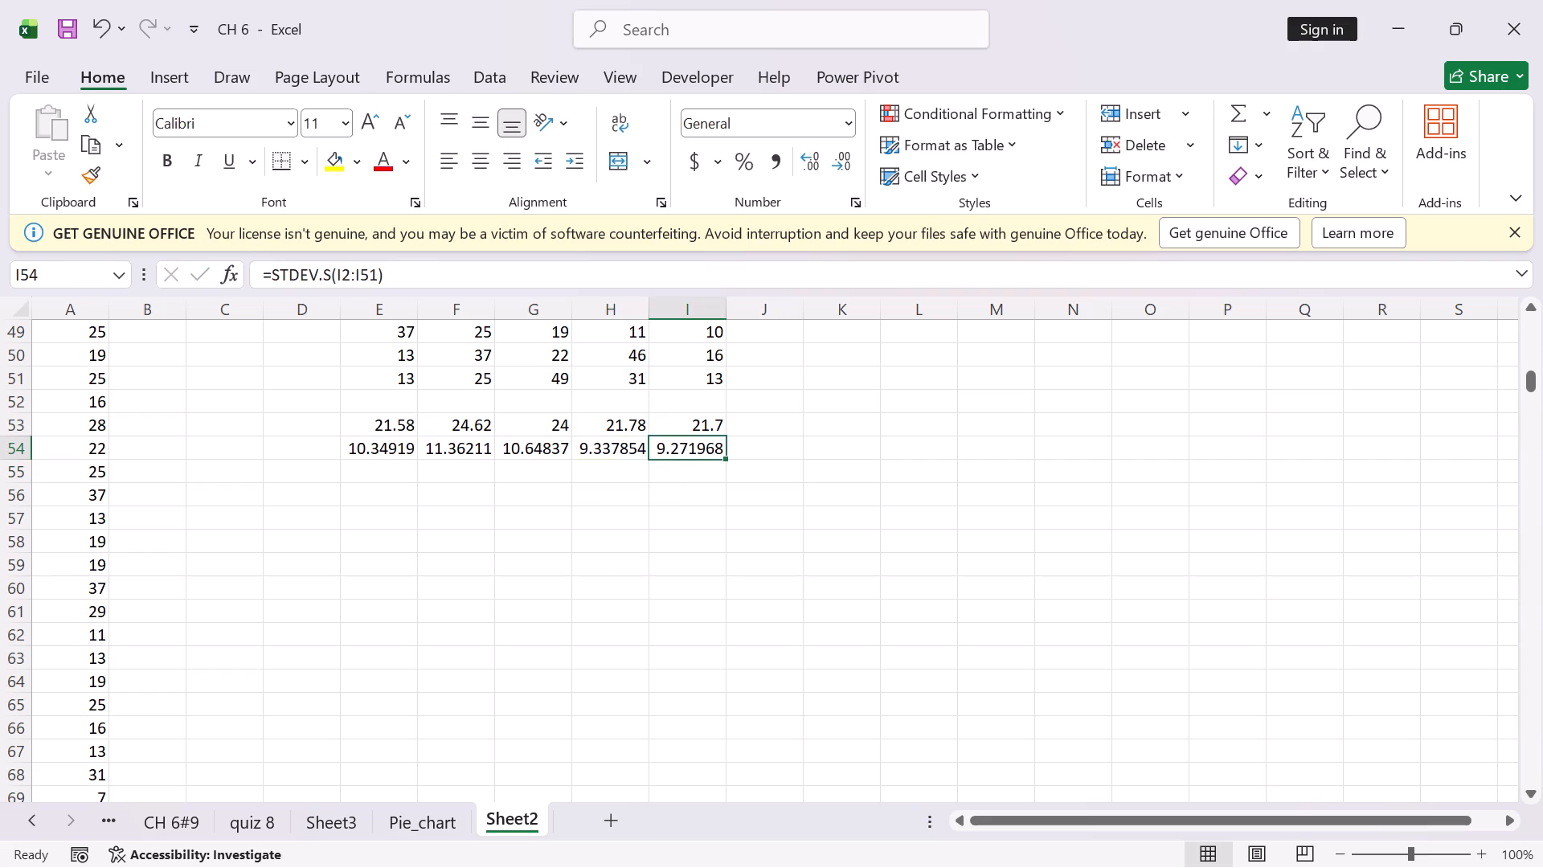
pyautogui.doubleClick(681, 448)
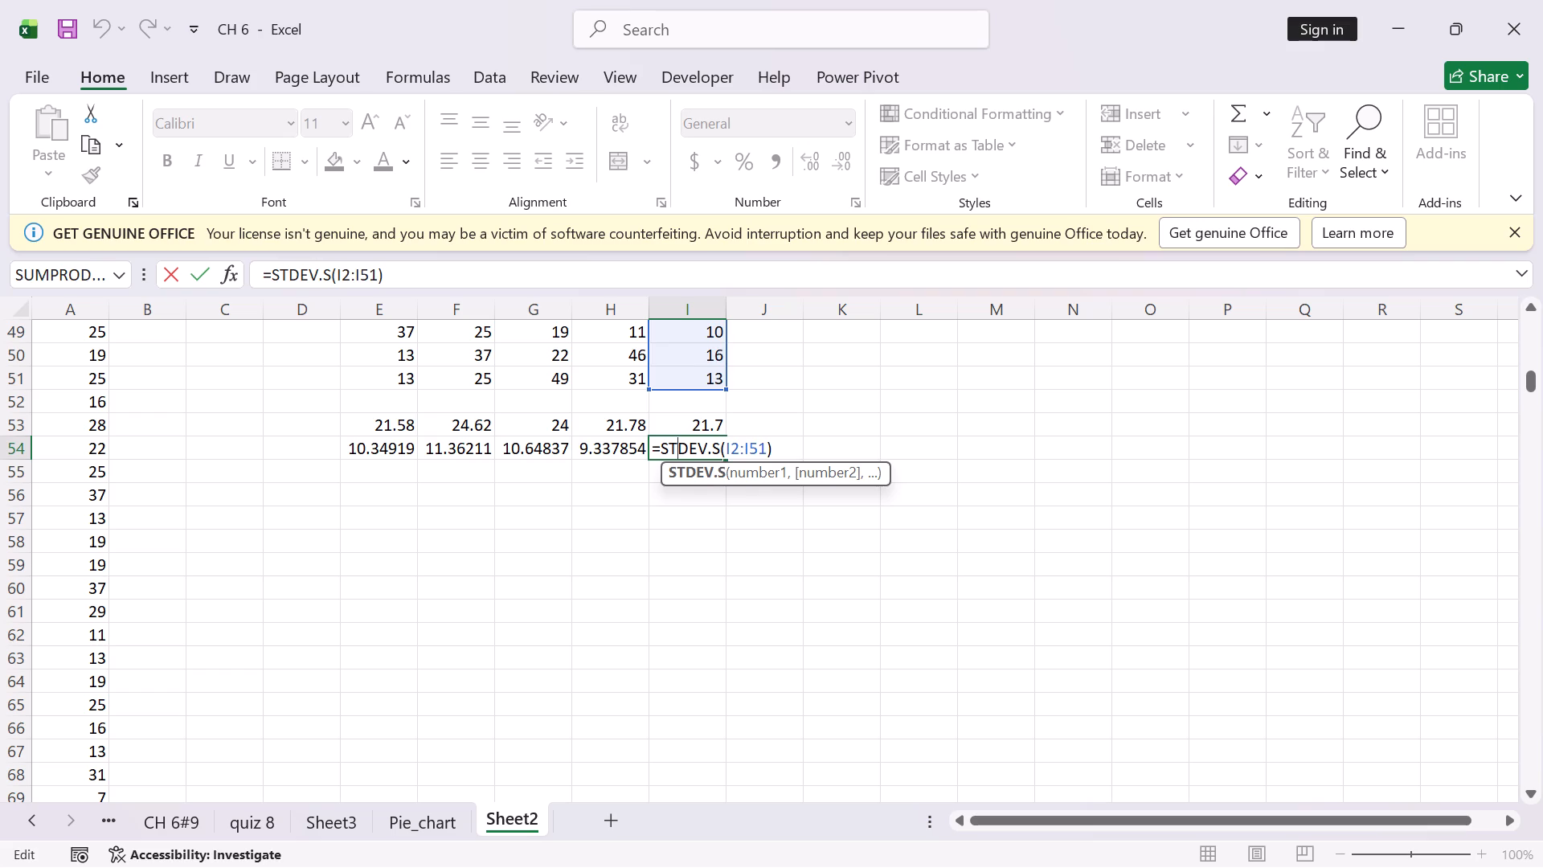
pyautogui.press('Return')
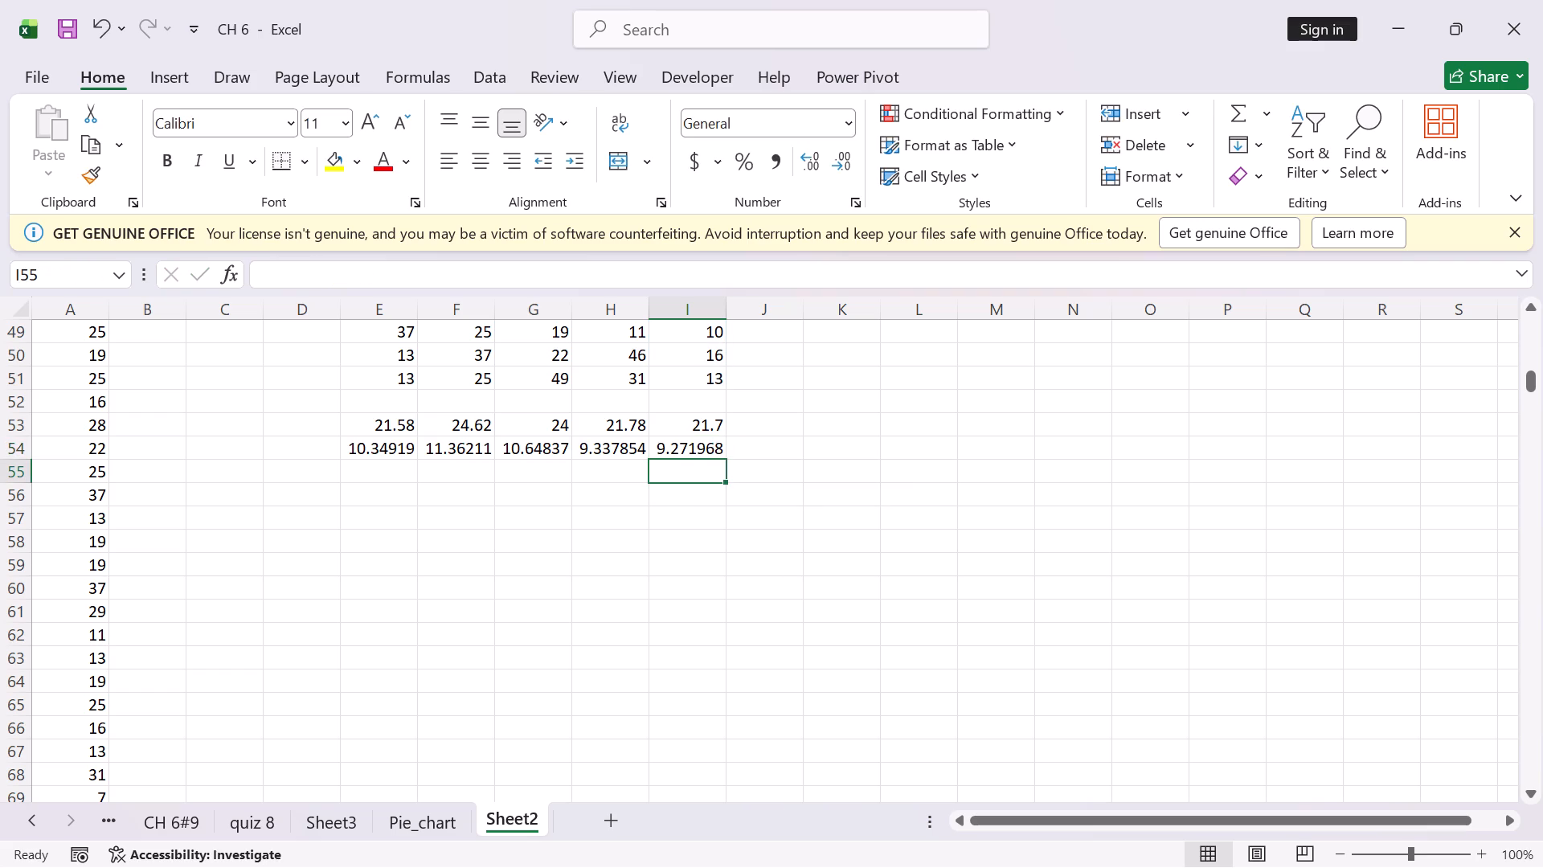
pyautogui.doubleClick(384, 422)
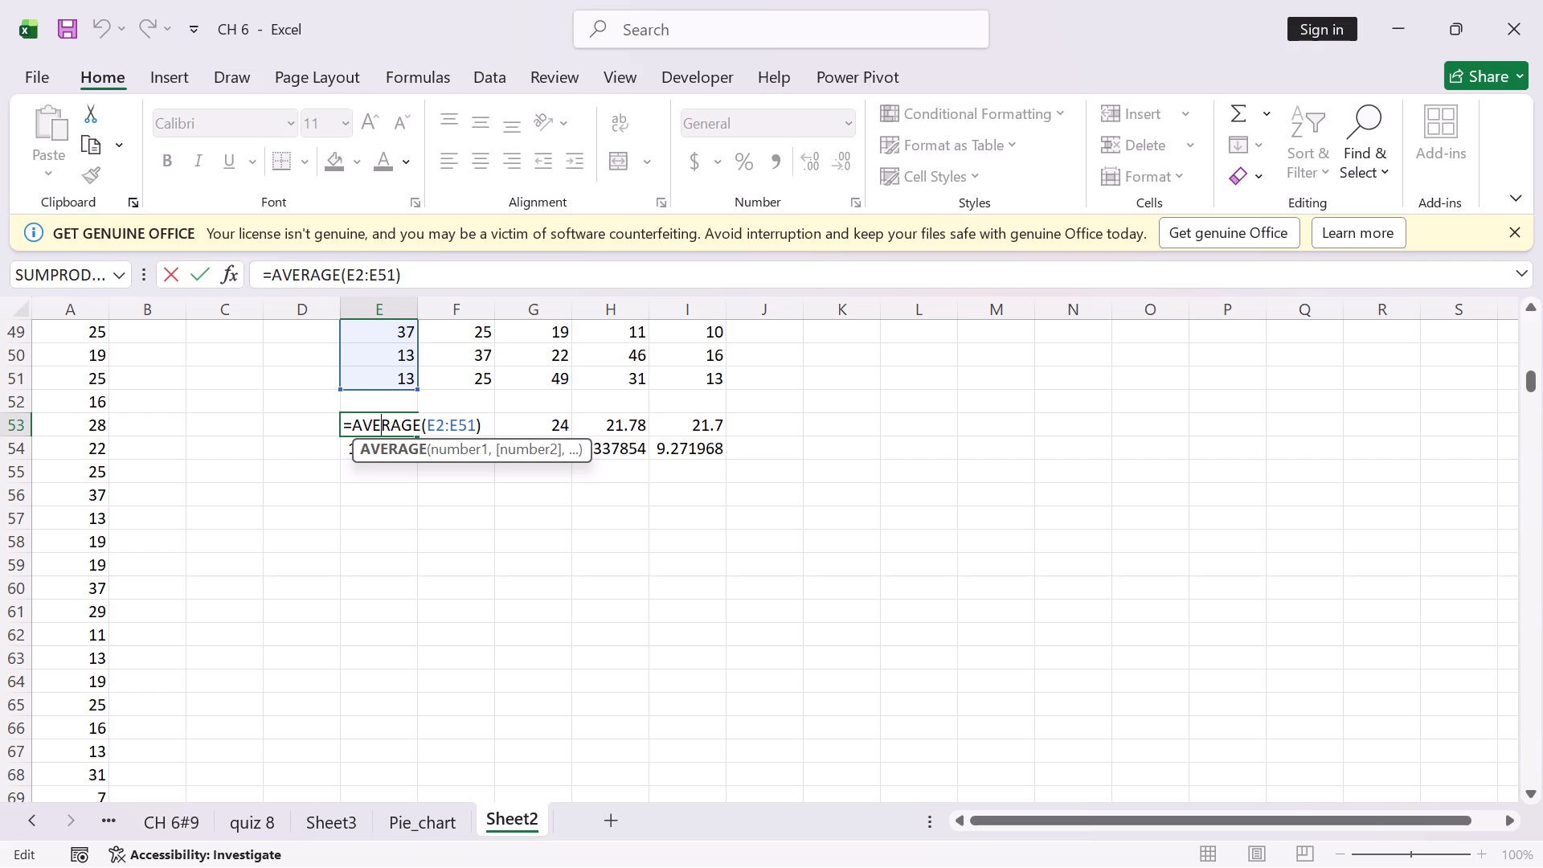
pyautogui.press('Return')
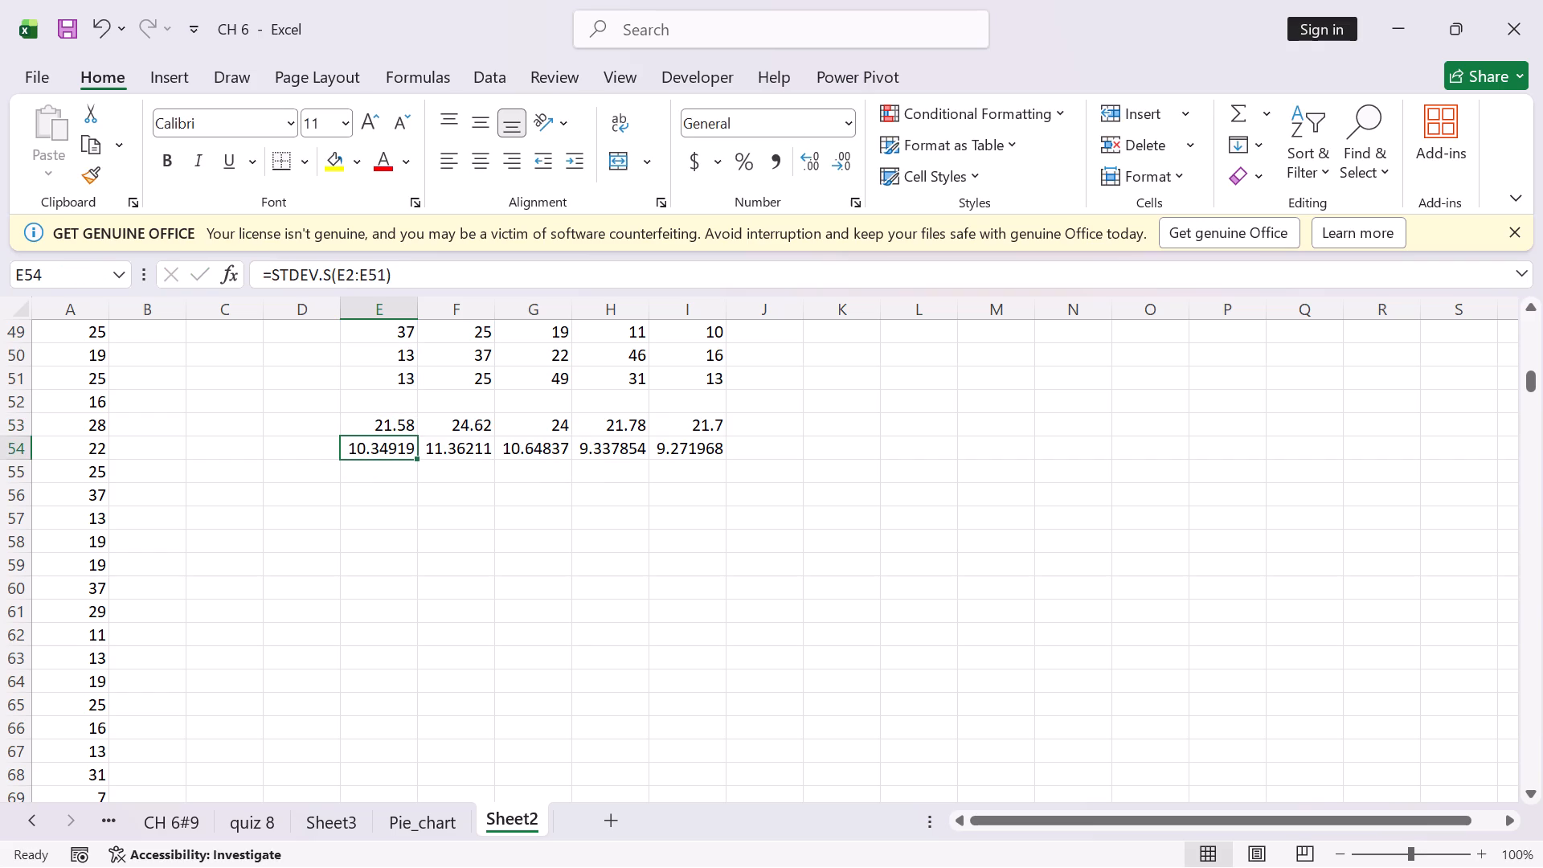
pyautogui.scroll(-2, 286, 427)
pyautogui.scroll(5, 315, 496)
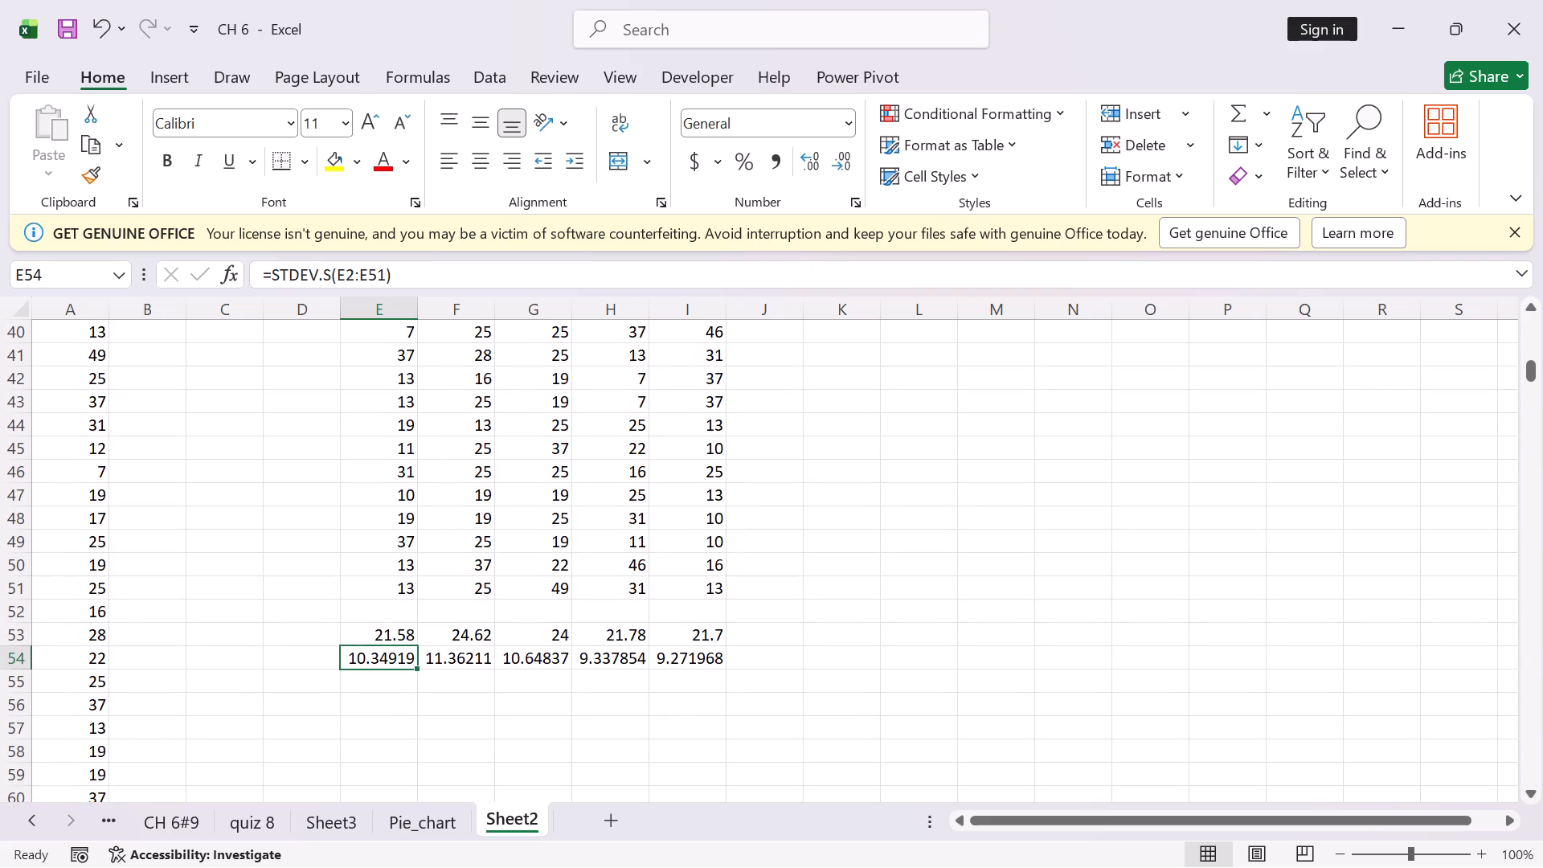
pyautogui.doubleClick(560, 633)
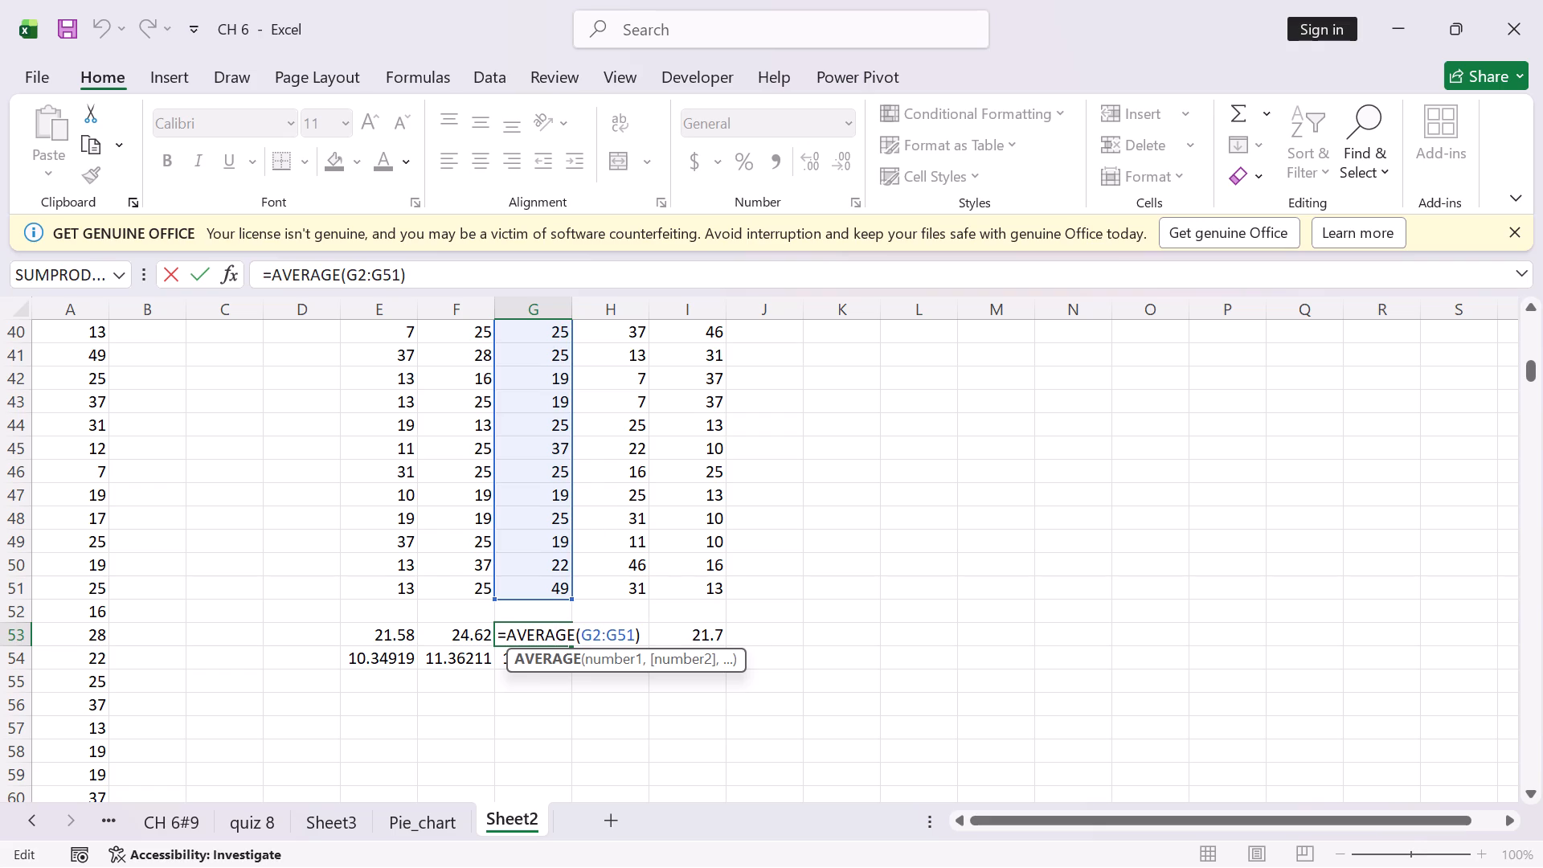
pyautogui.press('Return')
pyautogui.scroll(2, 558, 601)
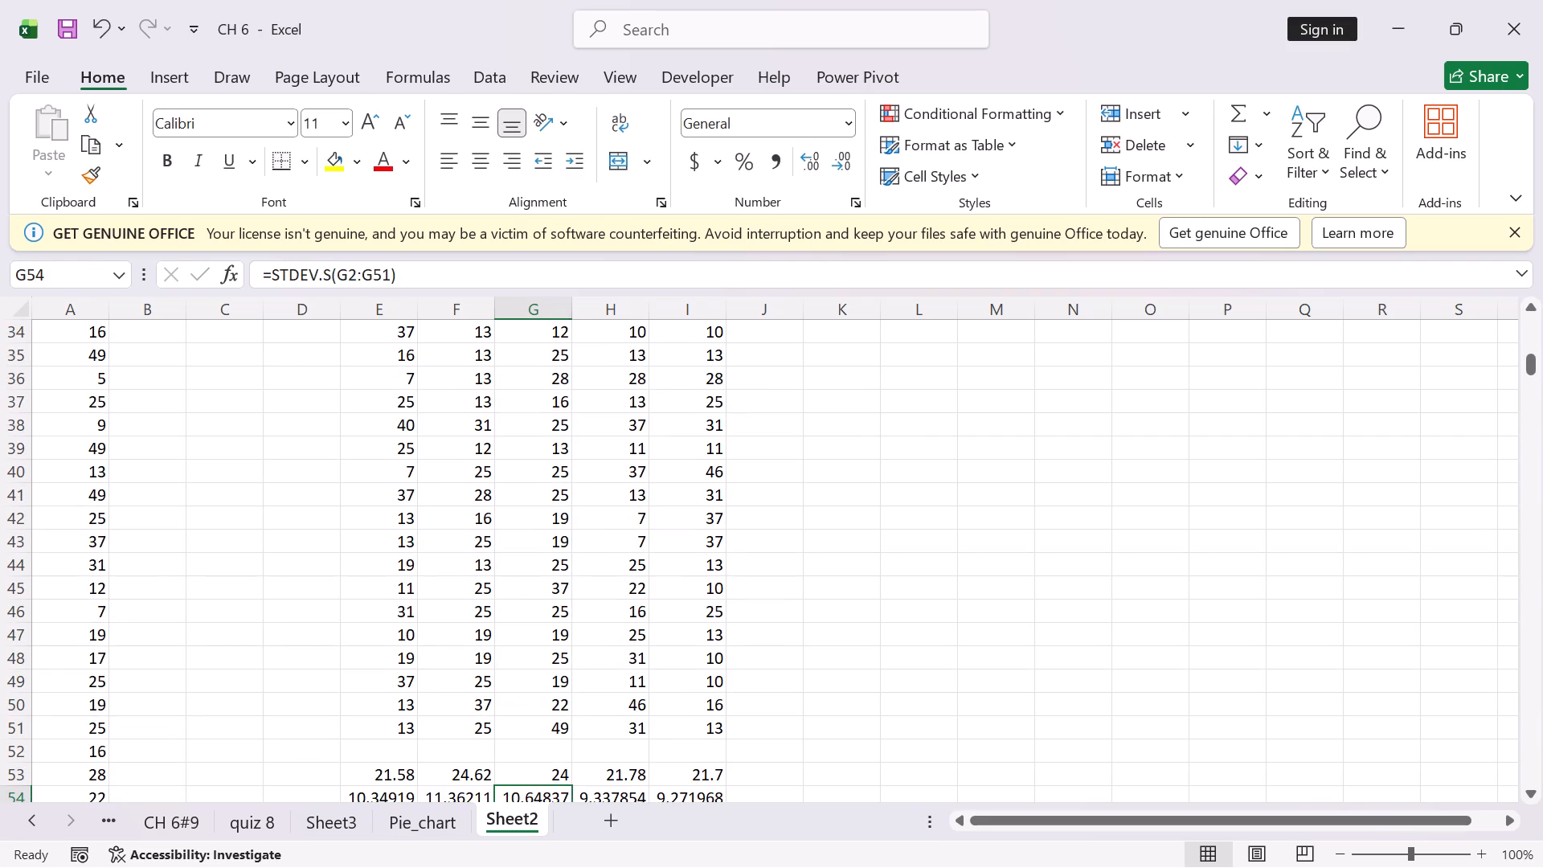
# Look through the Pie_chart, Sheet3 and quiz 8 sheets, and delete Sheet2 from the workbook.
pyautogui.click(413, 826)
pyautogui.click(335, 825)
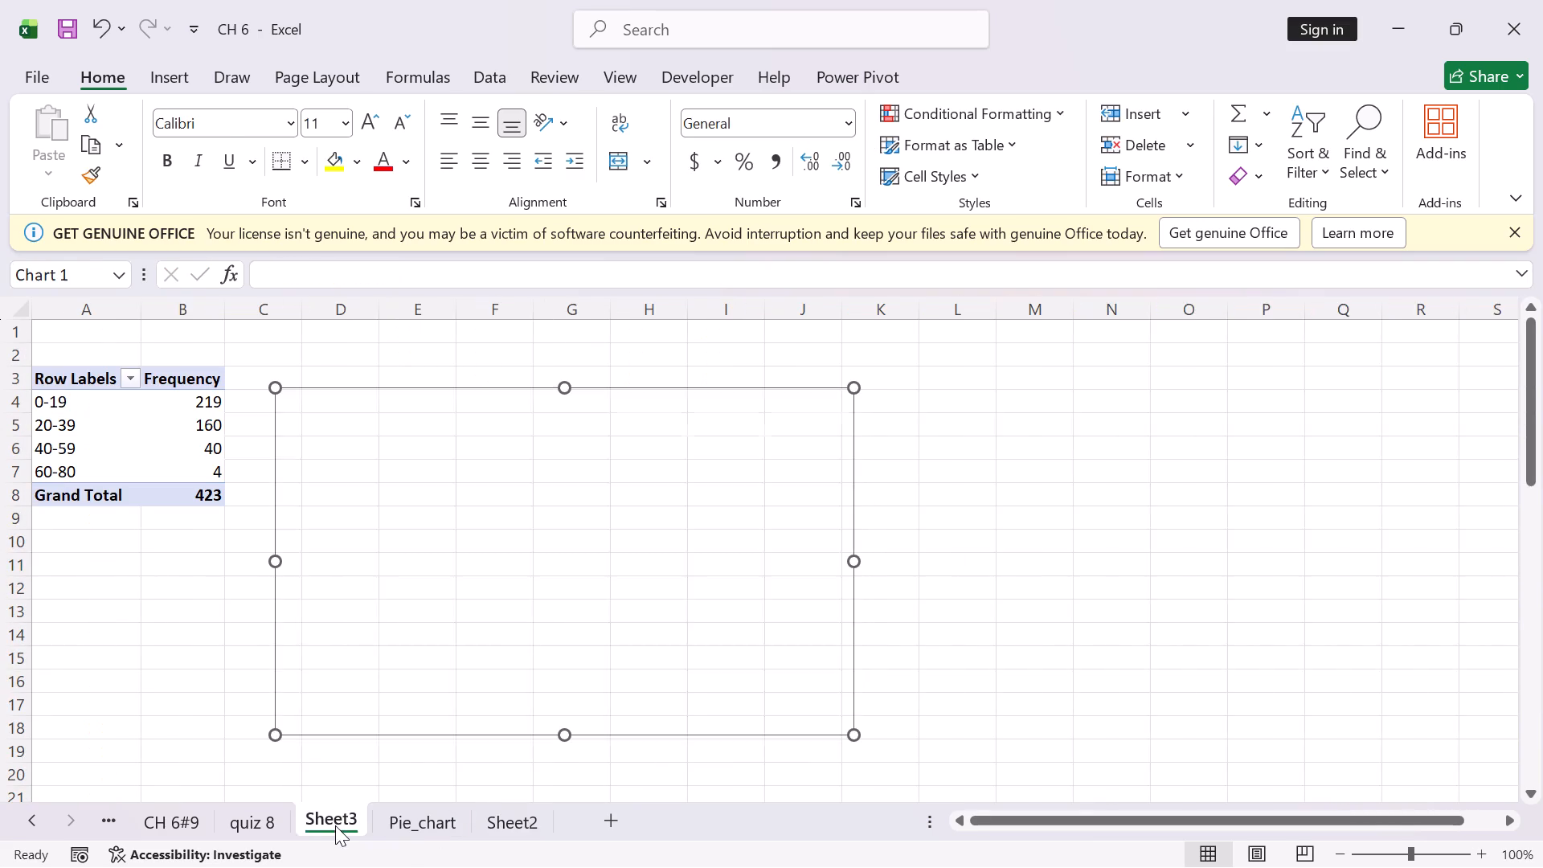
pyautogui.click(252, 825)
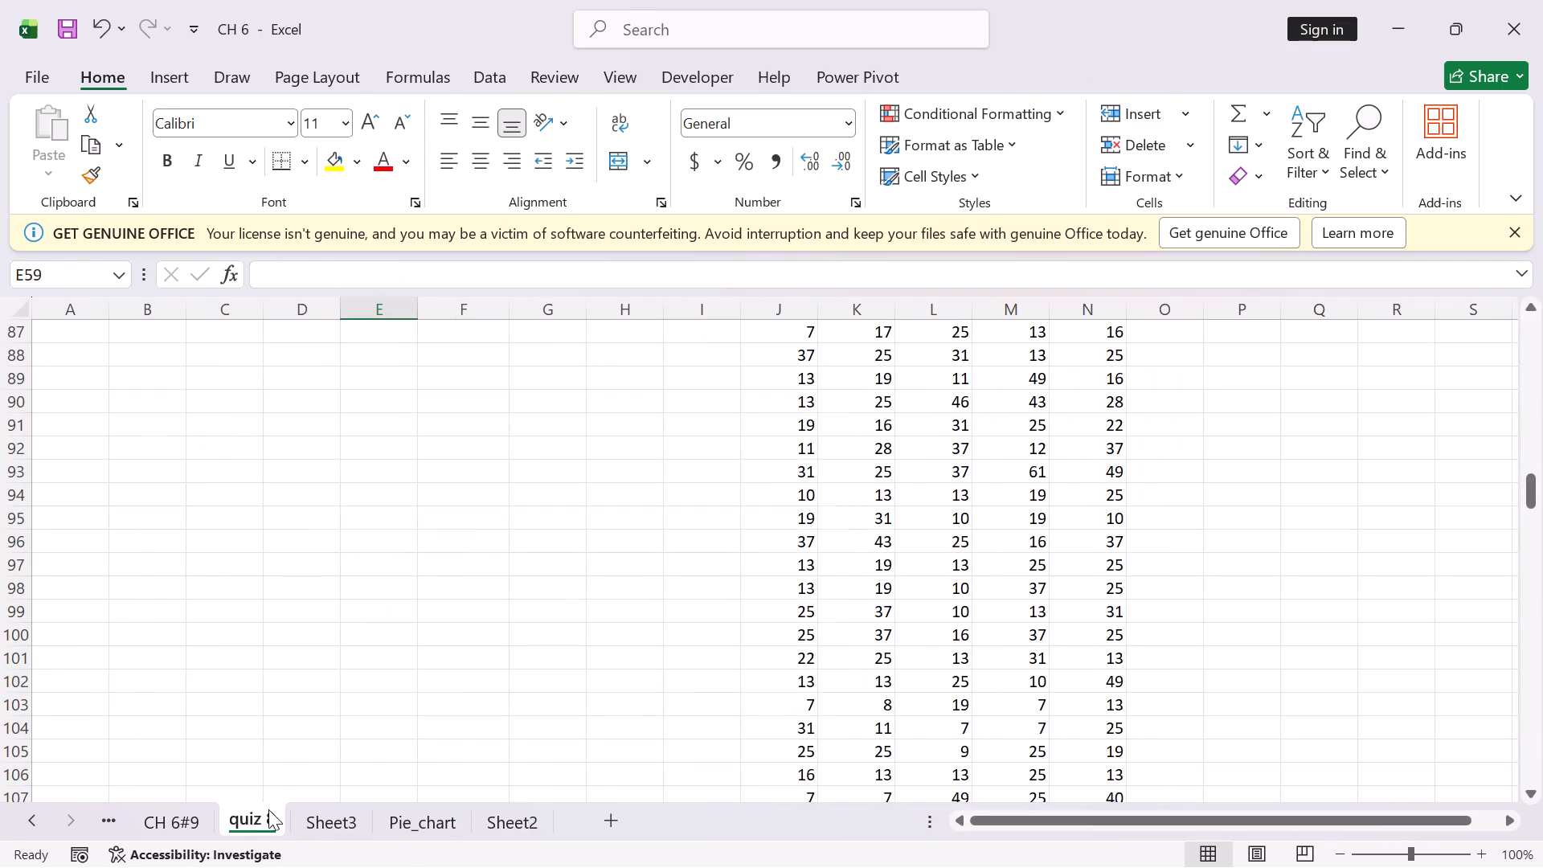
pyautogui.click(522, 818)
pyautogui.rightClick(521, 818)
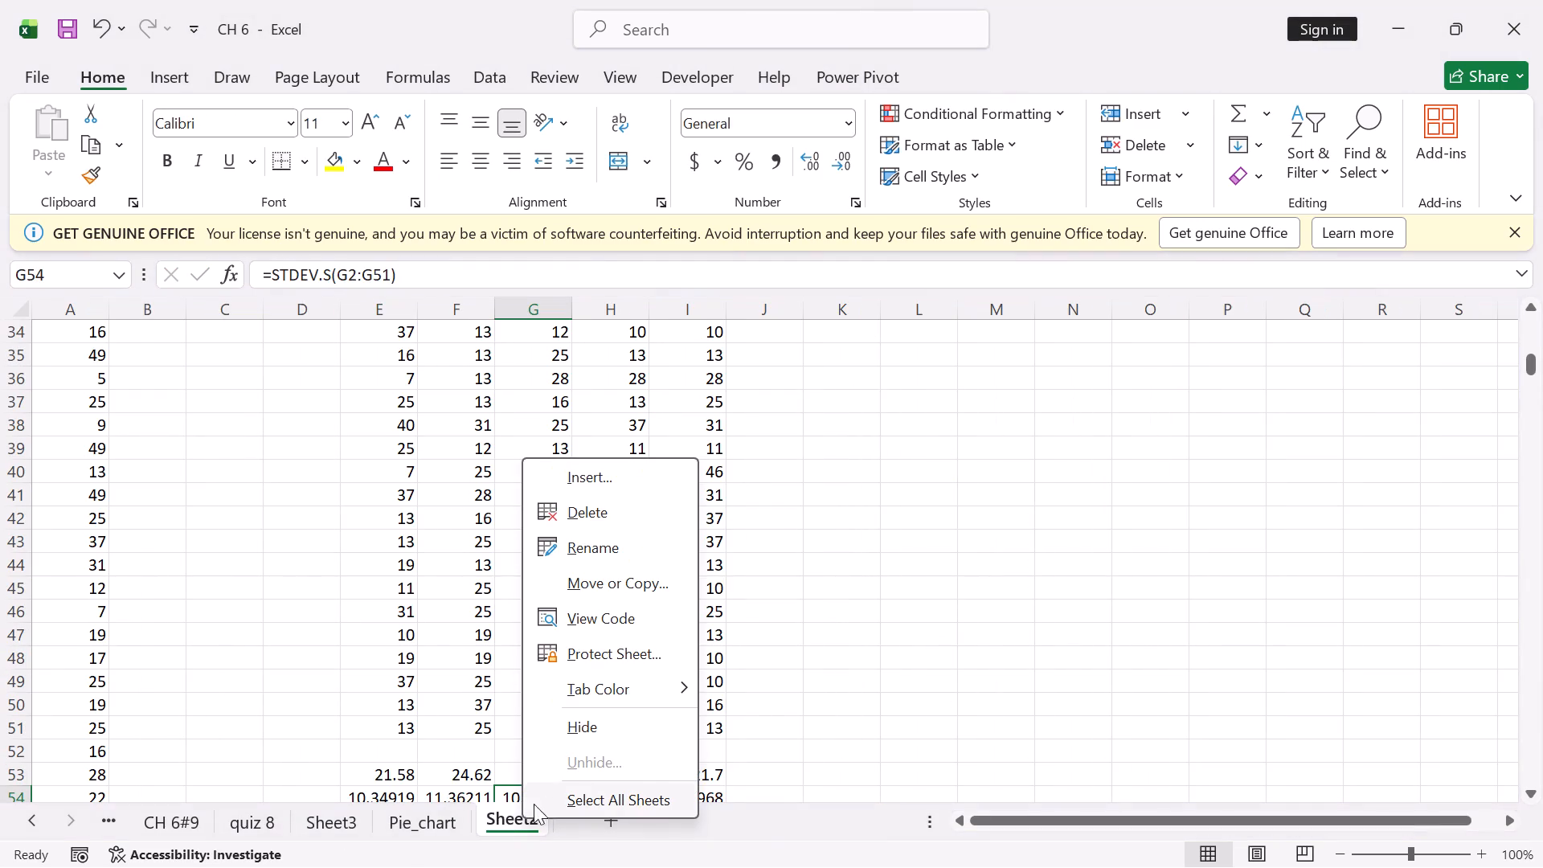
pyautogui.click(600, 511)
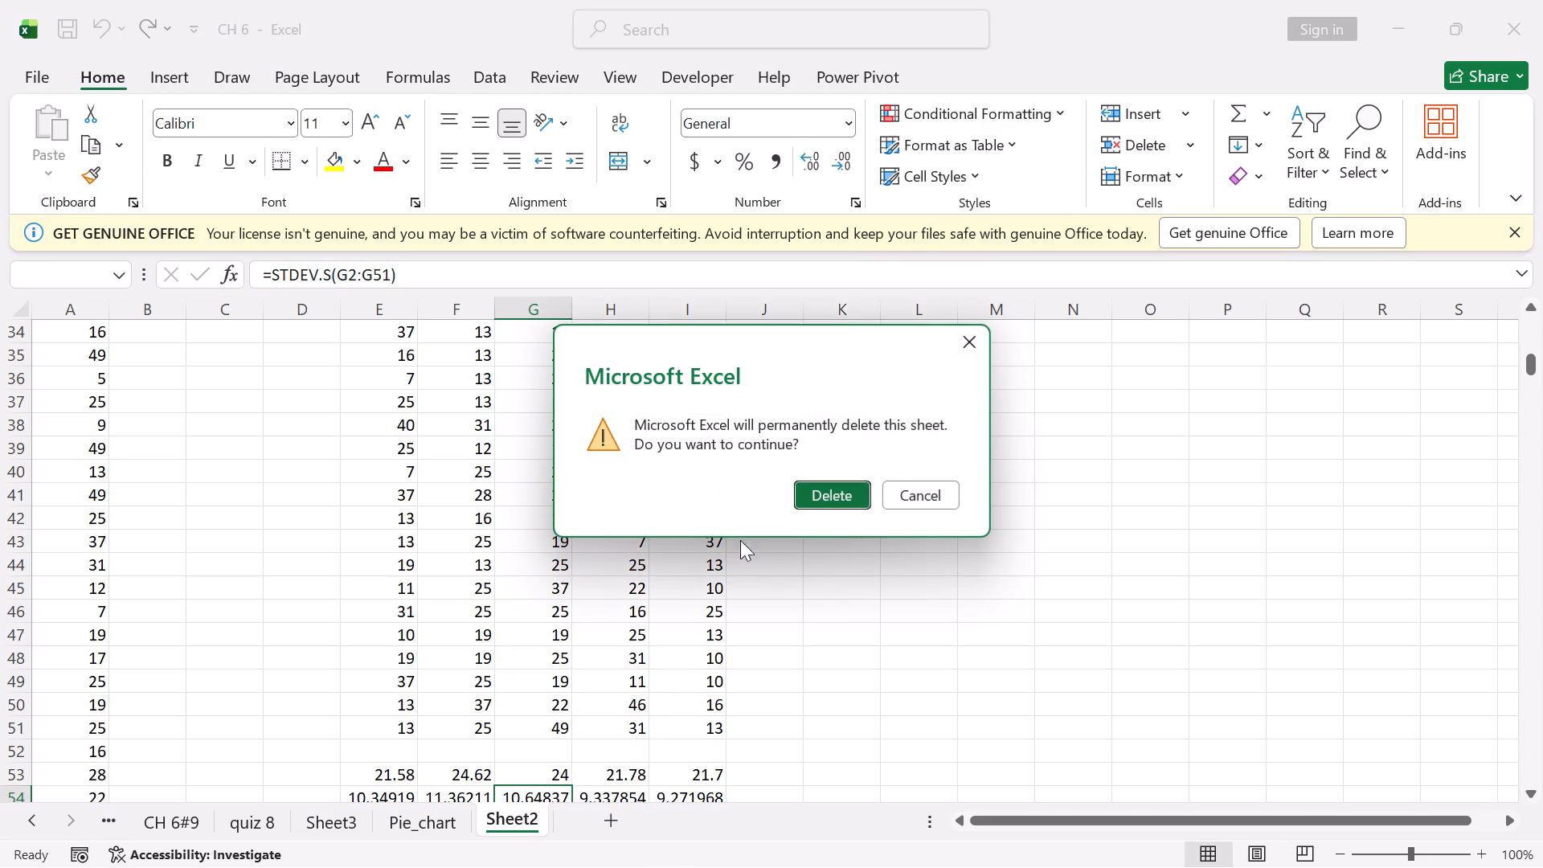
pyautogui.click(819, 500)
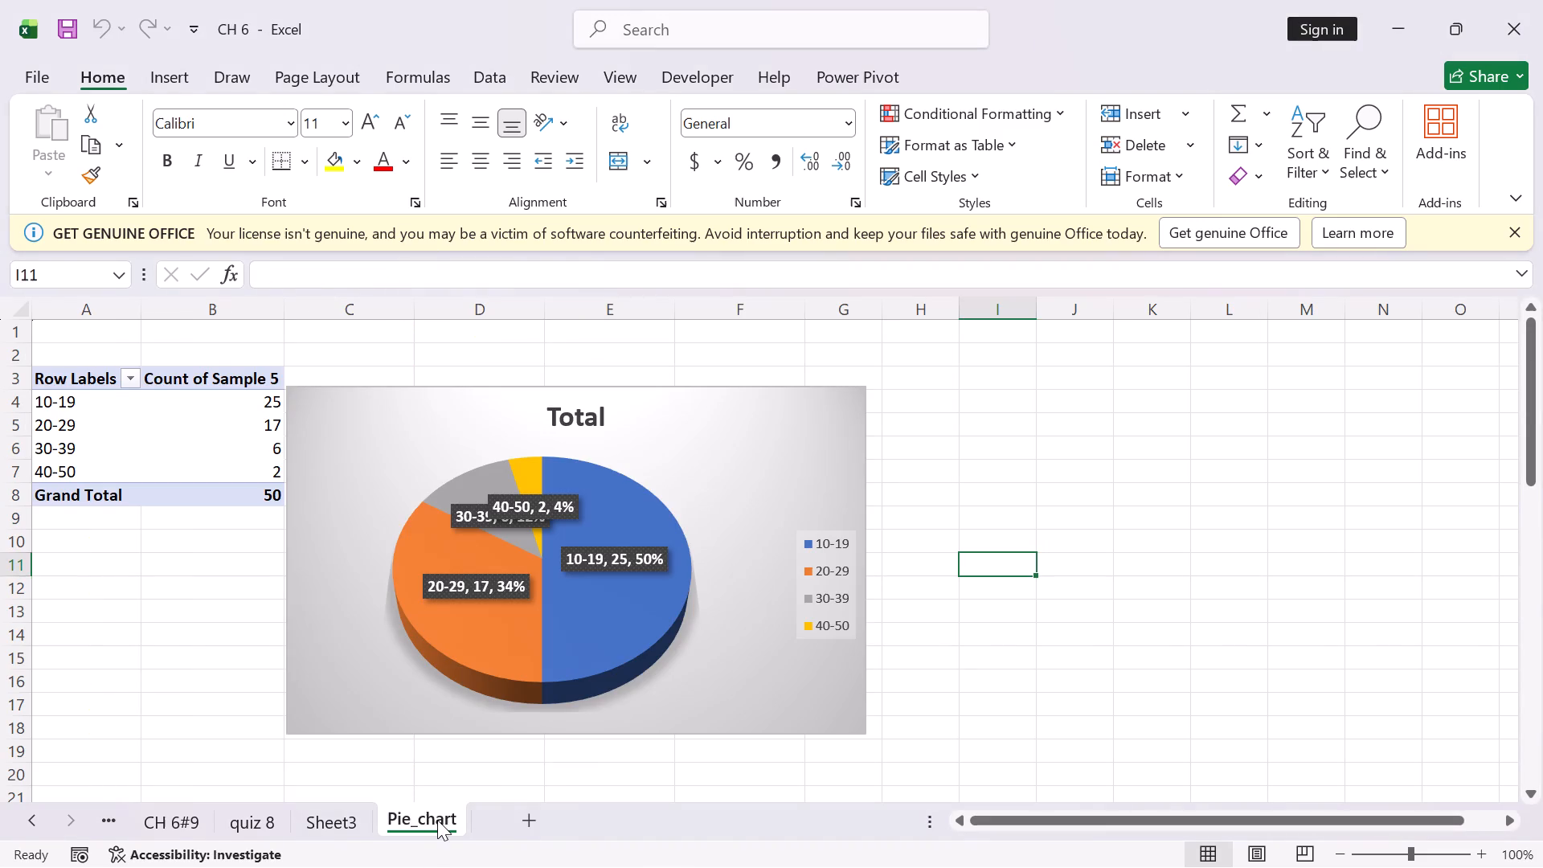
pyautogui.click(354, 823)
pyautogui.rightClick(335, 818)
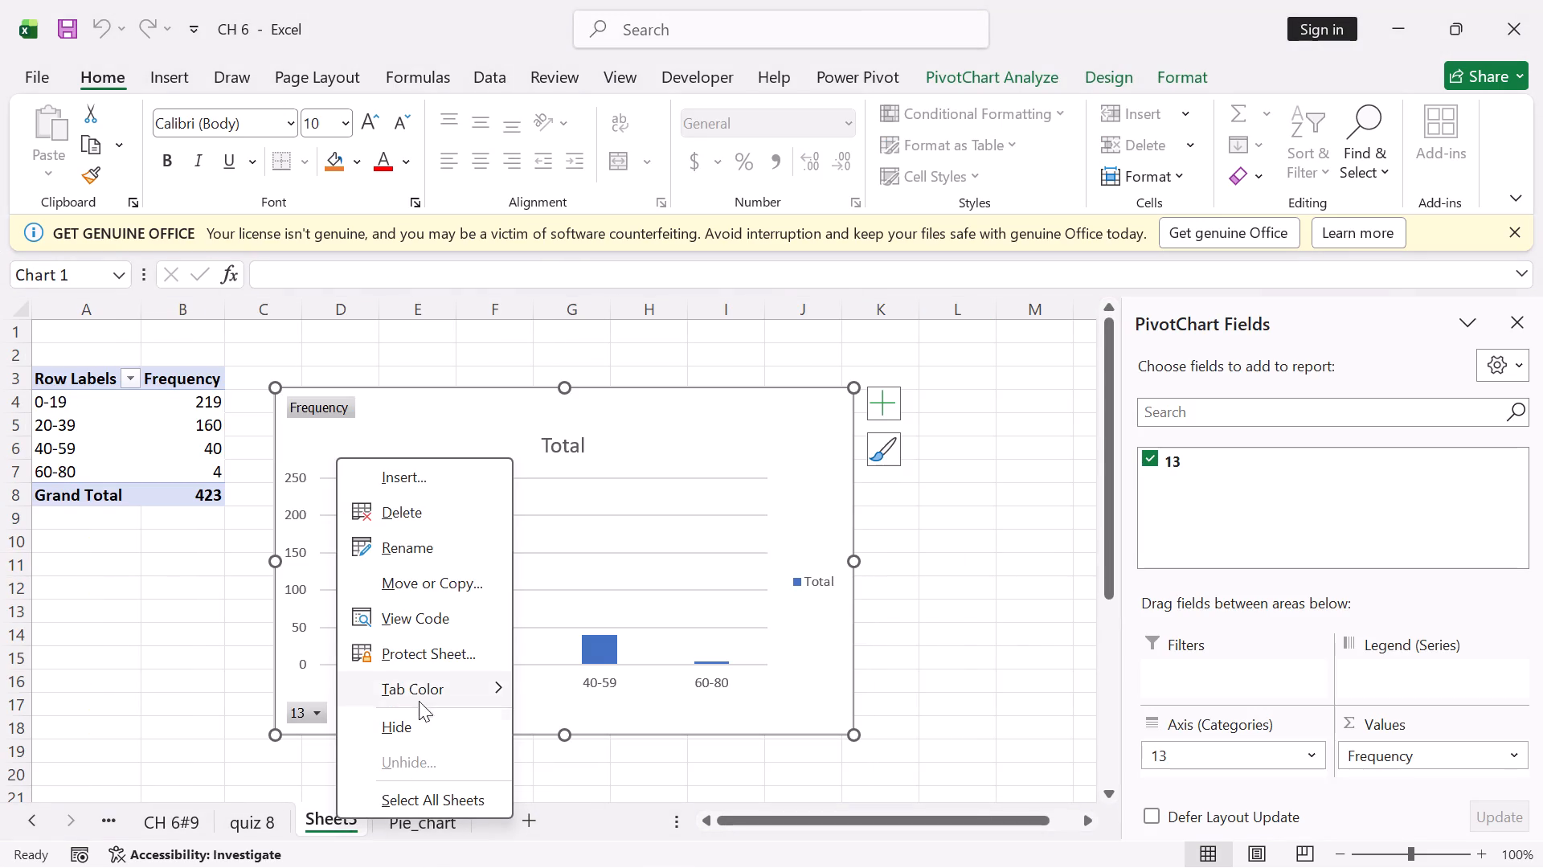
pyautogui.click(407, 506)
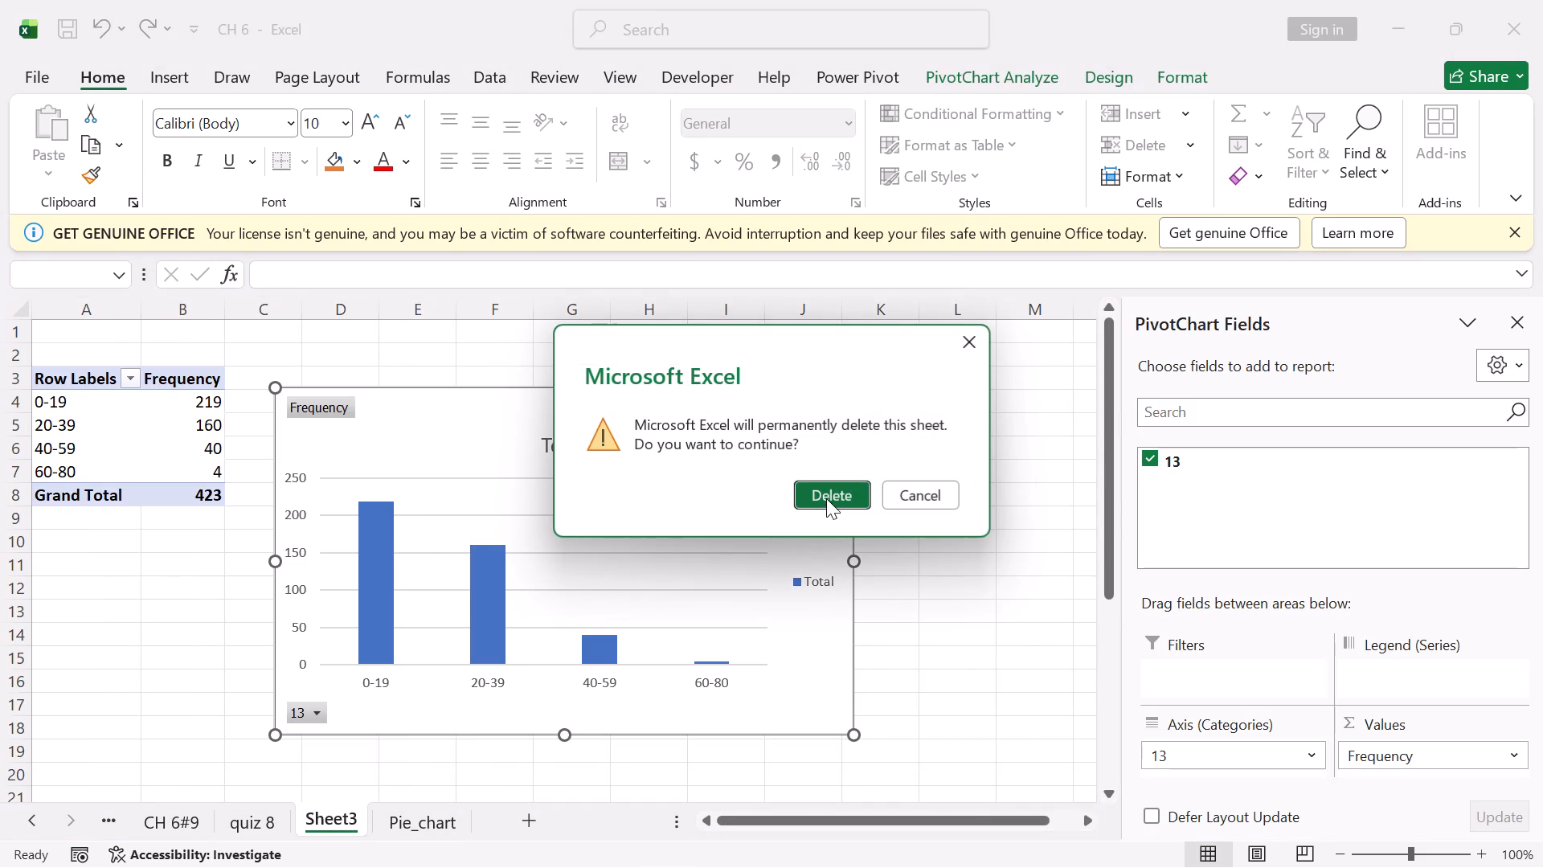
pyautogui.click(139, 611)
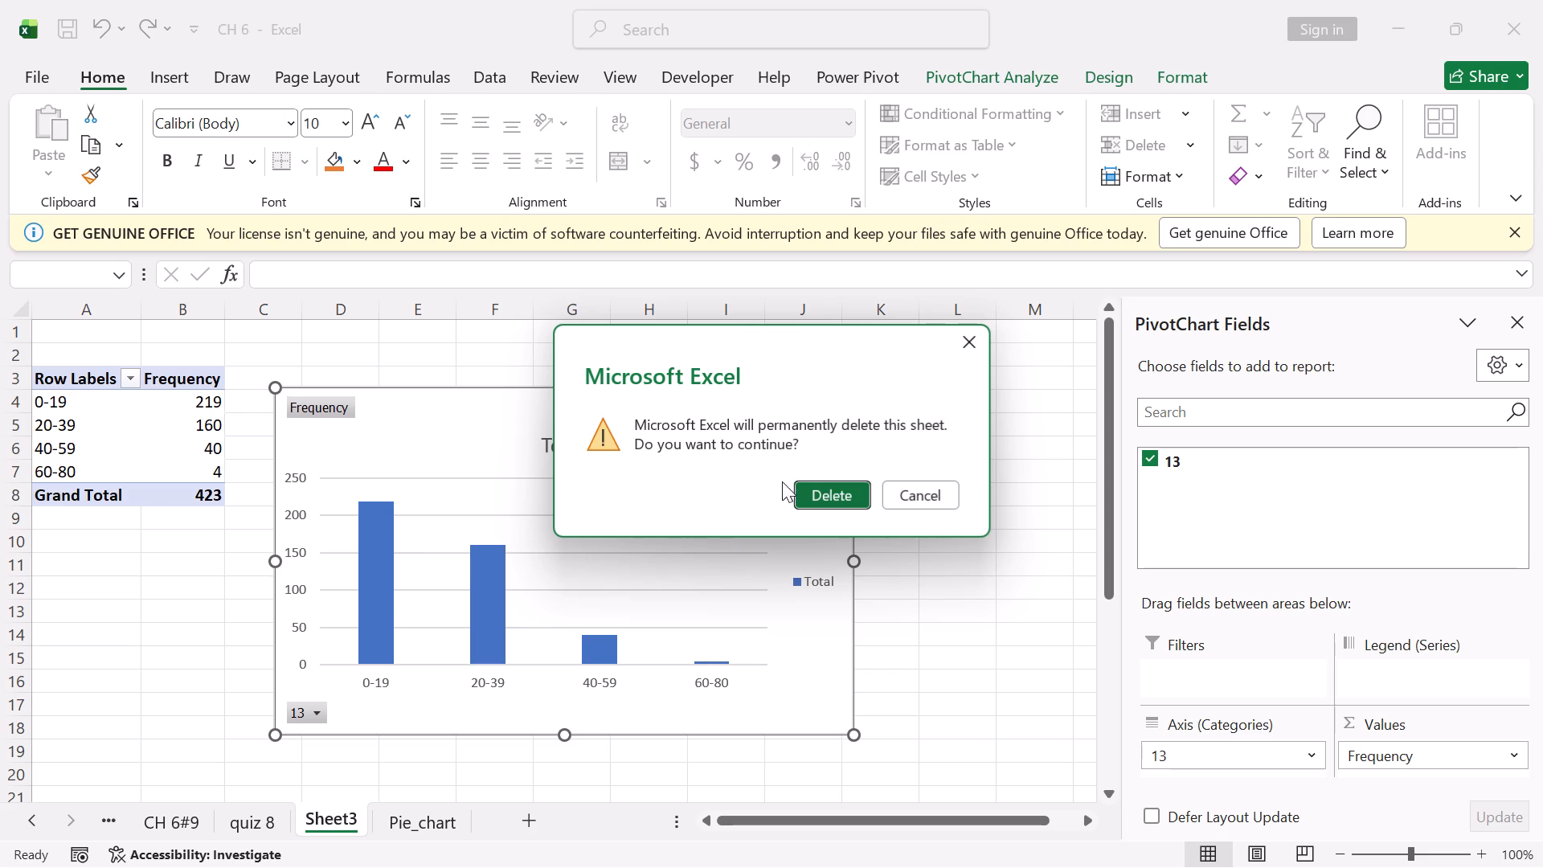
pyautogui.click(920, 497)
# Add a data table with legend keys and full table borders to the frequency column chart on Sheet3.
pyautogui.click(186, 473)
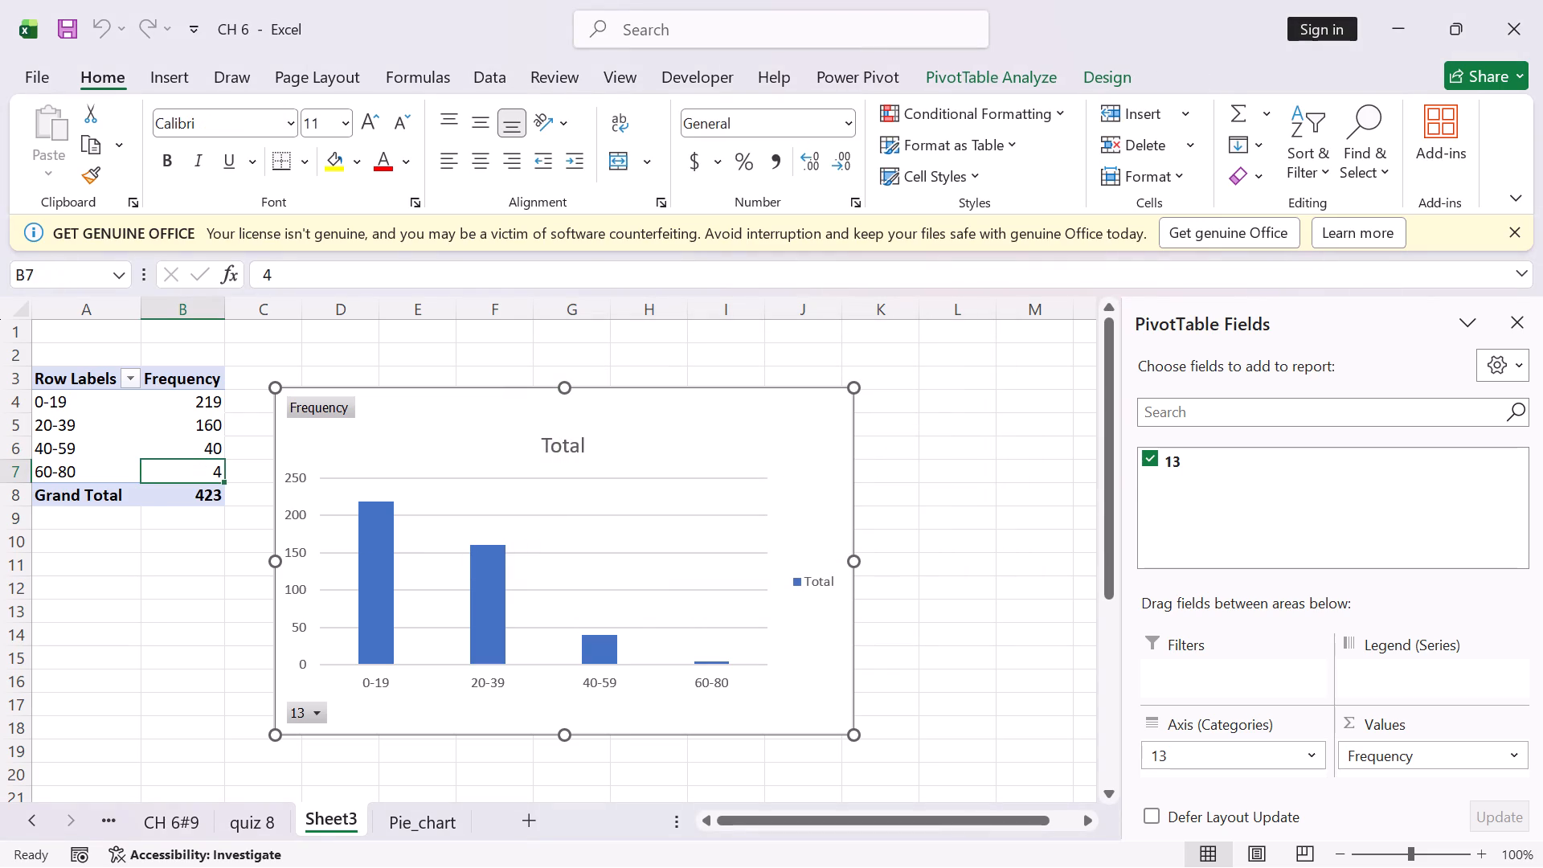
pyautogui.click(190, 491)
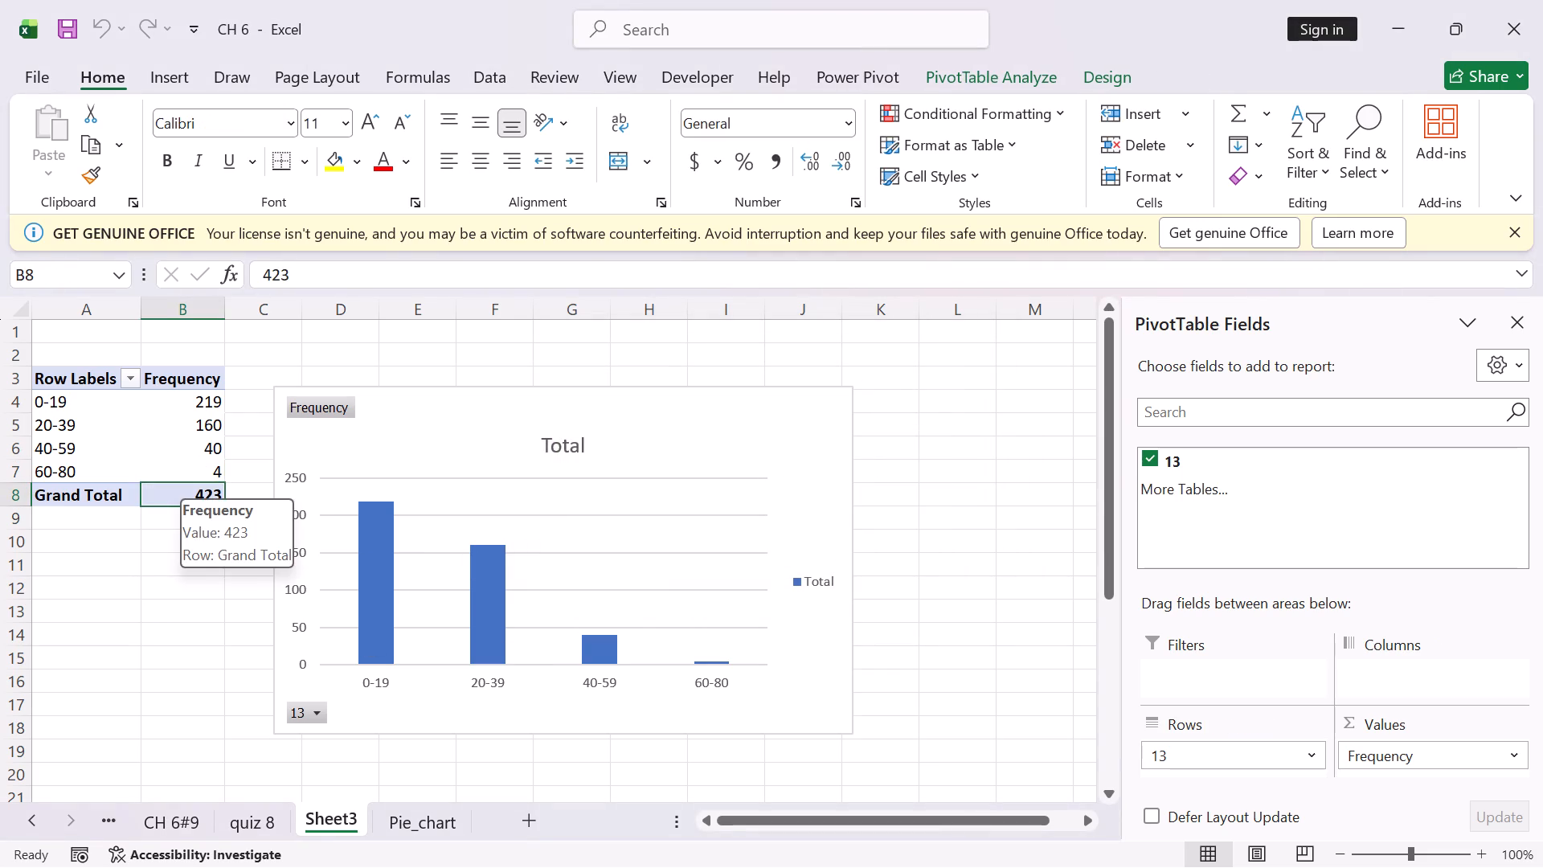
pyautogui.click(535, 650)
pyautogui.click(902, 409)
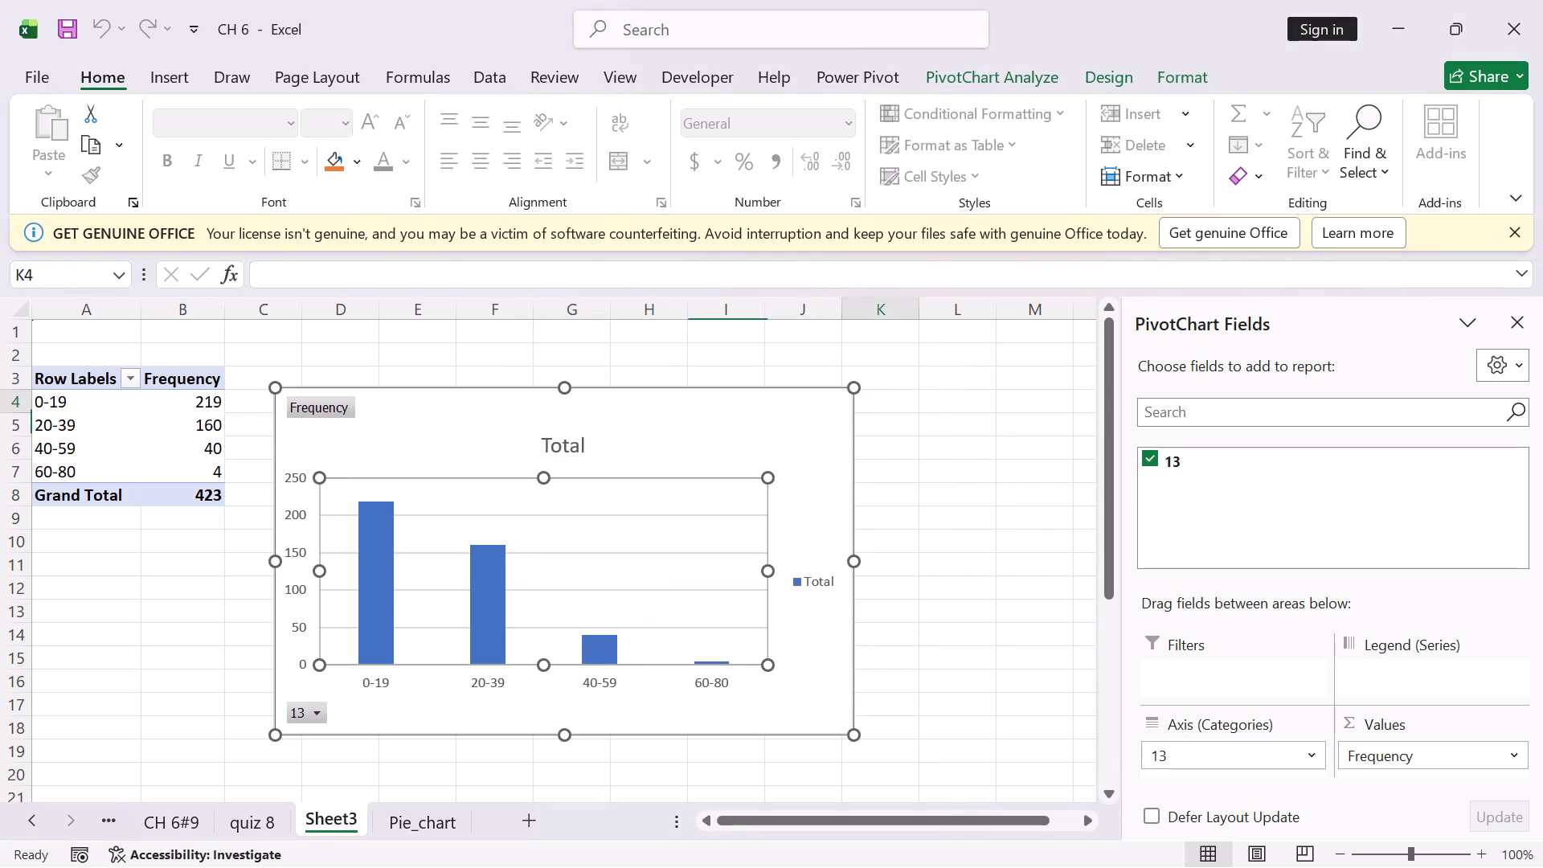
pyautogui.click(790, 442)
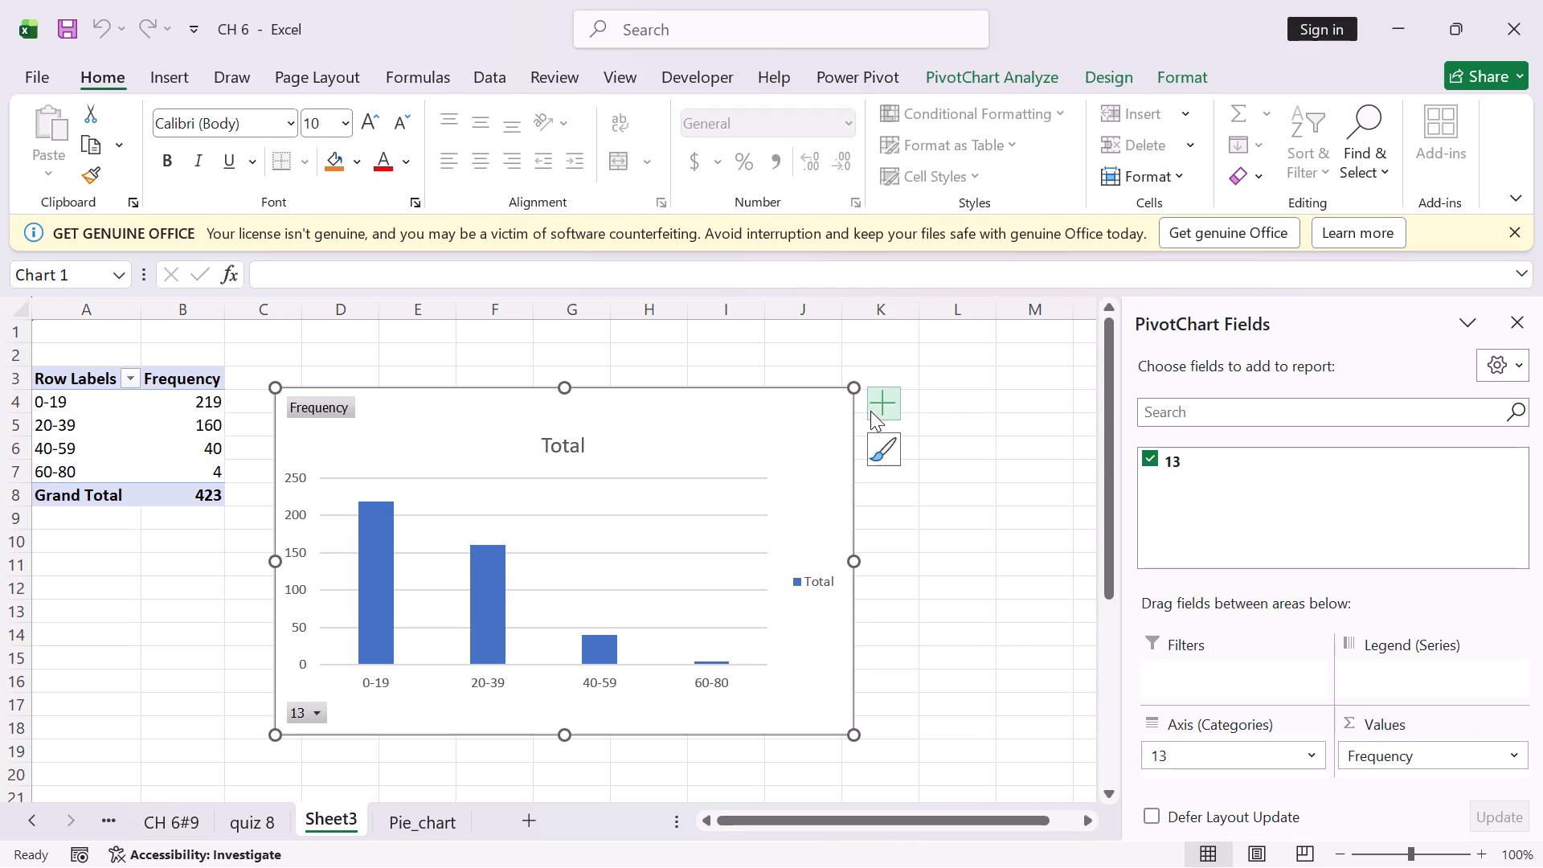
pyautogui.click(874, 408)
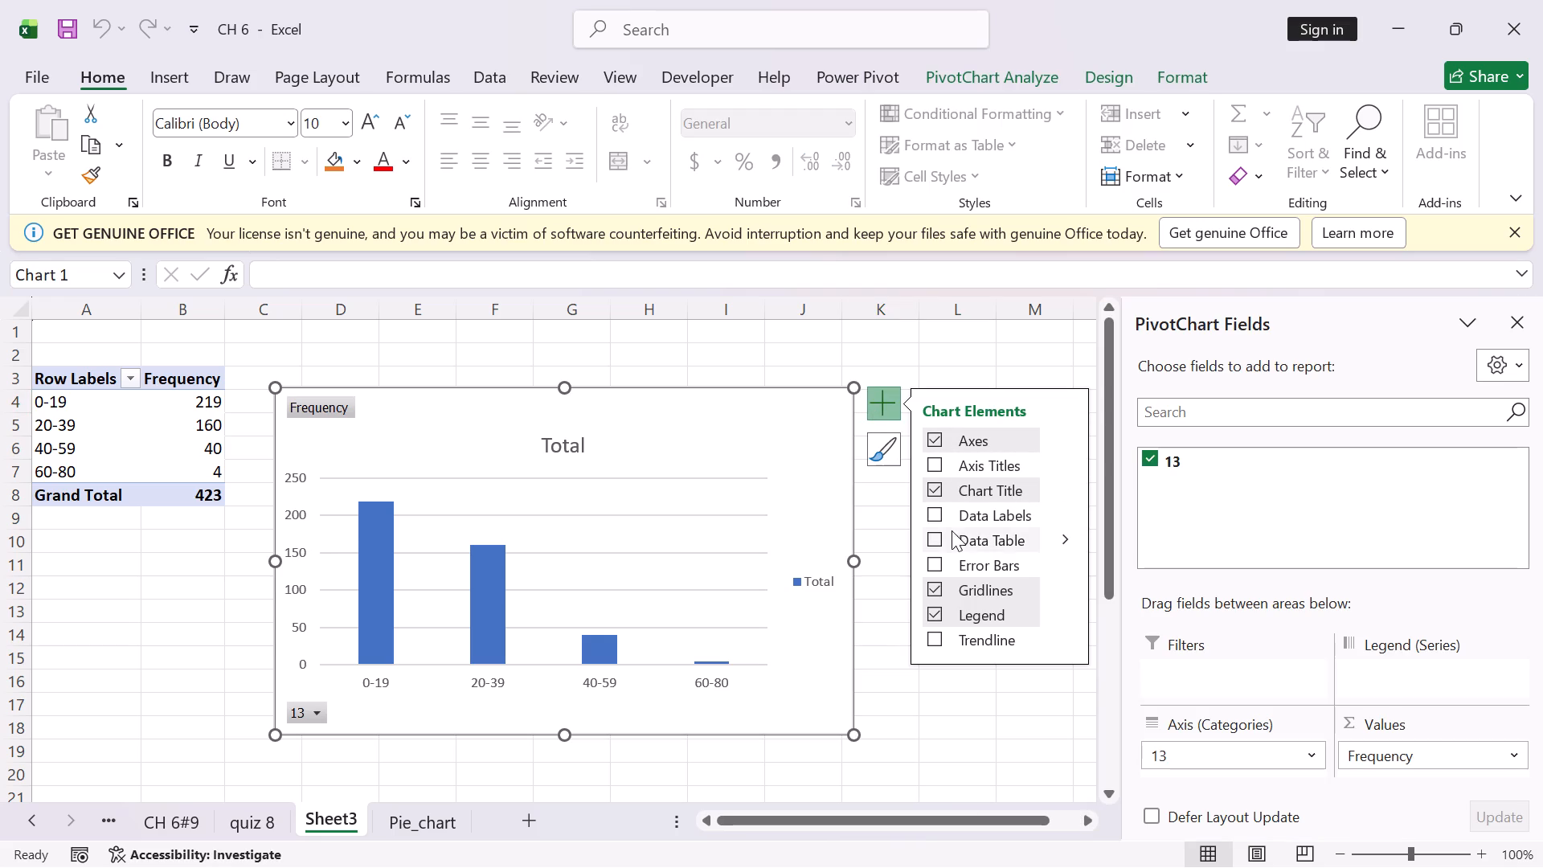
pyautogui.click(1066, 534)
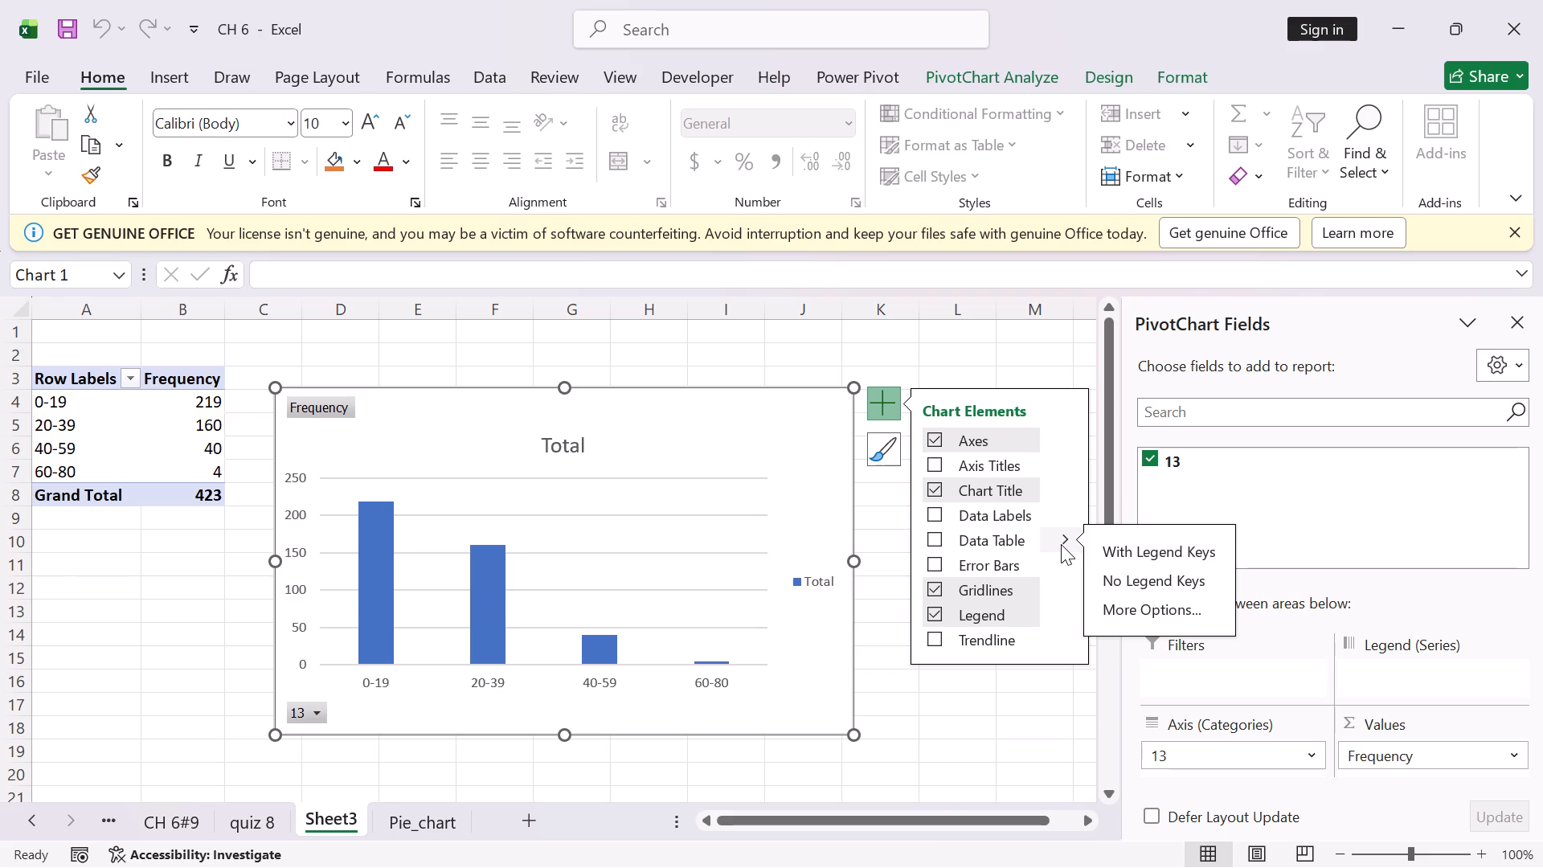
pyautogui.click(1156, 614)
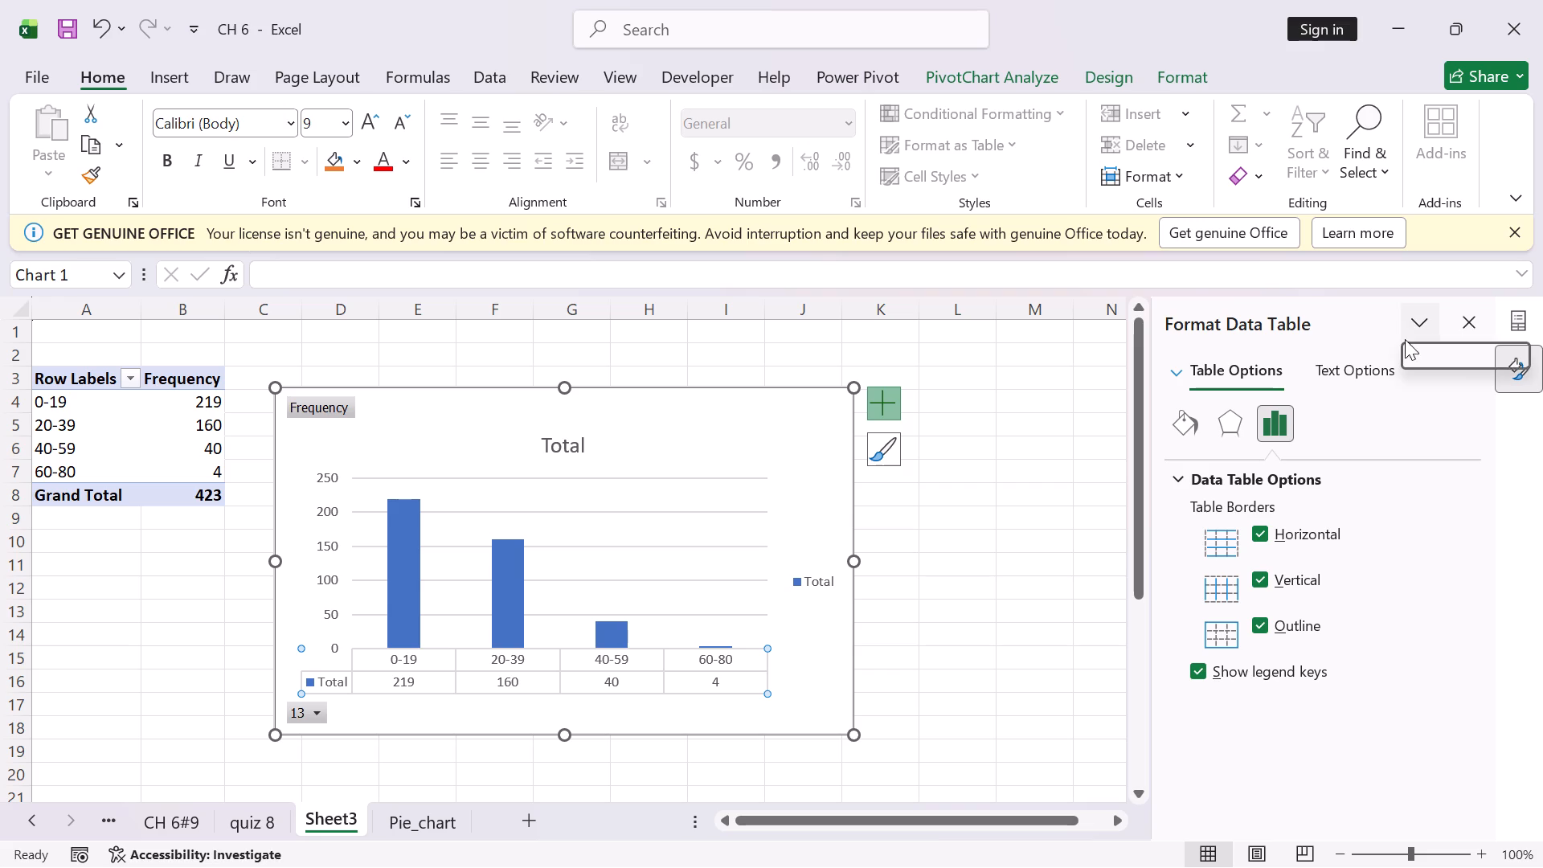
pyautogui.click(1471, 325)
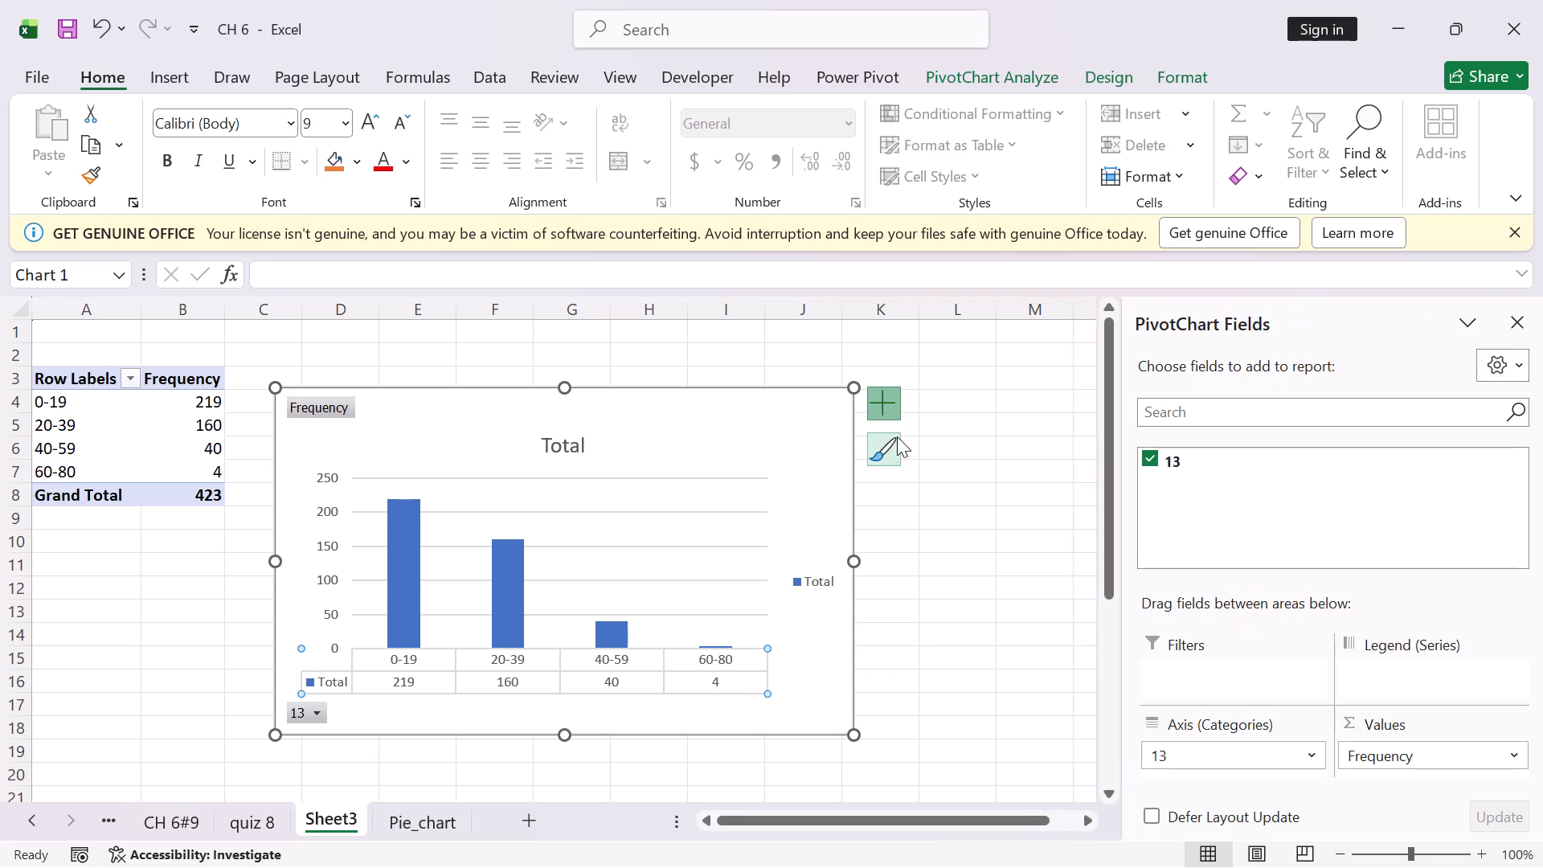
pyautogui.click(890, 405)
pyautogui.click(889, 410)
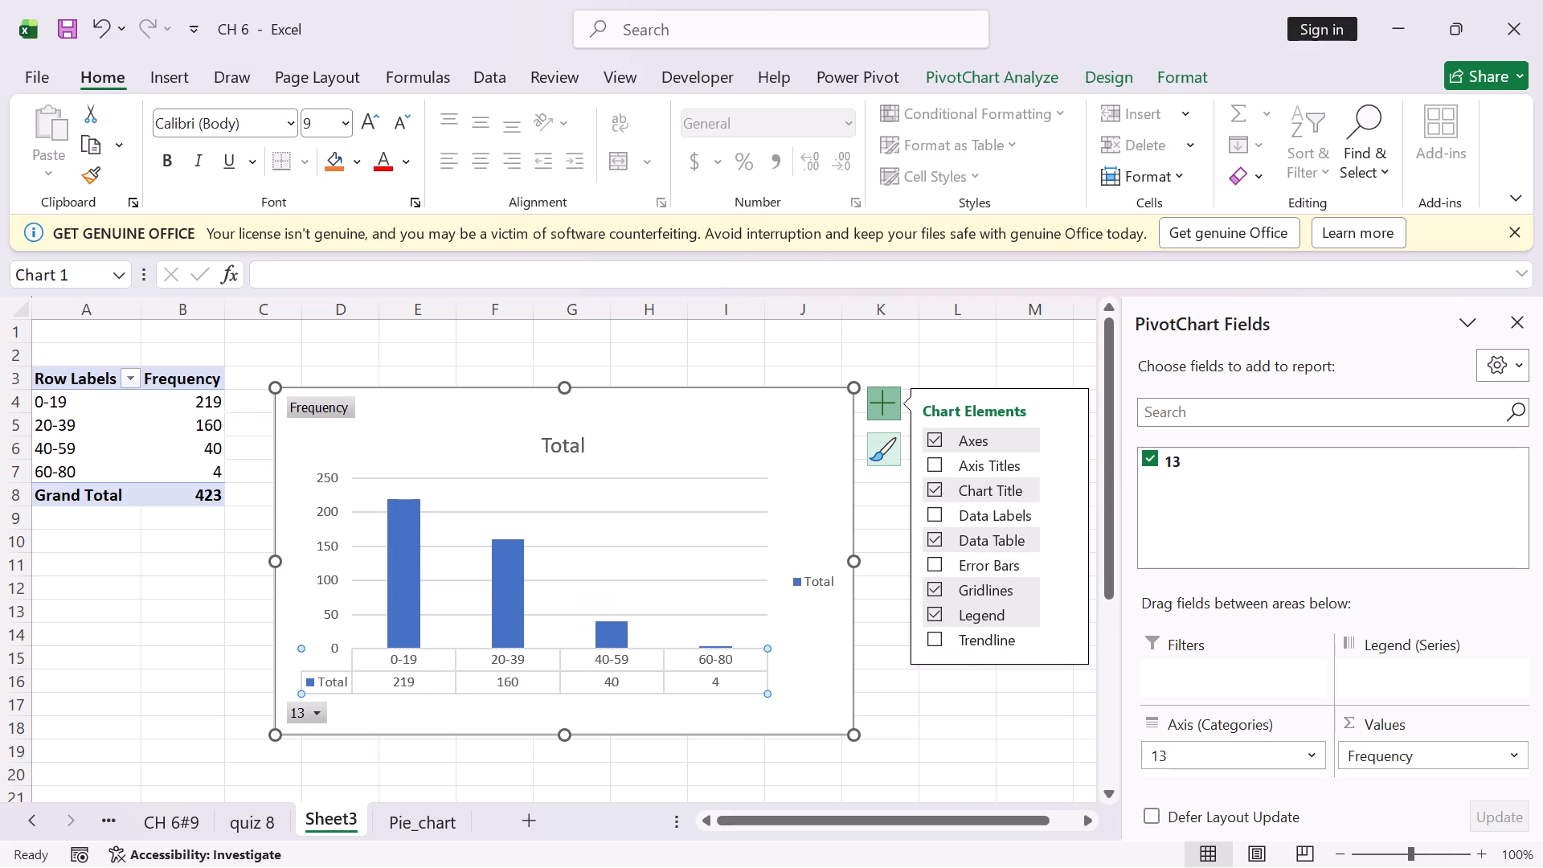
pyautogui.scroll(-3, 1020, 526)
# Try chart styles on the Sheet3 column chart, settling on the white one with a bold title, blue gradient columns and data labels.
pyautogui.click(674, 528)
pyautogui.click(1127, 80)
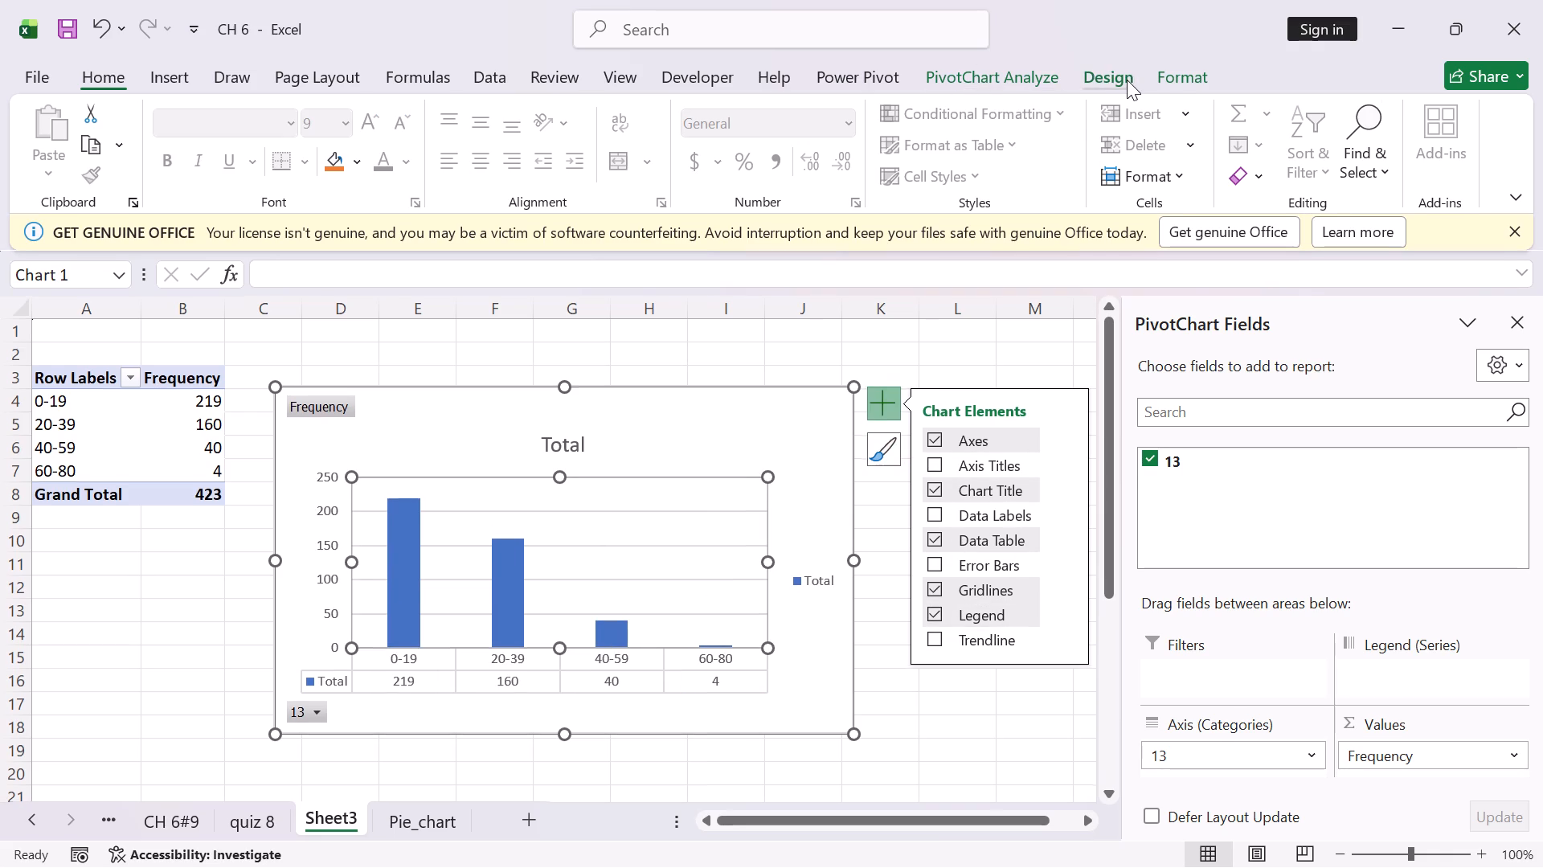
pyautogui.click(746, 149)
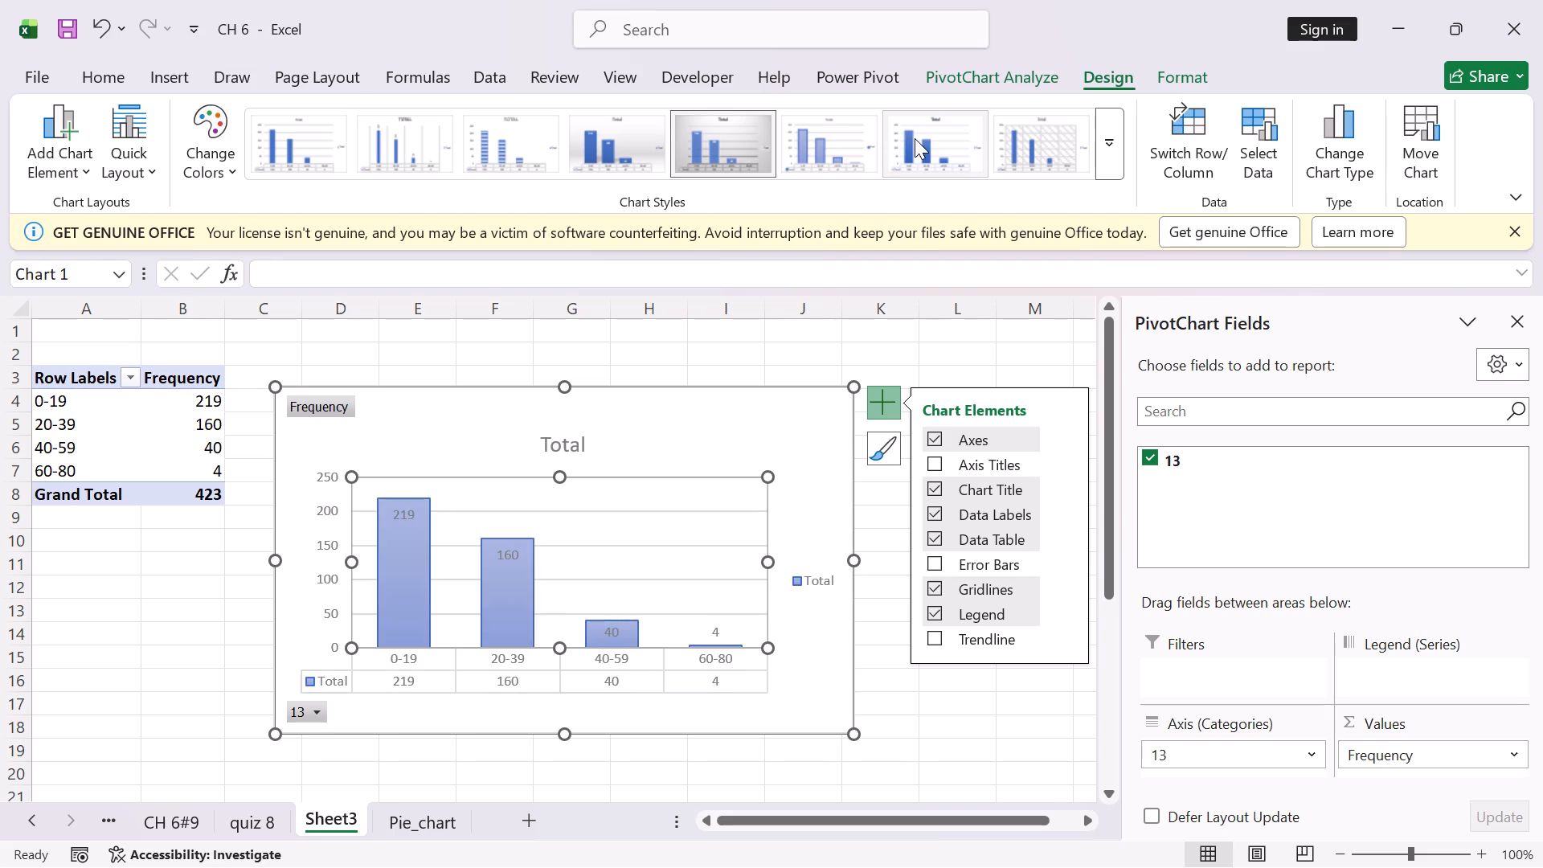
pyautogui.click(915, 137)
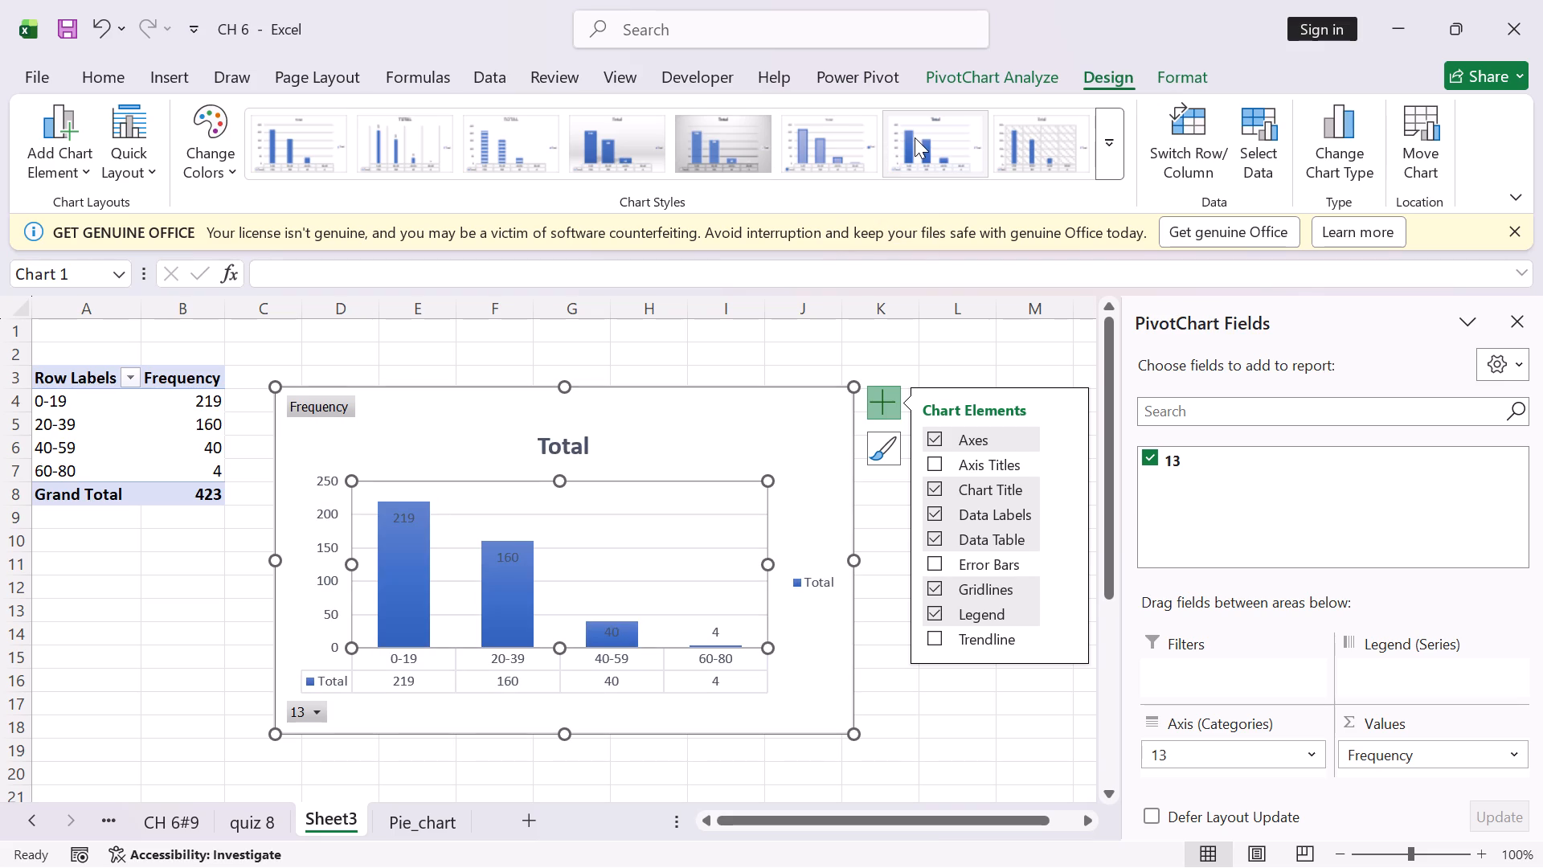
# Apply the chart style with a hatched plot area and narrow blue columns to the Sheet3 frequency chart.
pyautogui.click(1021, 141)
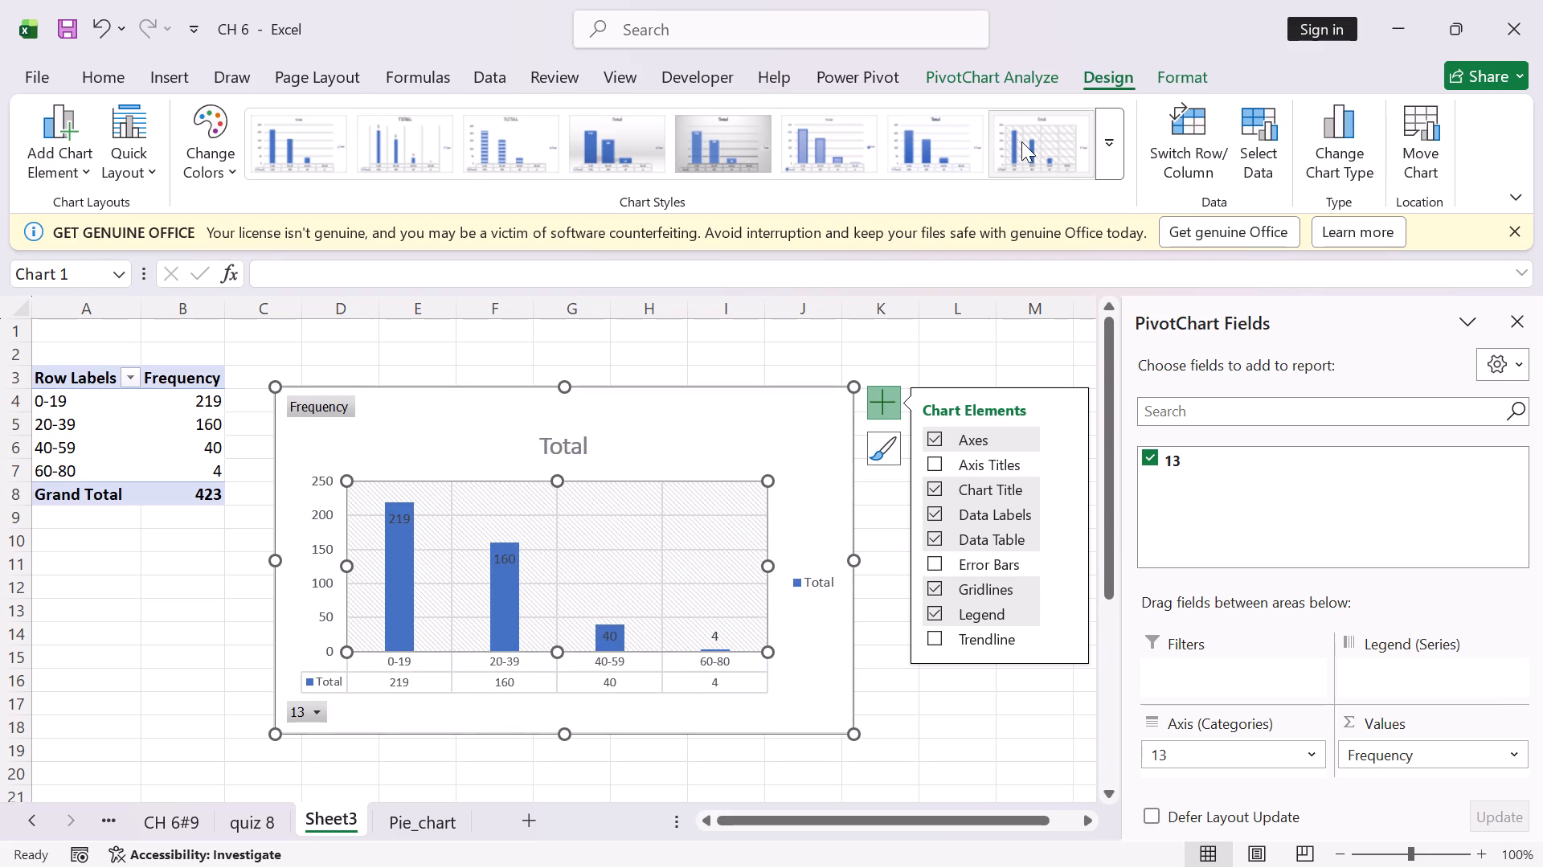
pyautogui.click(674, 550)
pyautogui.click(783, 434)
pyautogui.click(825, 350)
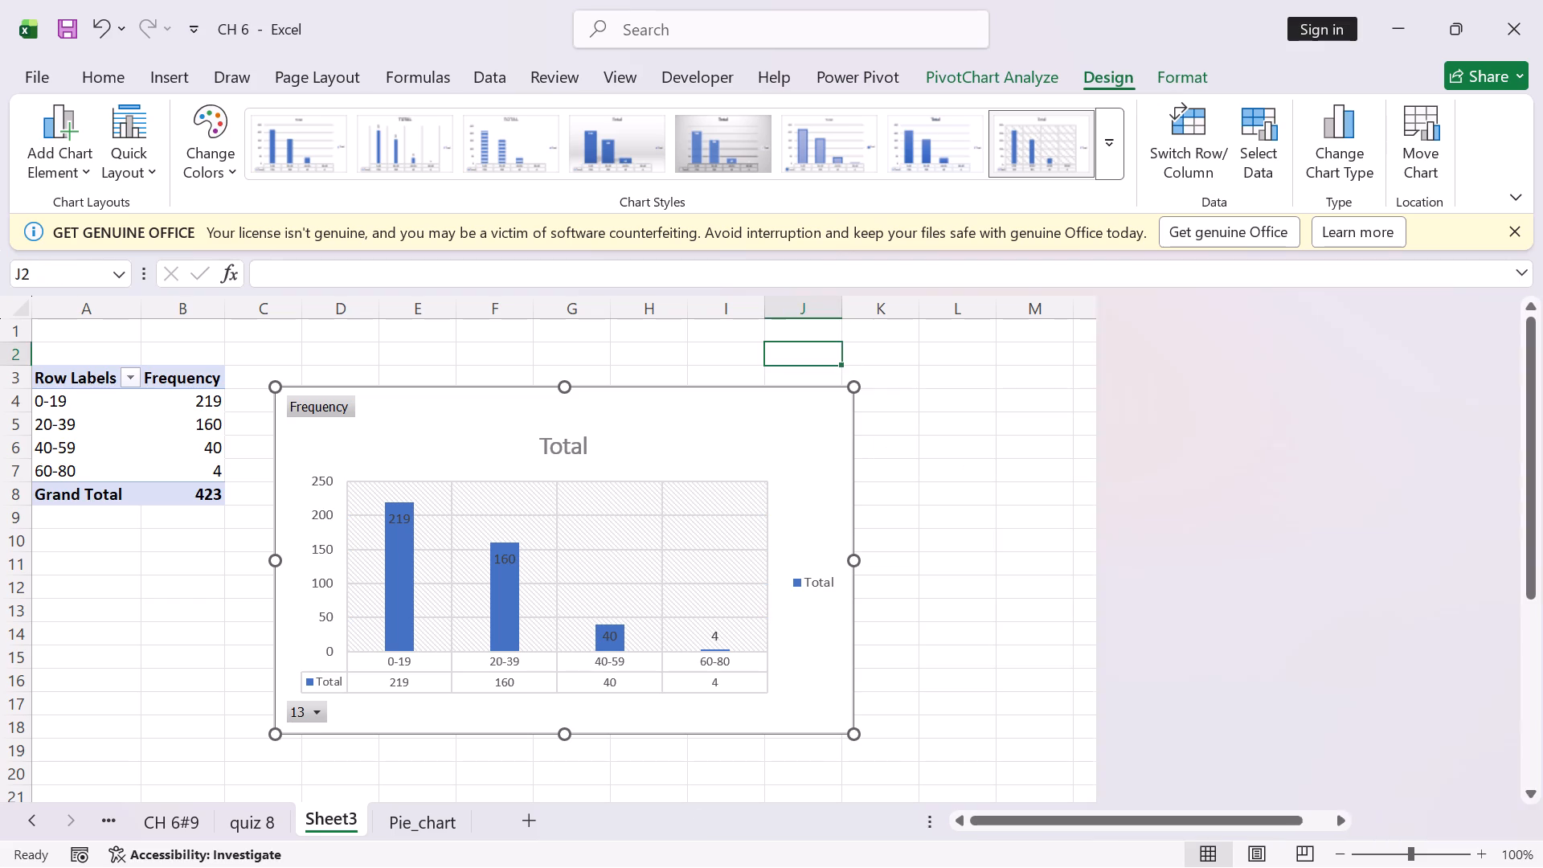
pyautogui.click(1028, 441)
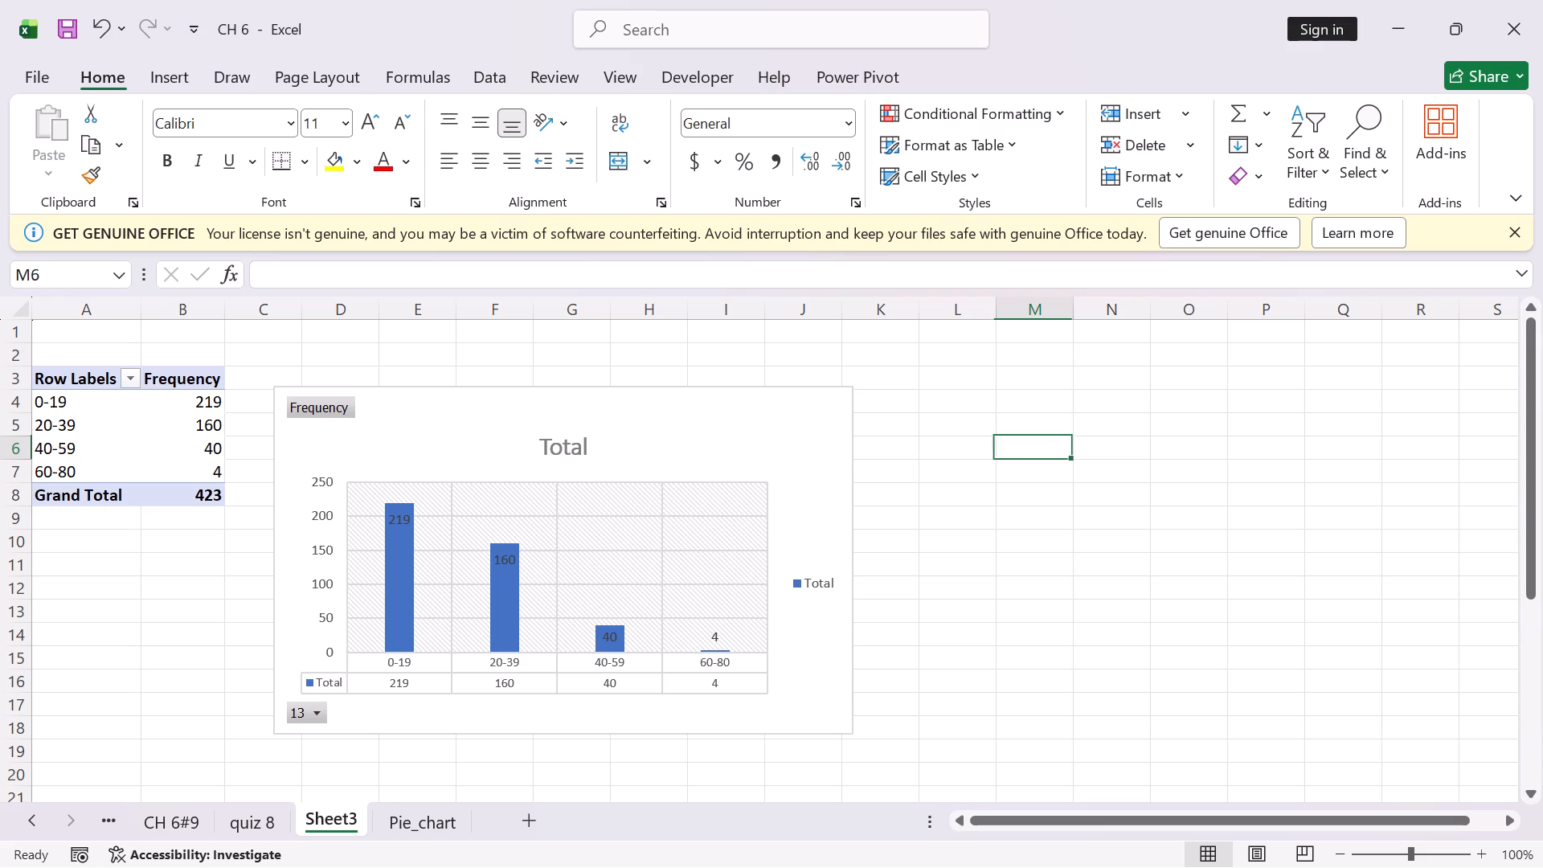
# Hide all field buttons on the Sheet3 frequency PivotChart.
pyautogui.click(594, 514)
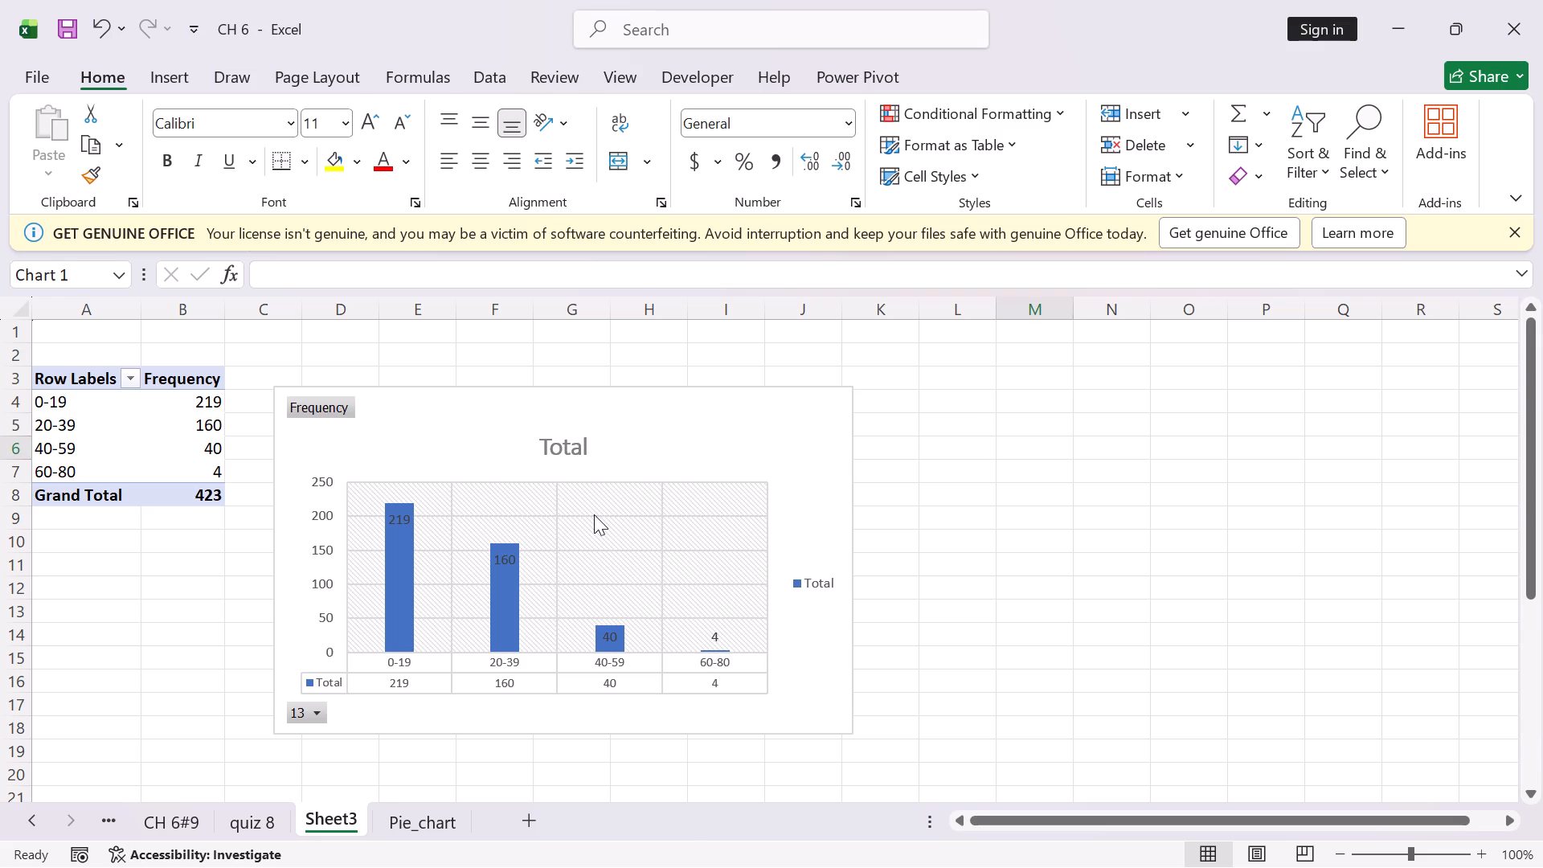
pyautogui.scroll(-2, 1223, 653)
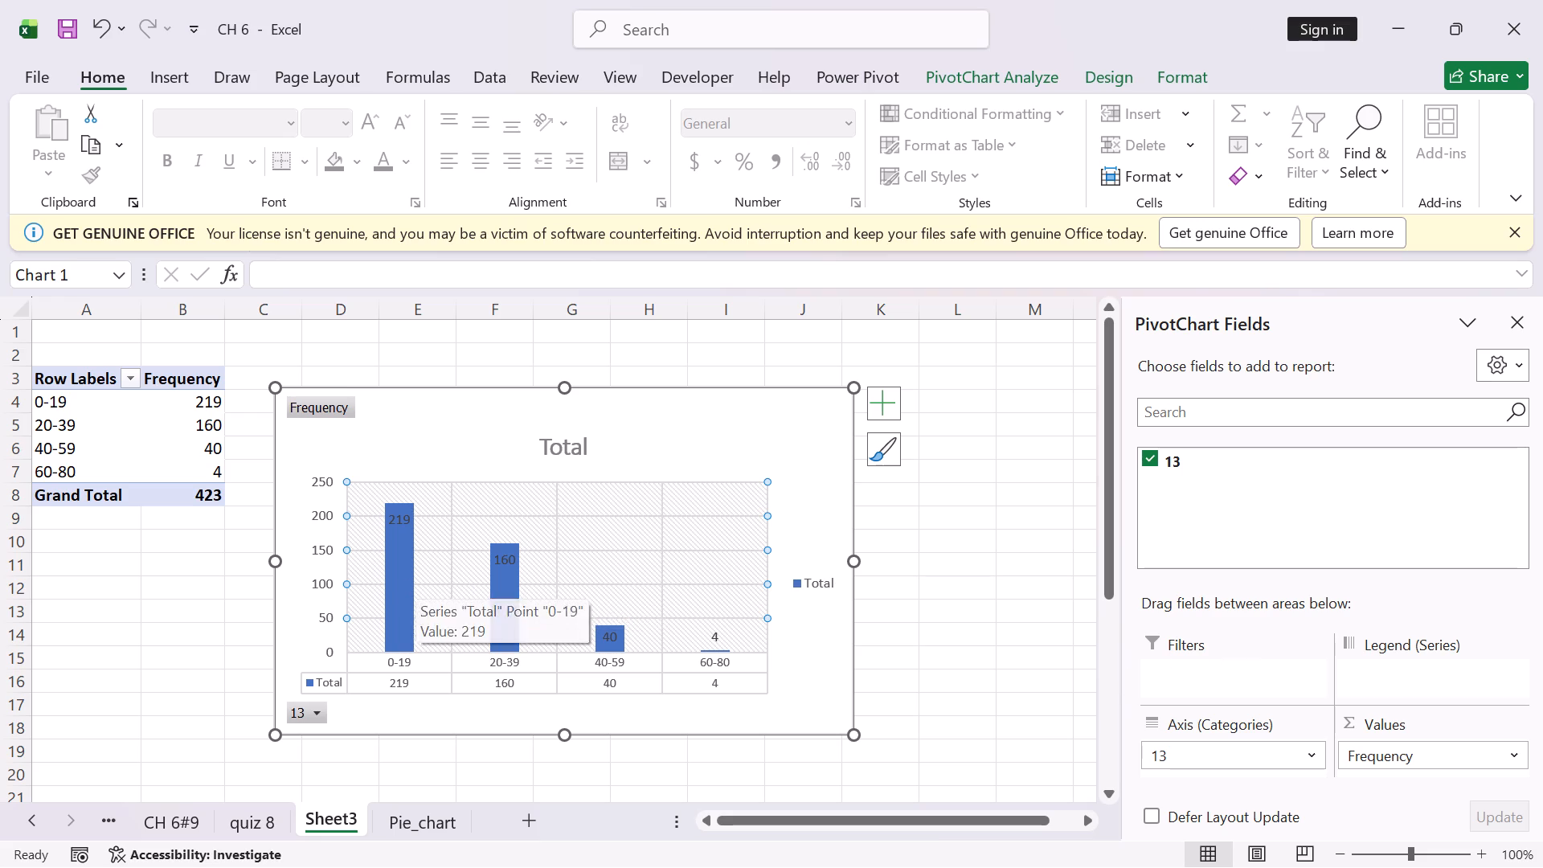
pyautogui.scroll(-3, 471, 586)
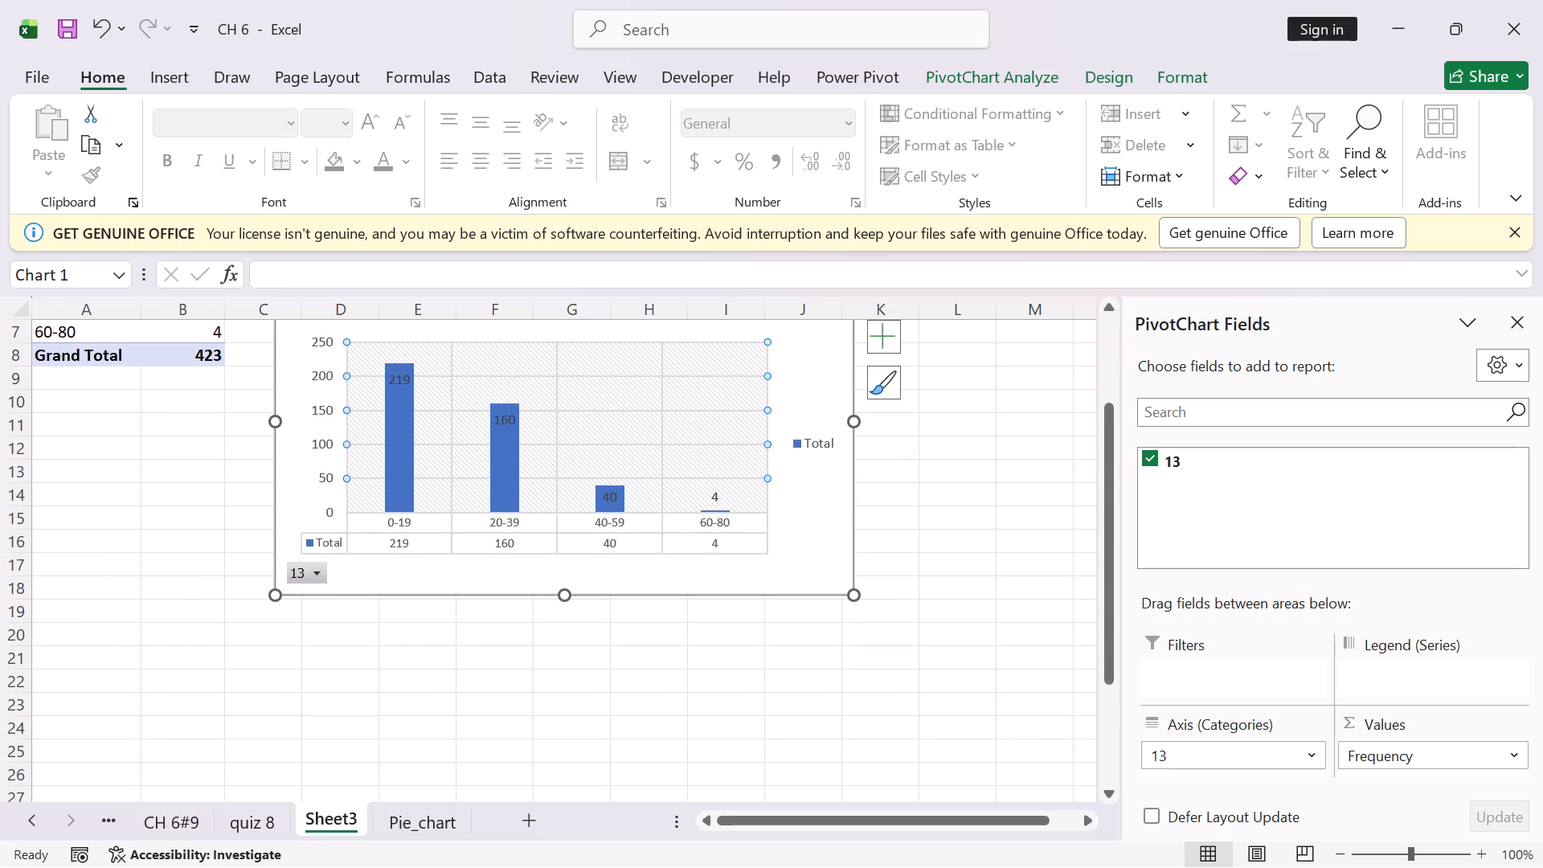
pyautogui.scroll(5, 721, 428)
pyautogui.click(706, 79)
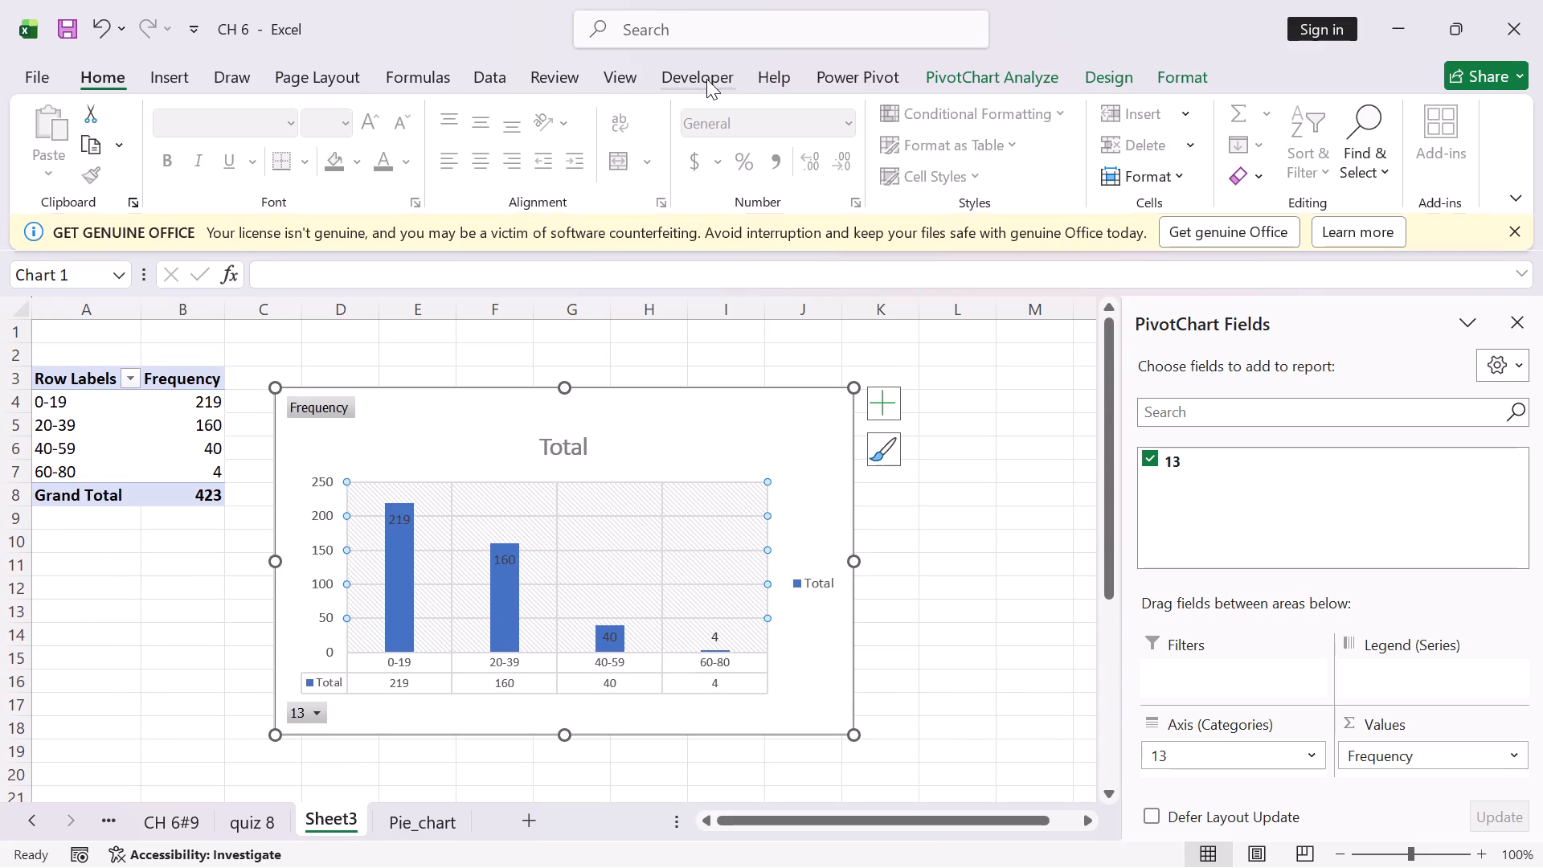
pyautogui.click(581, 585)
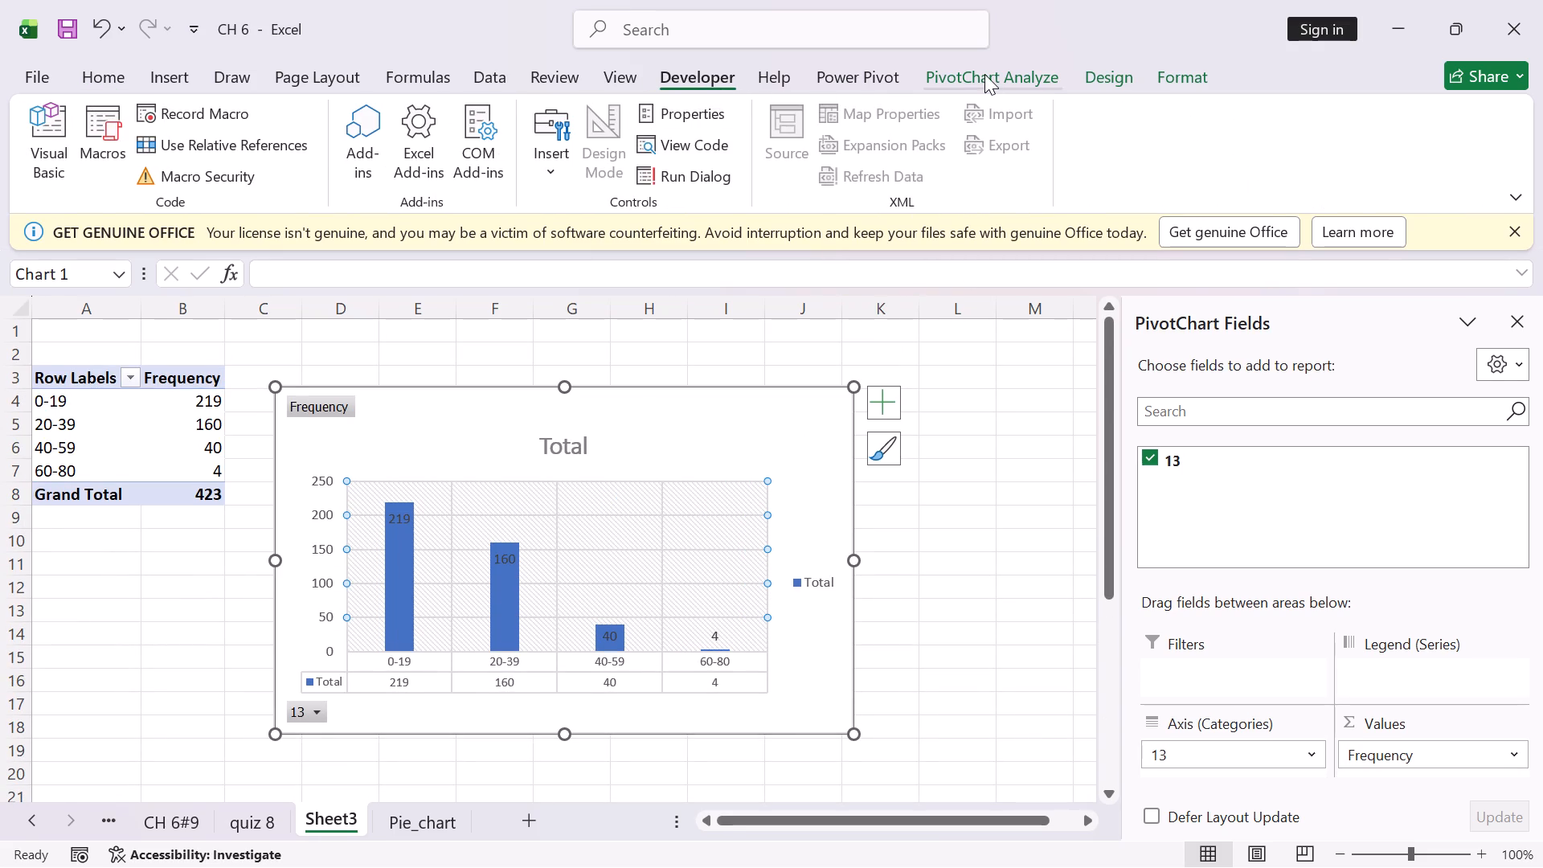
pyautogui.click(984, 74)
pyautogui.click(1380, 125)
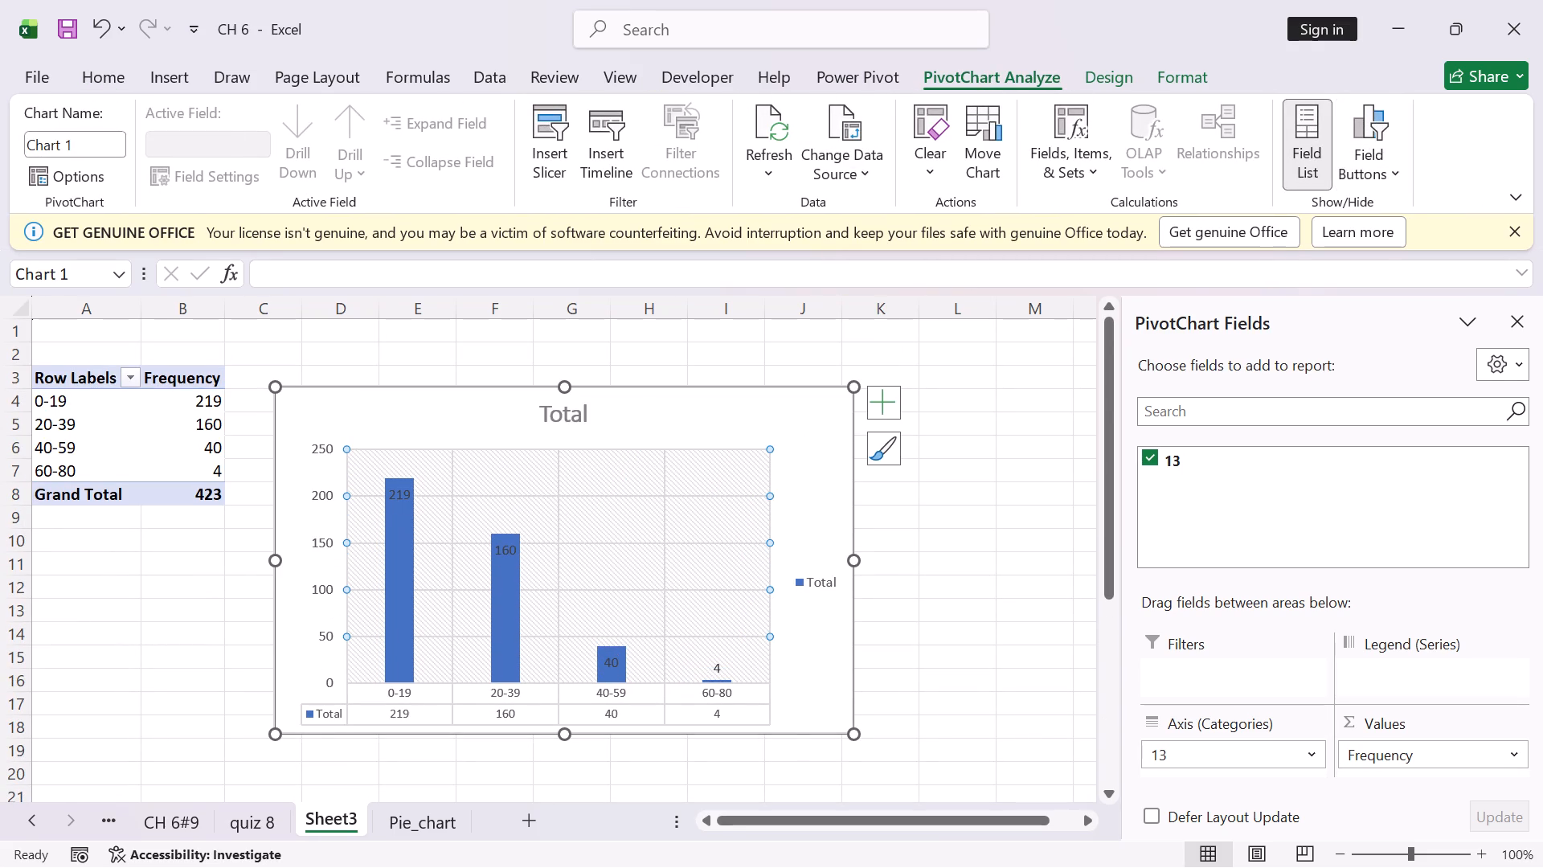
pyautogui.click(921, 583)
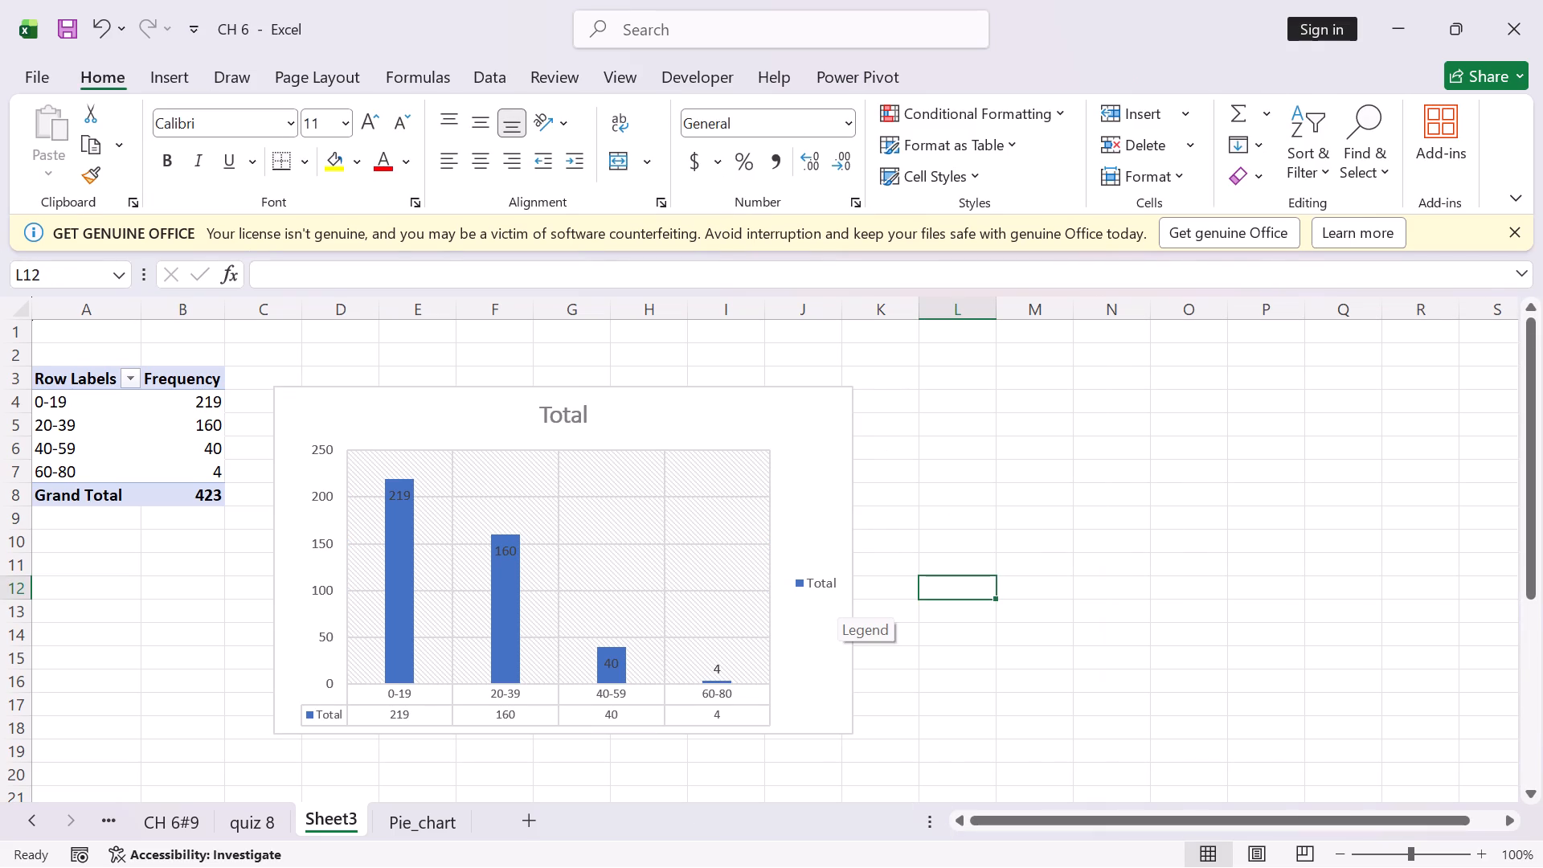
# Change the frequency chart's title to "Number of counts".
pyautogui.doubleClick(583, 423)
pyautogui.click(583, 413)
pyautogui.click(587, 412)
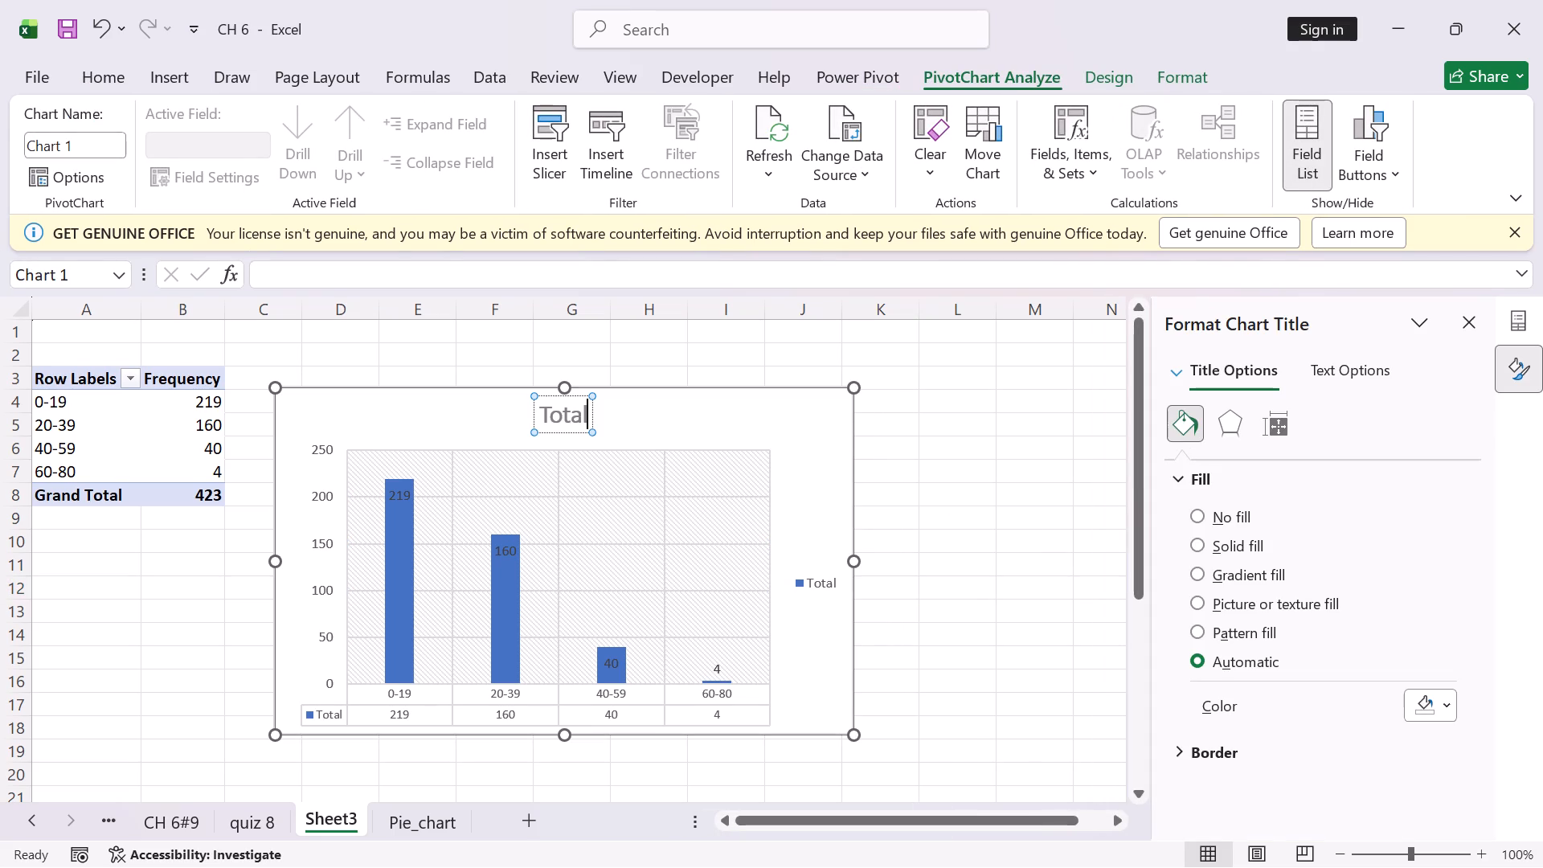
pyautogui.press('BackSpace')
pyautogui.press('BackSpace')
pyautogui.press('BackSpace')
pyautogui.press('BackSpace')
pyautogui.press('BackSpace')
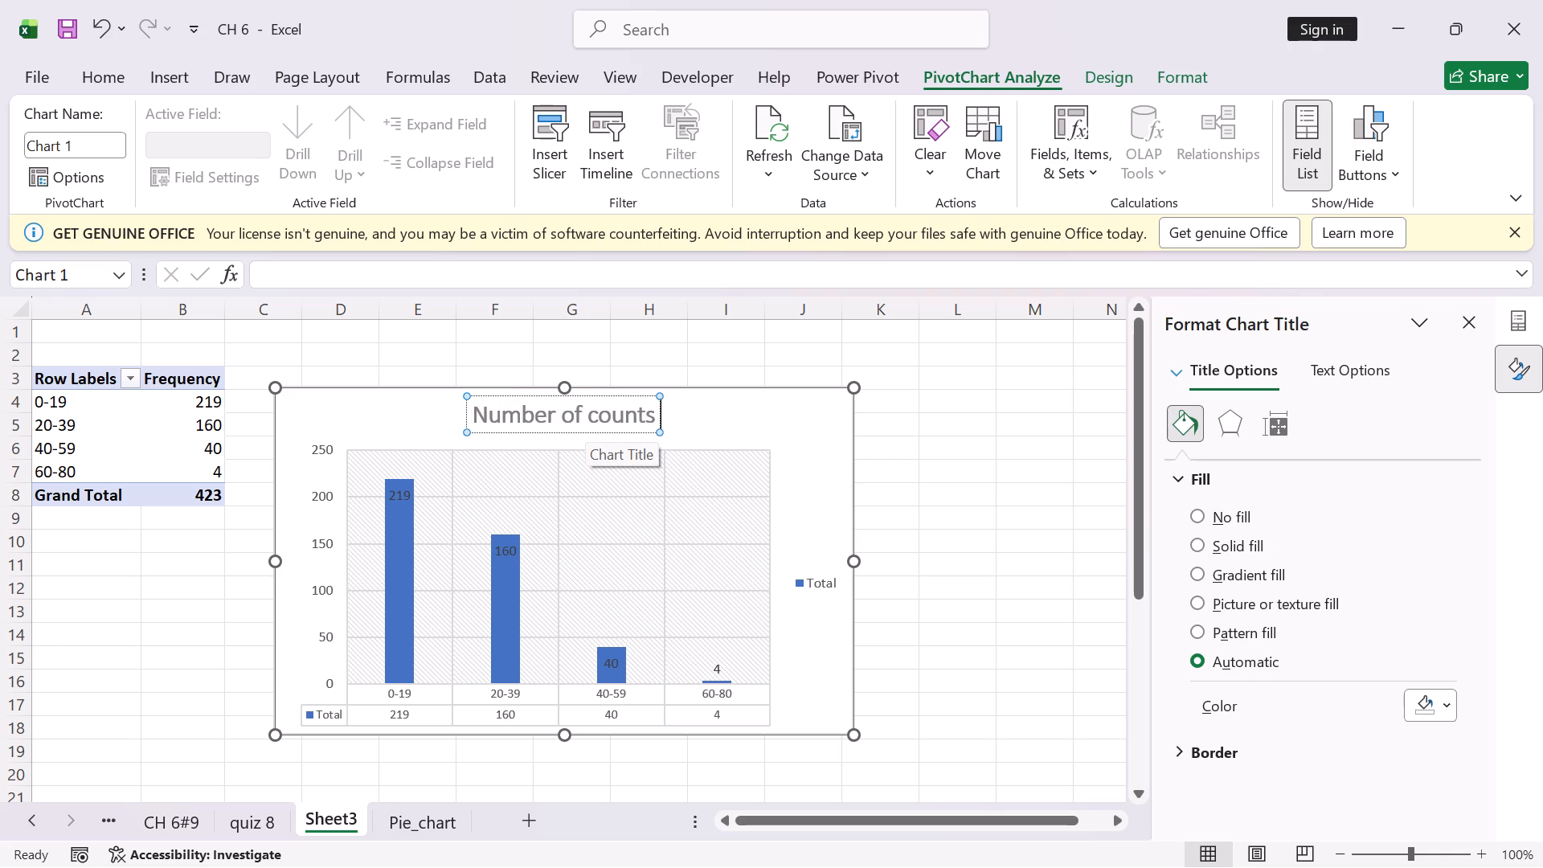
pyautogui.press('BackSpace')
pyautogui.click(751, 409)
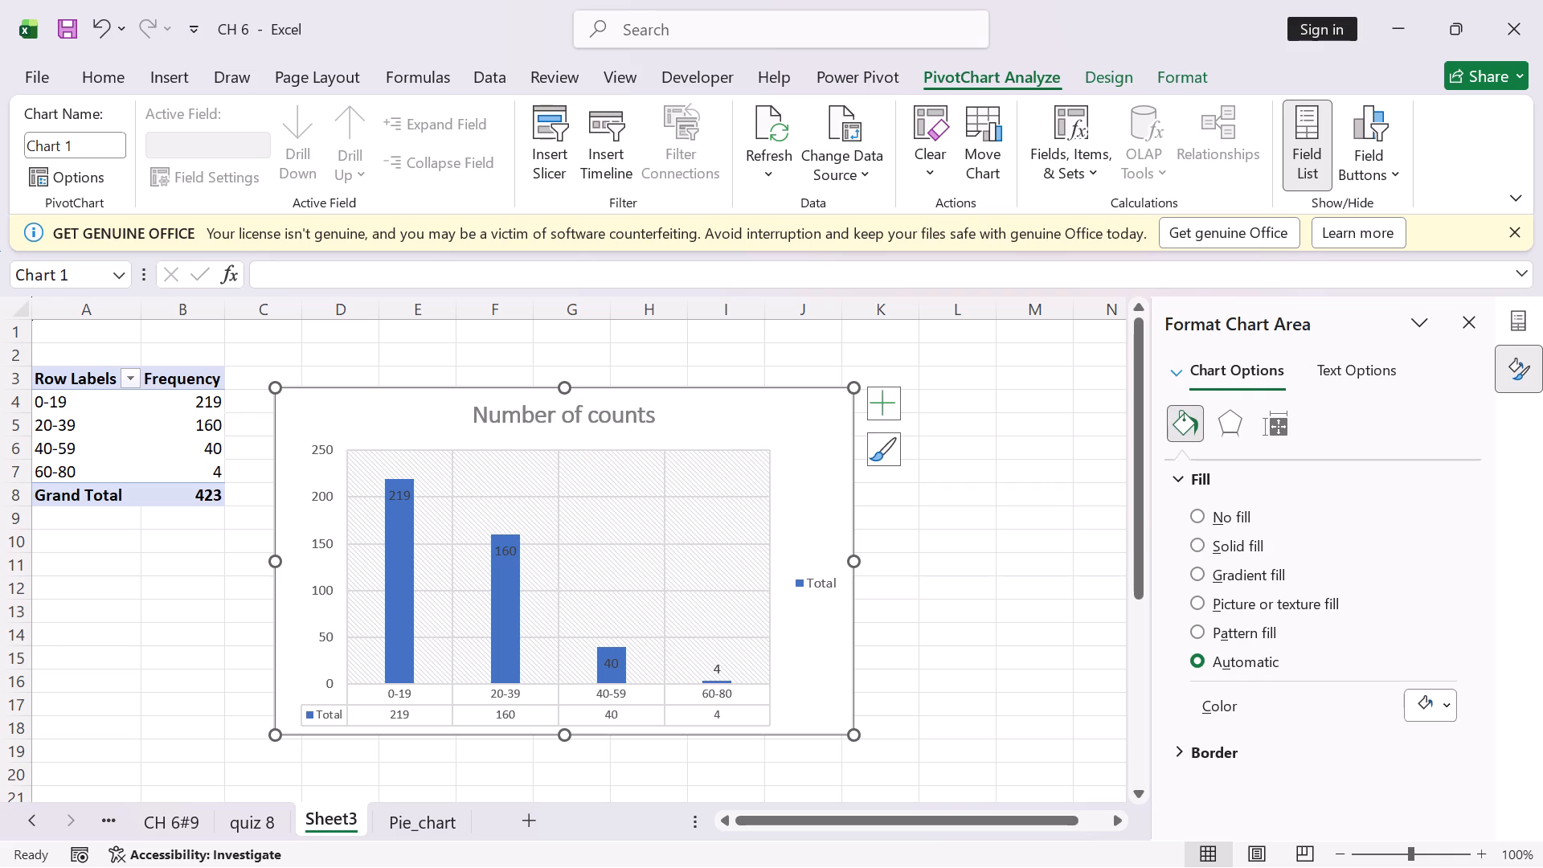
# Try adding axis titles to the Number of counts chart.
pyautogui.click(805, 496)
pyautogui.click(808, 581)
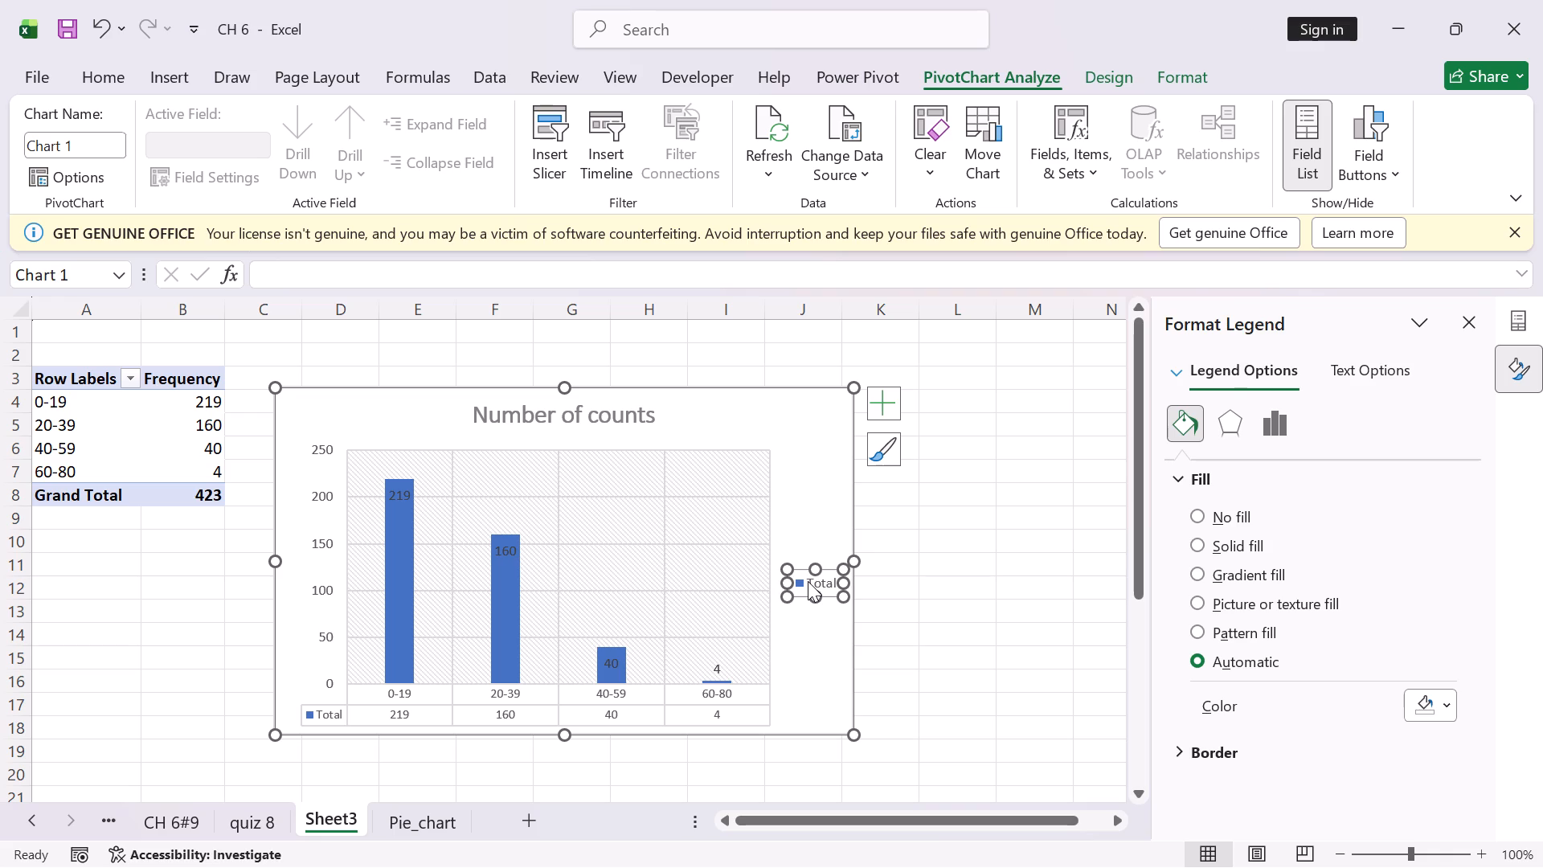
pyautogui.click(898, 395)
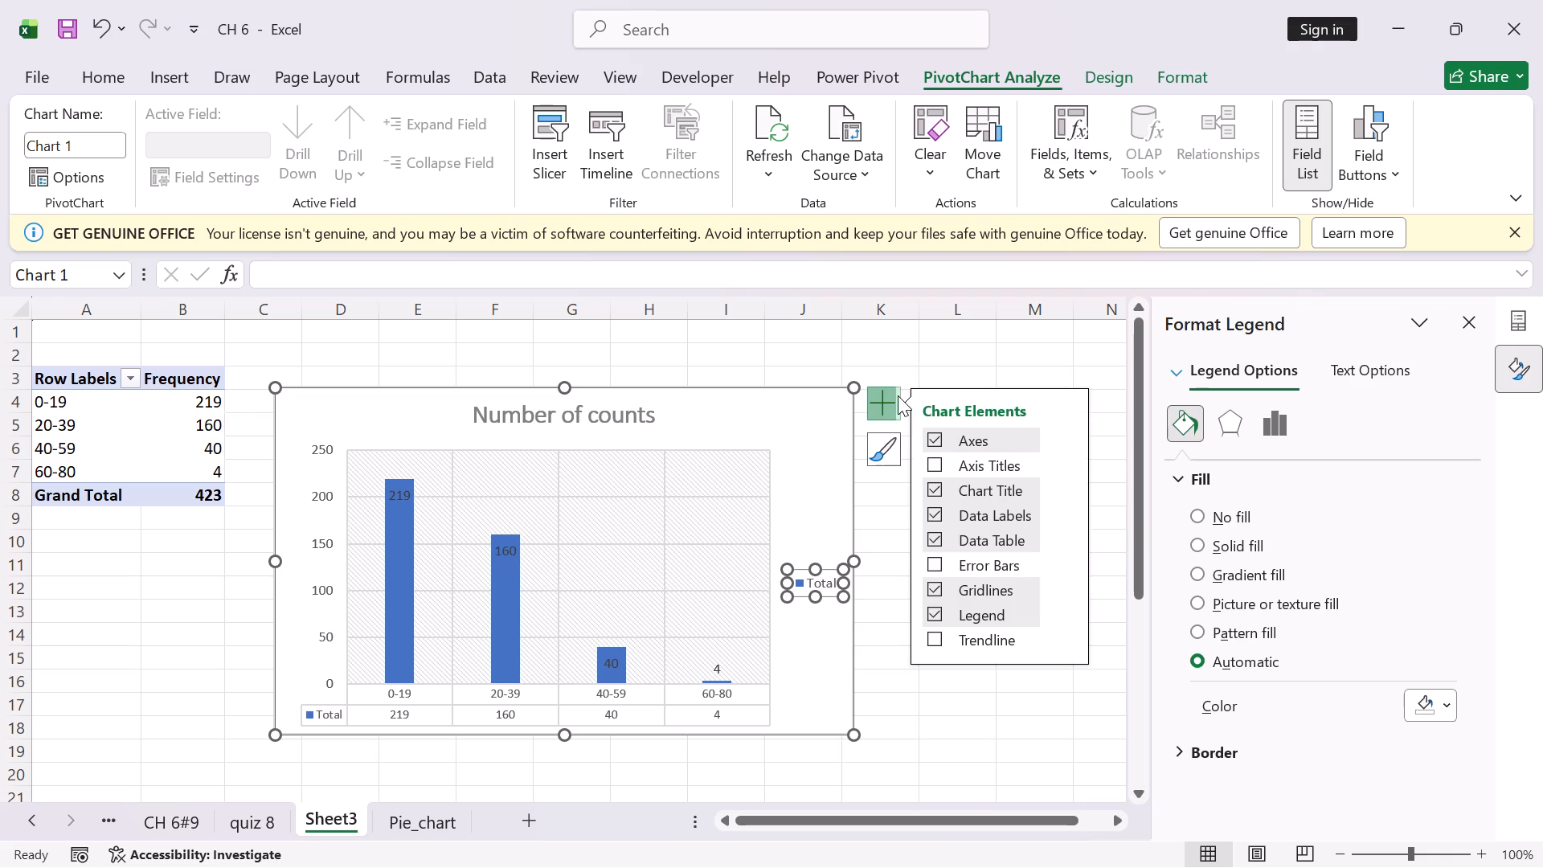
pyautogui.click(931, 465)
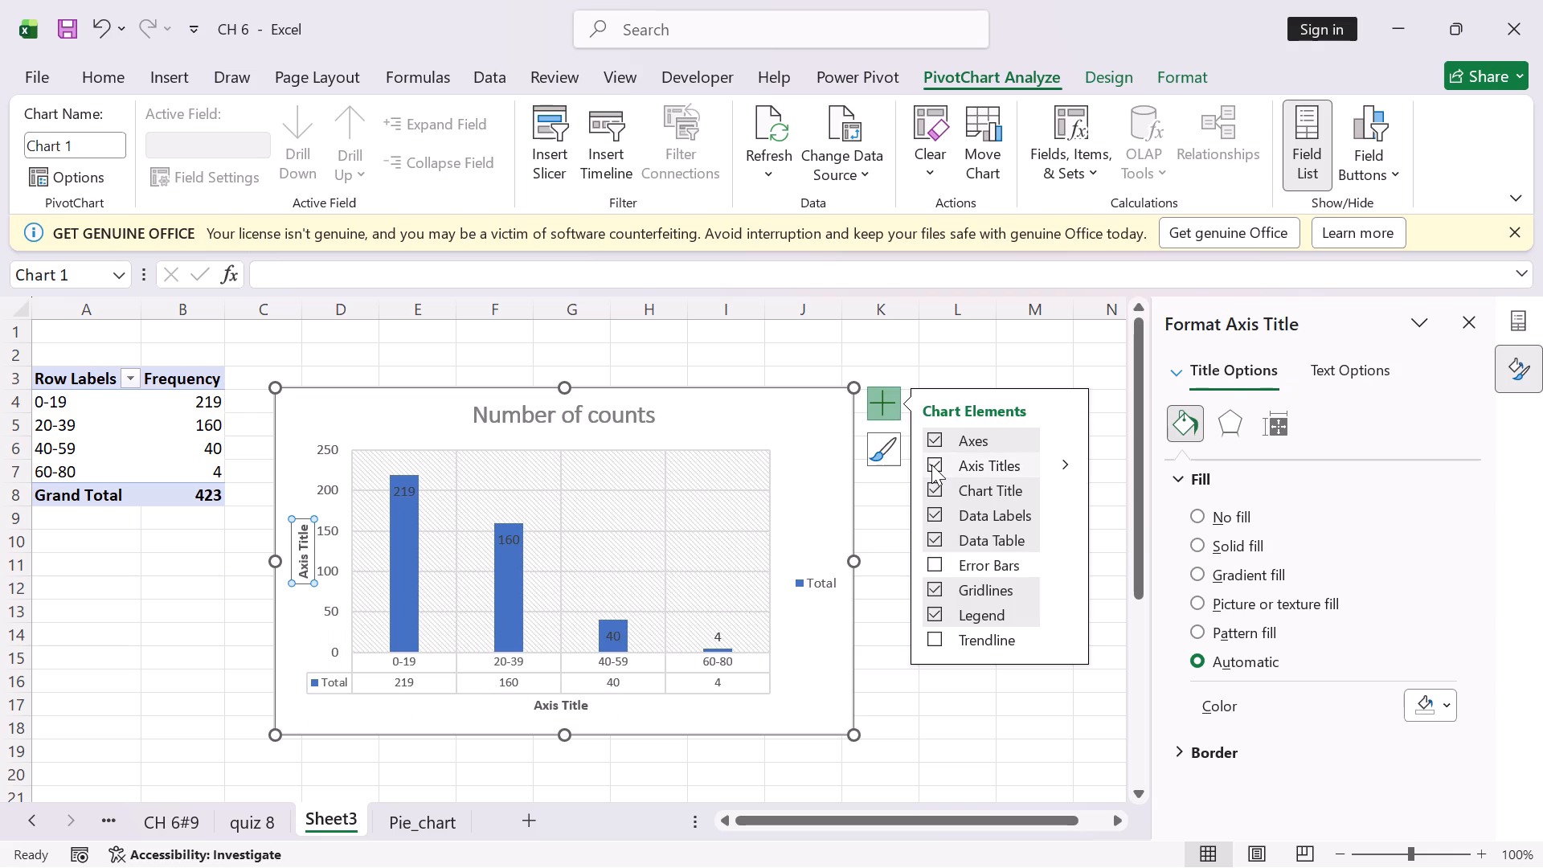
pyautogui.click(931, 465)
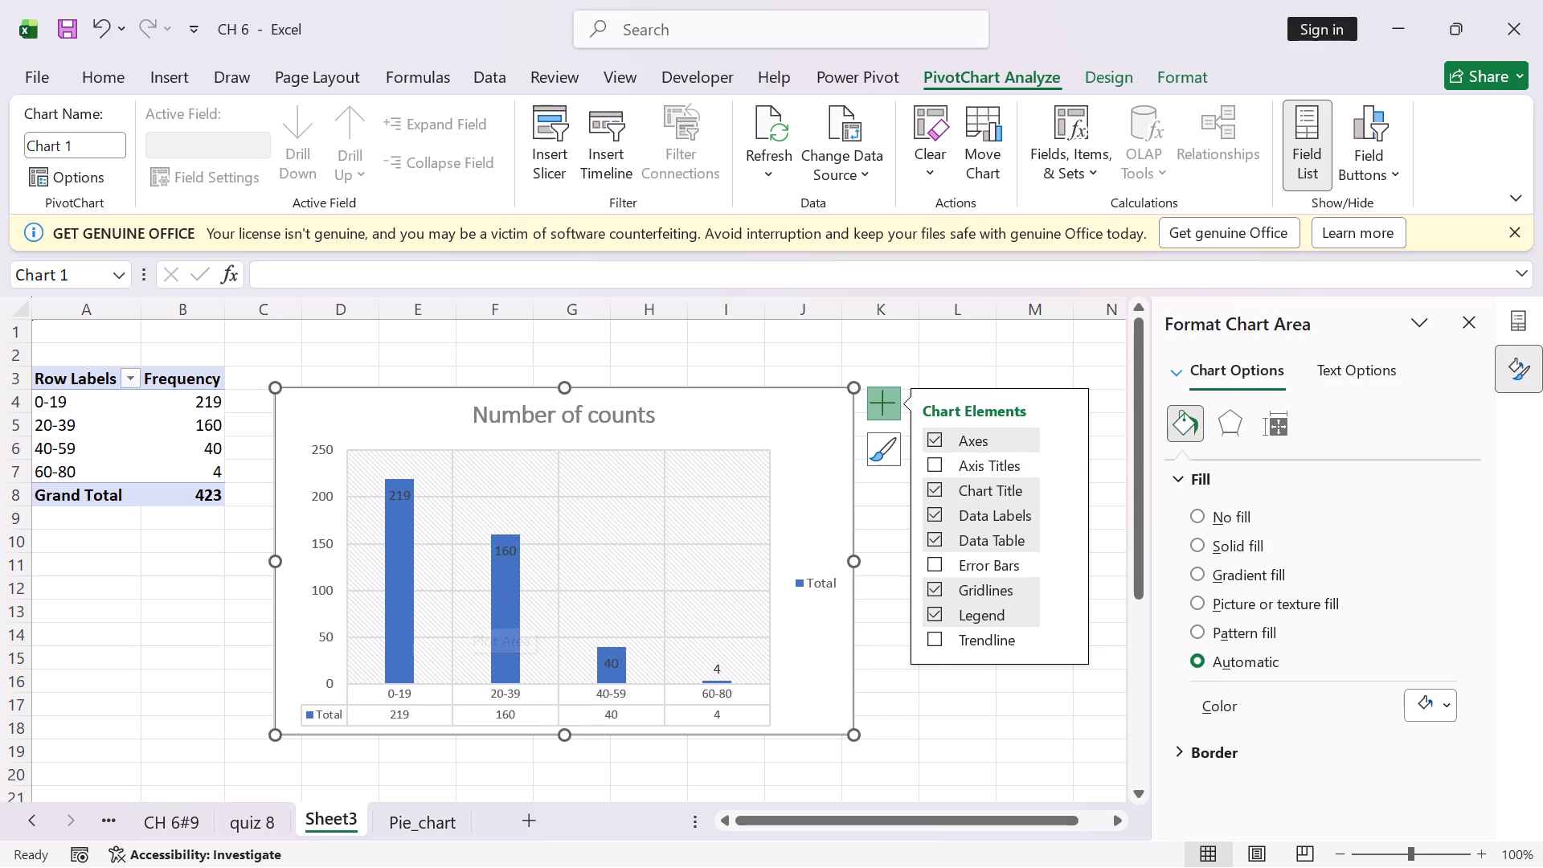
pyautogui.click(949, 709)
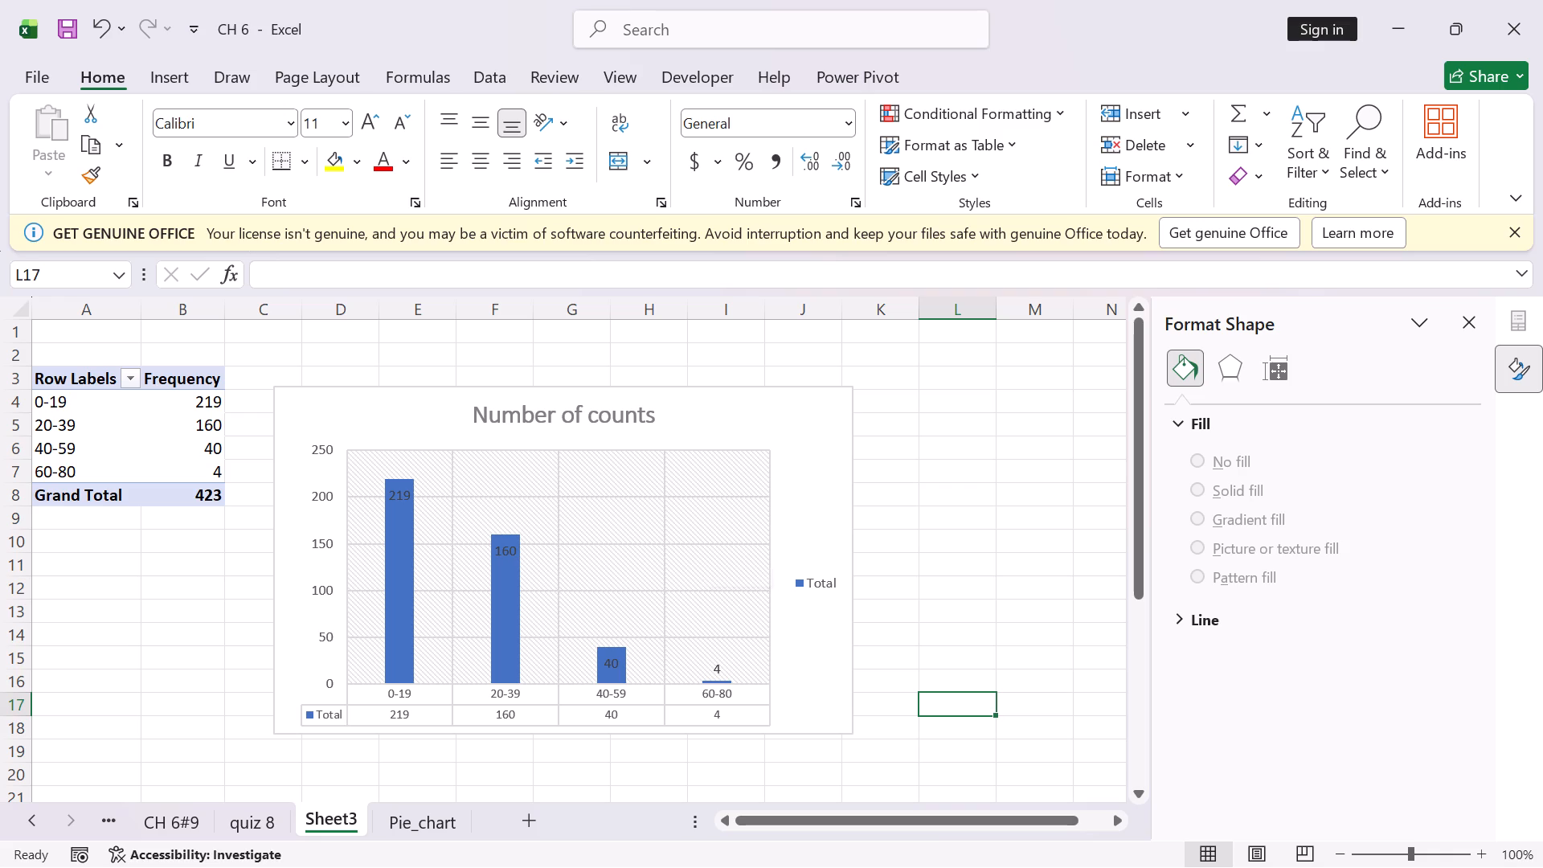
# Look over the quiz 8 data, and delete Sheet3 with the frequency PivotTable and chart from the workbook.
pyautogui.click(256, 812)
pyautogui.scroll(-1, 911, 637)
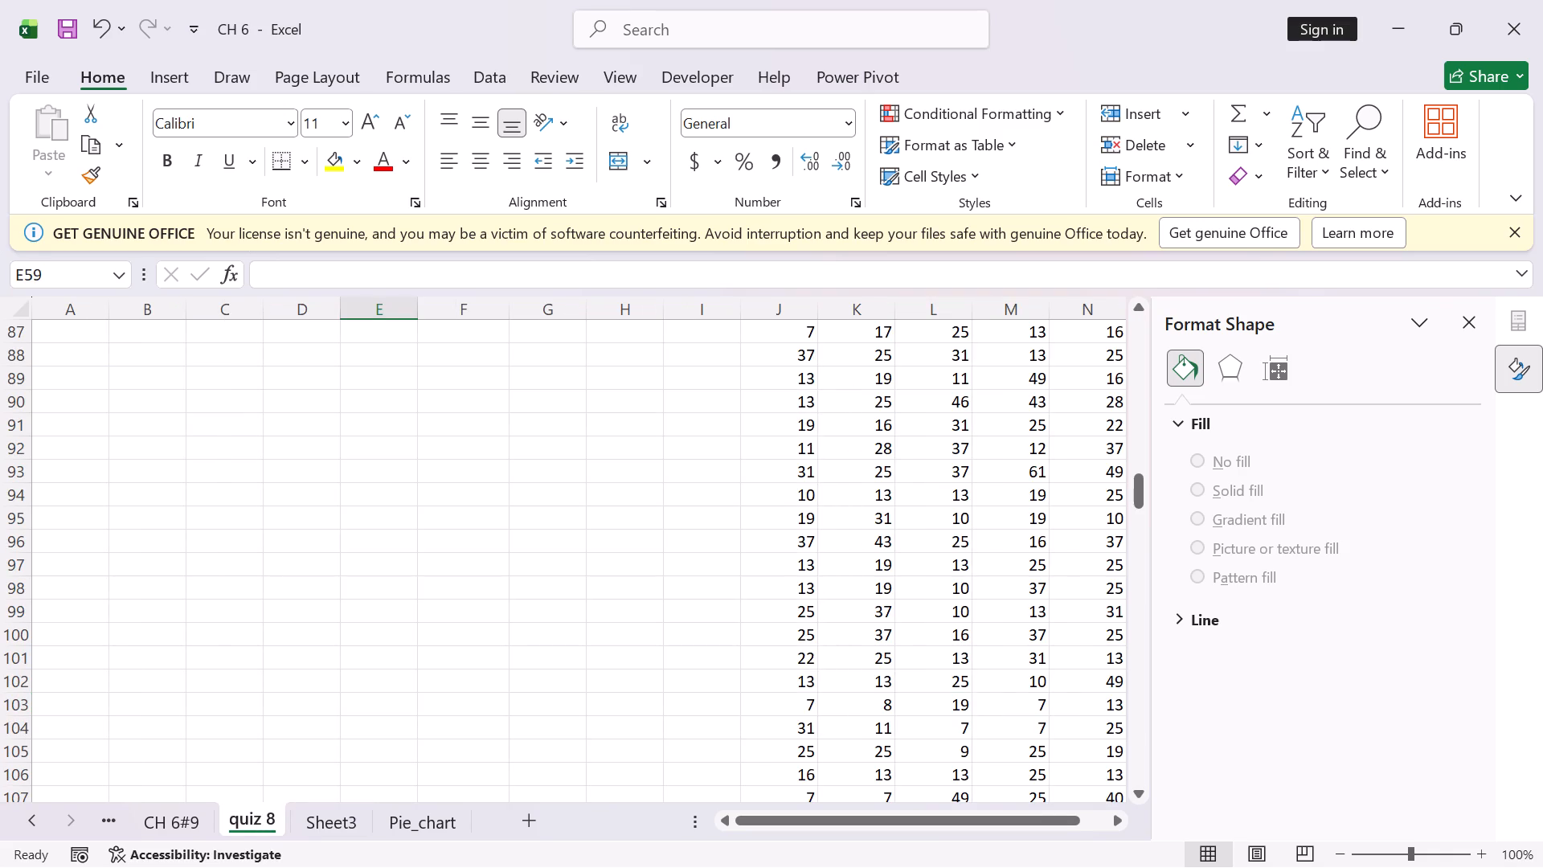
pyautogui.scroll(-3, 965, 627)
pyautogui.click(1460, 309)
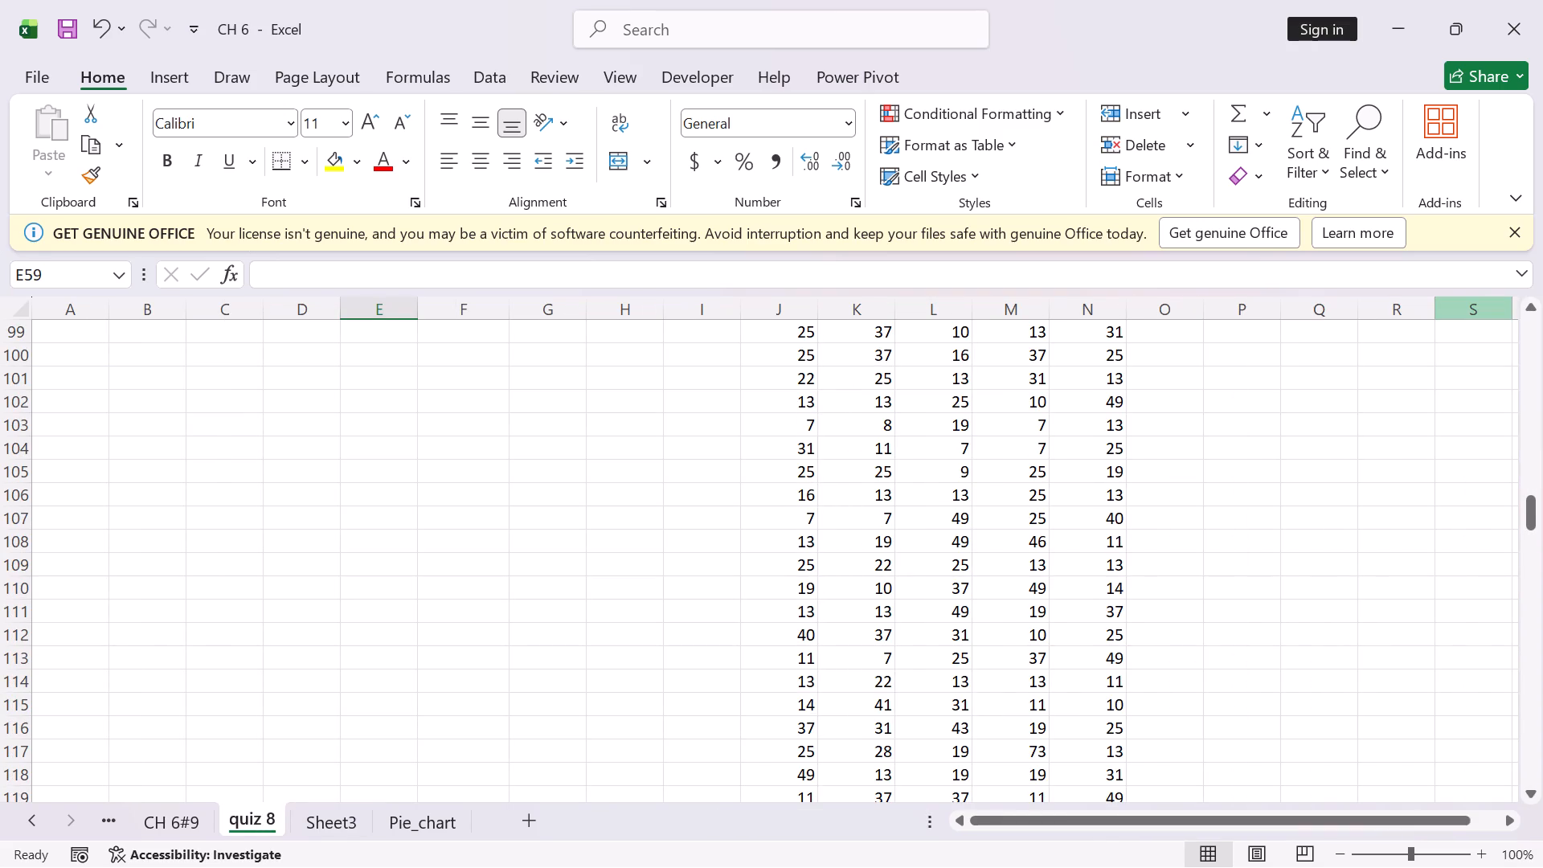
pyautogui.rightClick(338, 818)
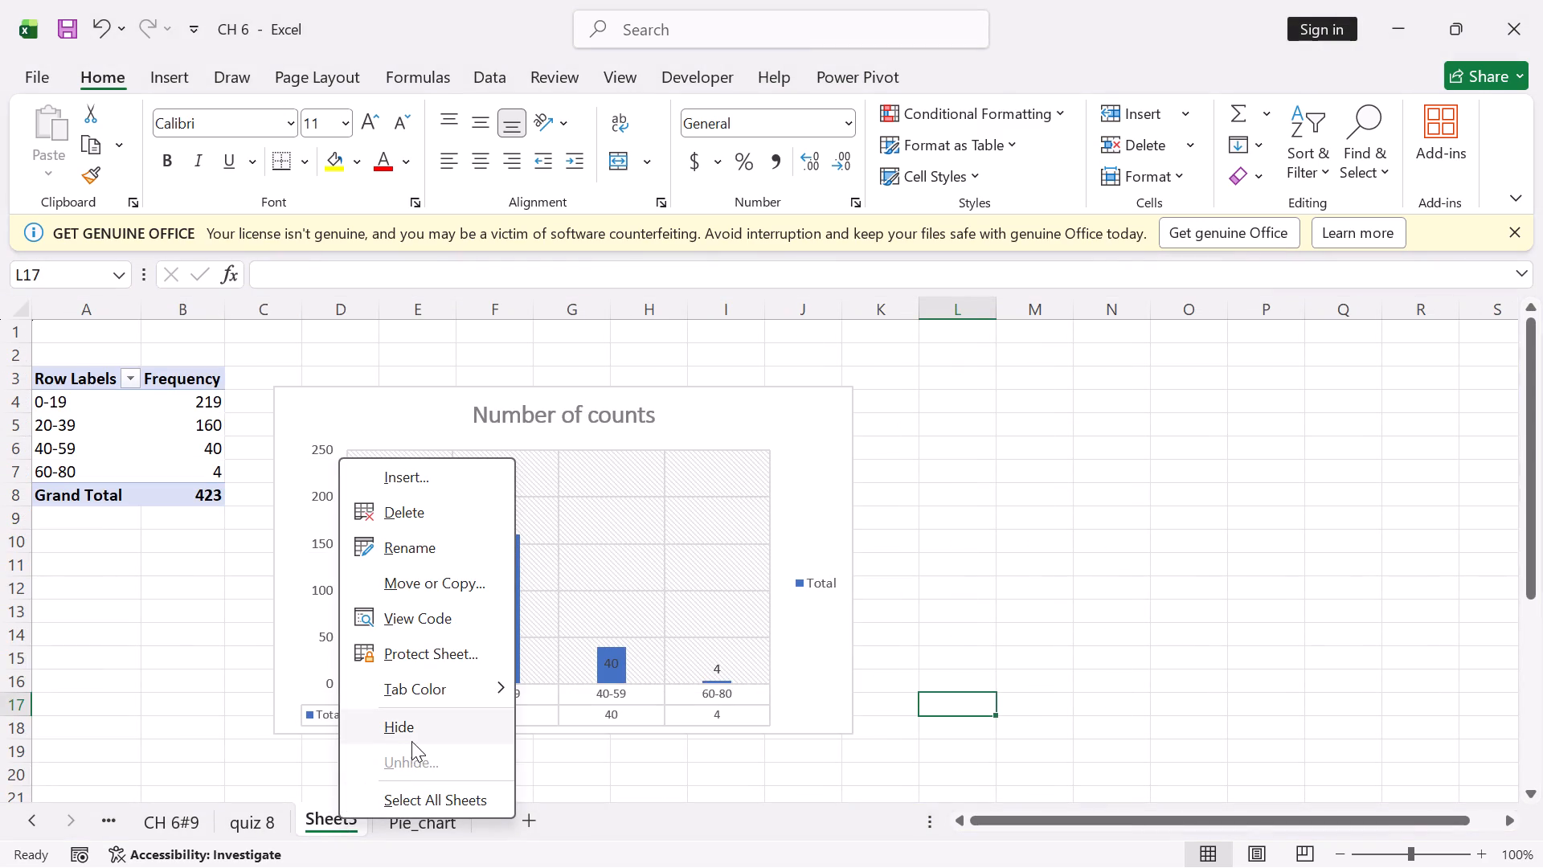
pyautogui.click(417, 519)
pyautogui.click(841, 497)
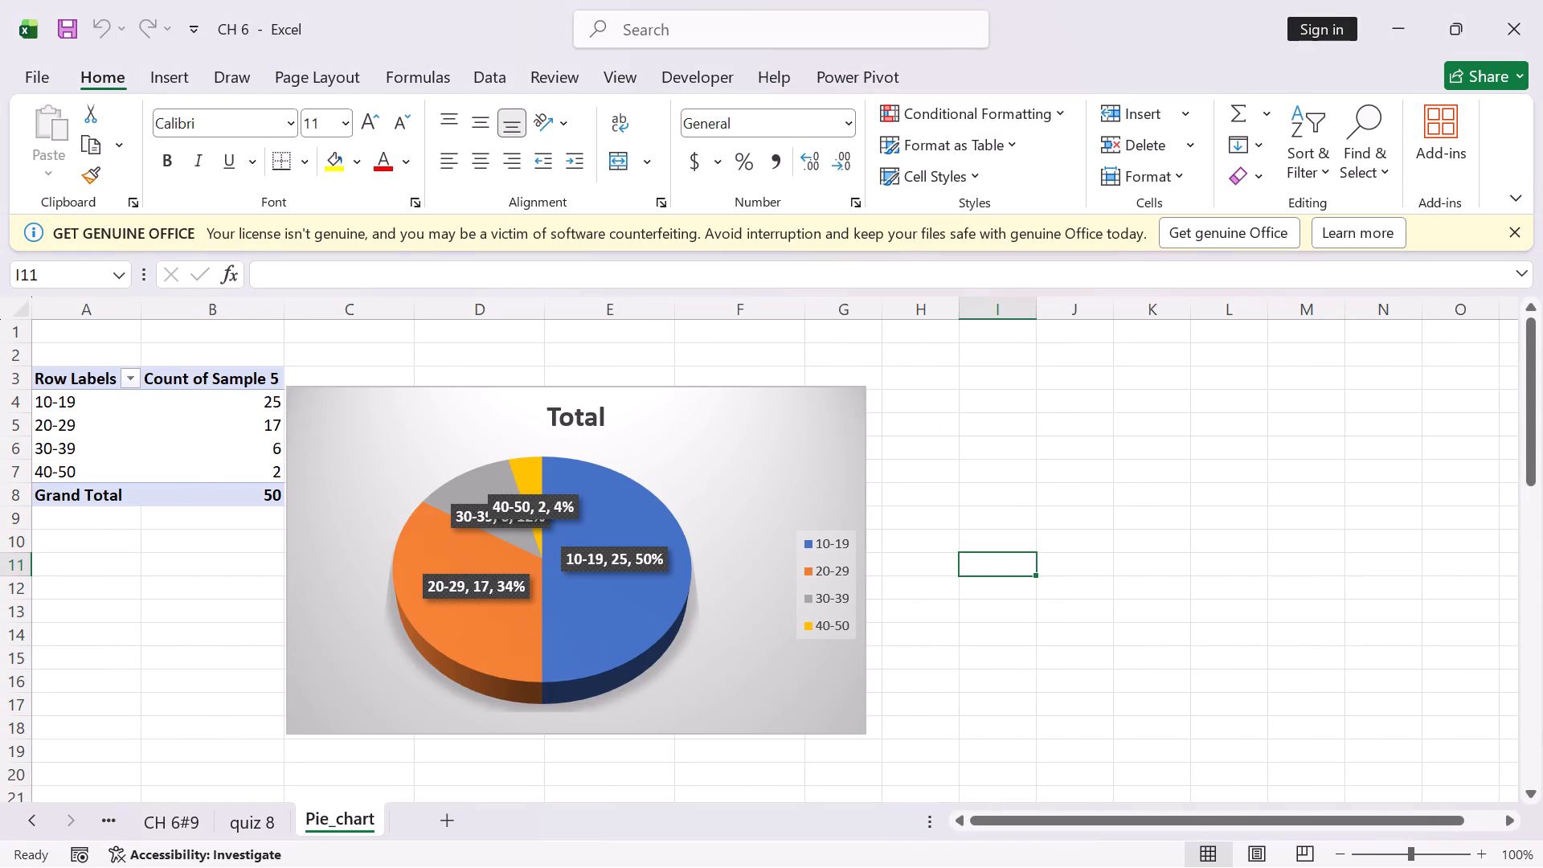
# Look through the quiz 8 and CH 6#9 sheets, and examine the nonconforming-rooms data and its SUM formula on Sheet1.
pyautogui.click(247, 819)
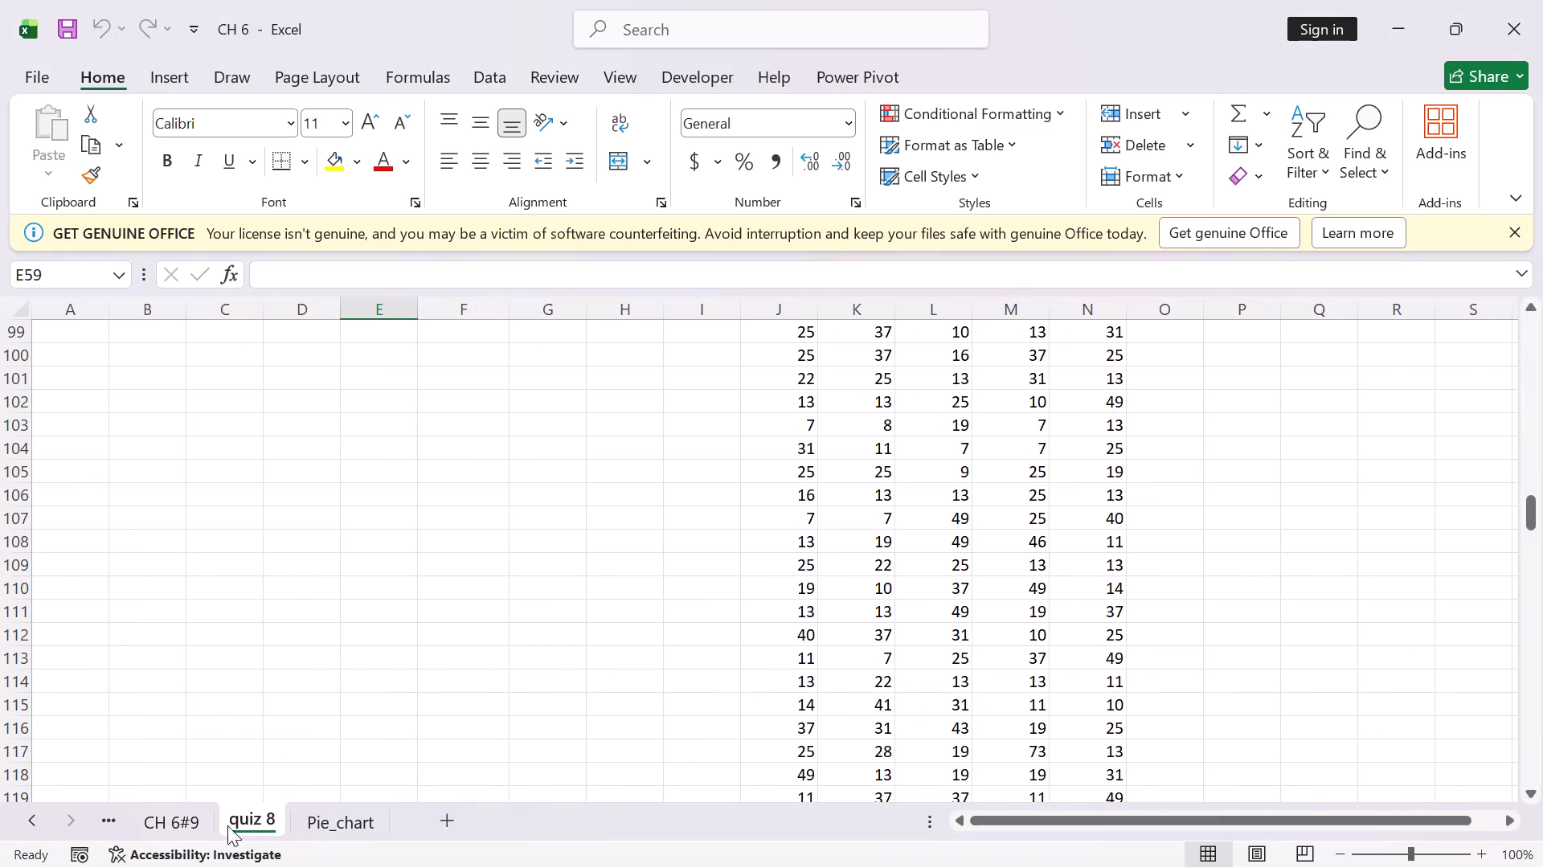
pyautogui.click(182, 829)
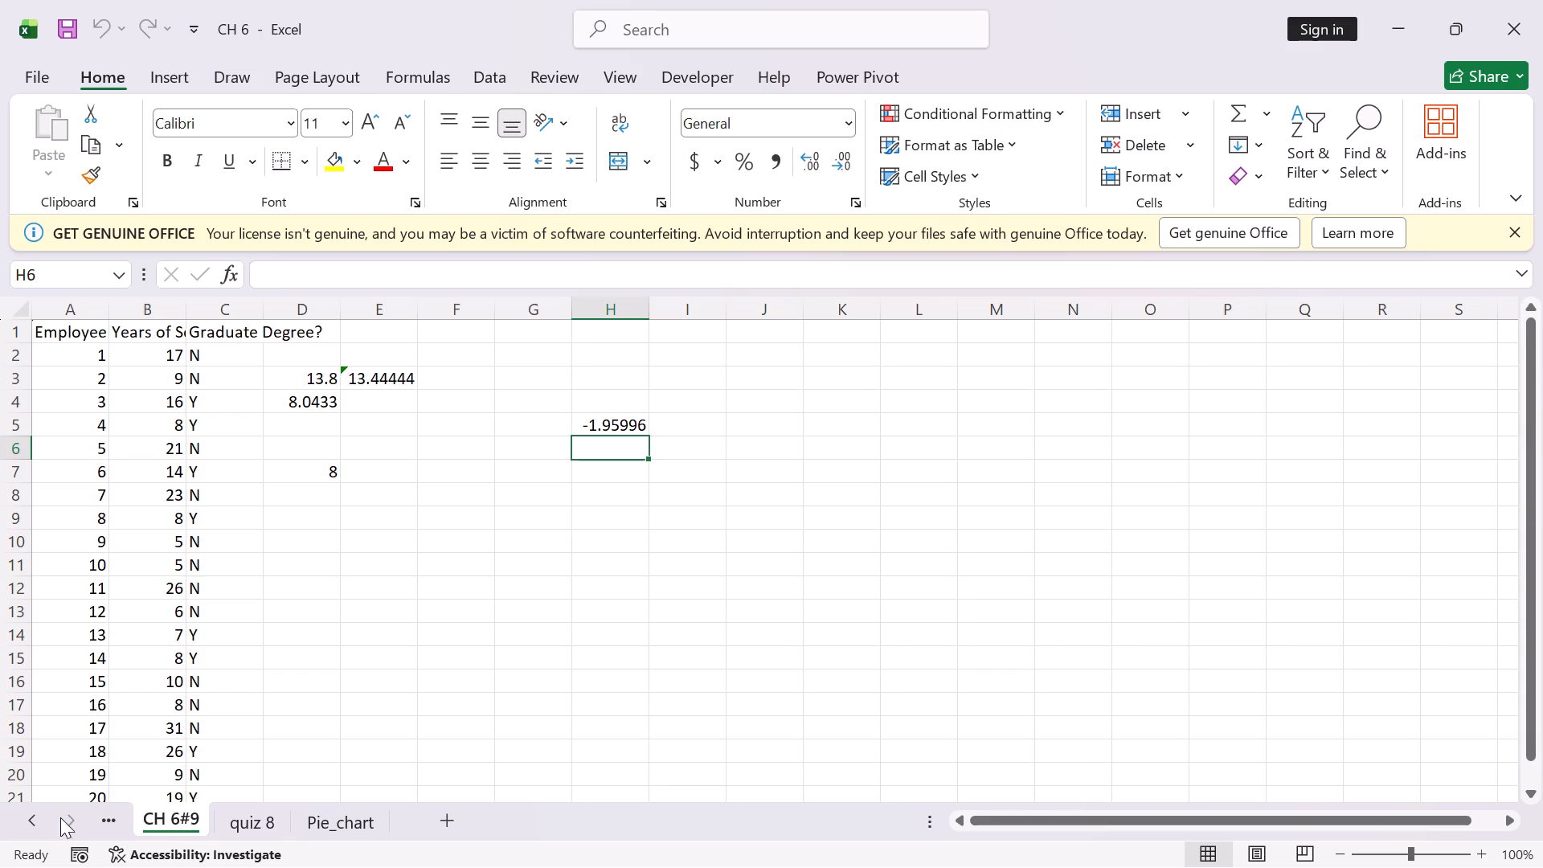
pyautogui.click(32, 817)
pyautogui.click(32, 817)
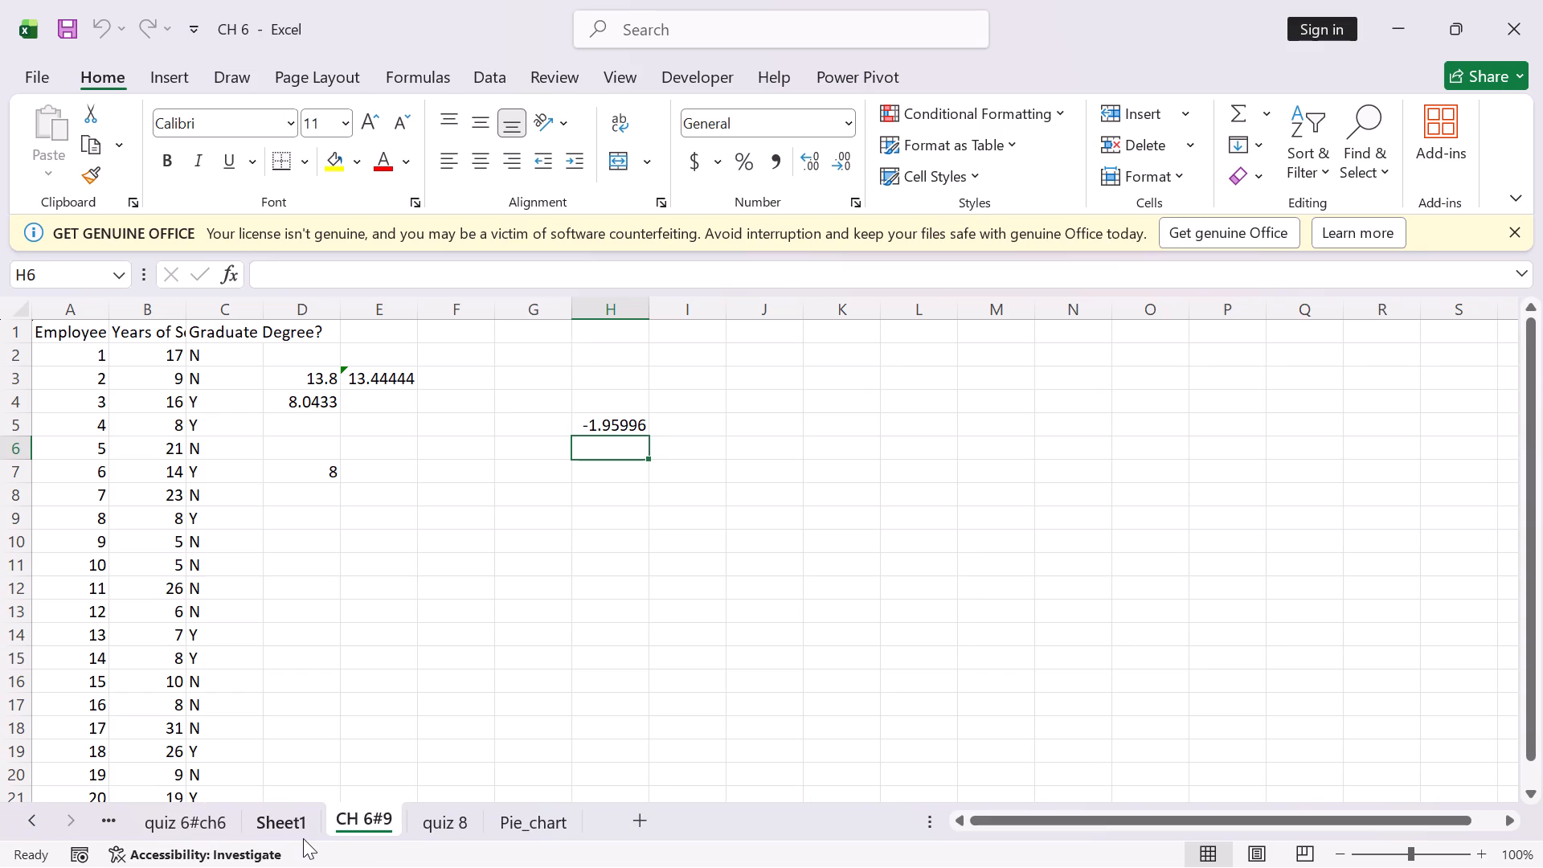
pyautogui.click(290, 830)
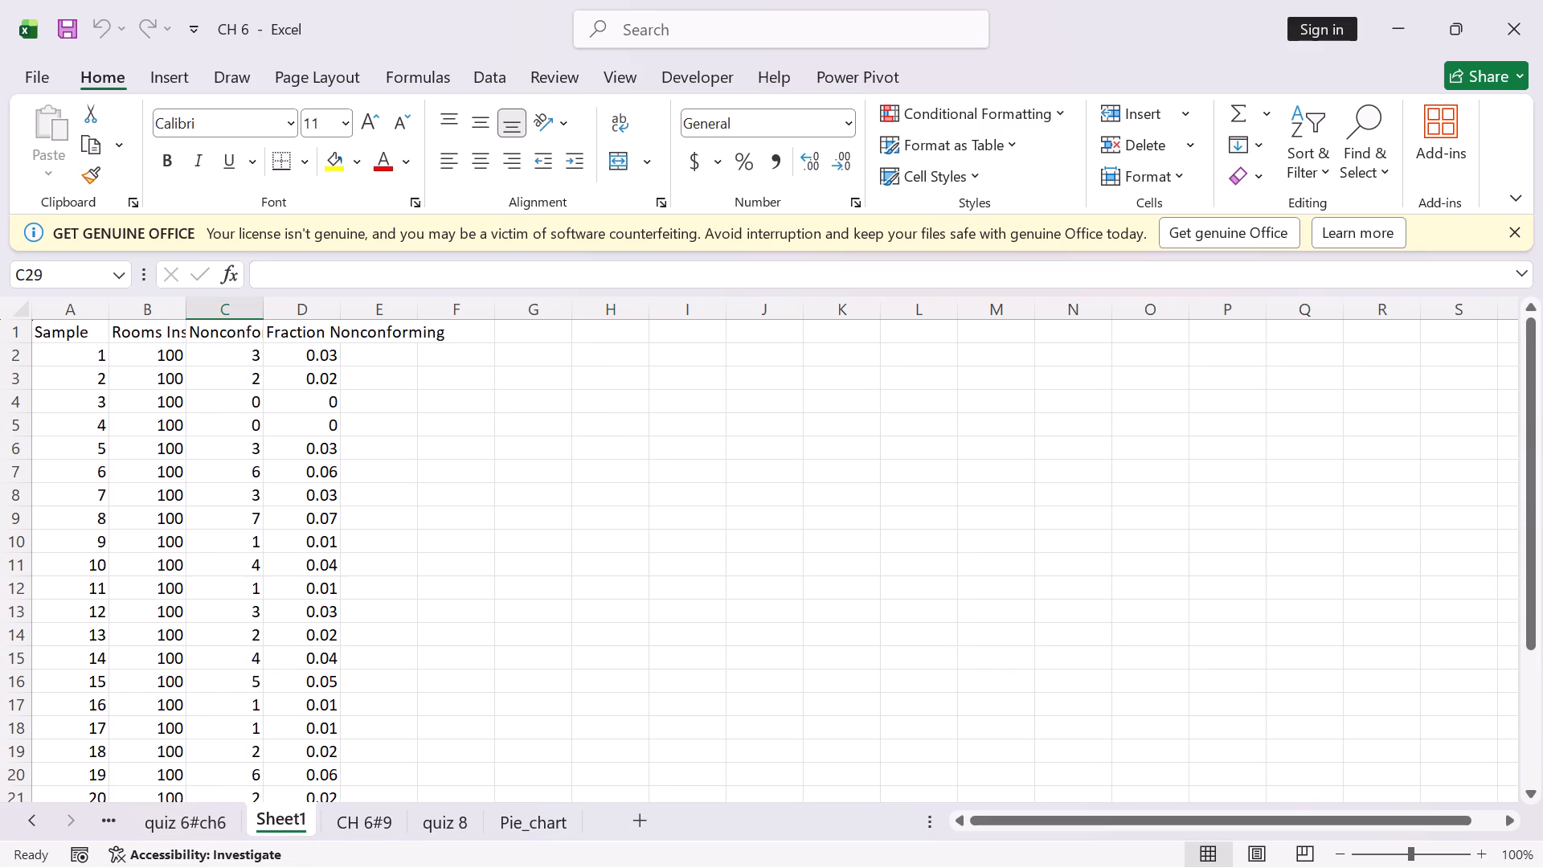
pyautogui.scroll(-7, 309, 596)
pyautogui.scroll(1, 309, 600)
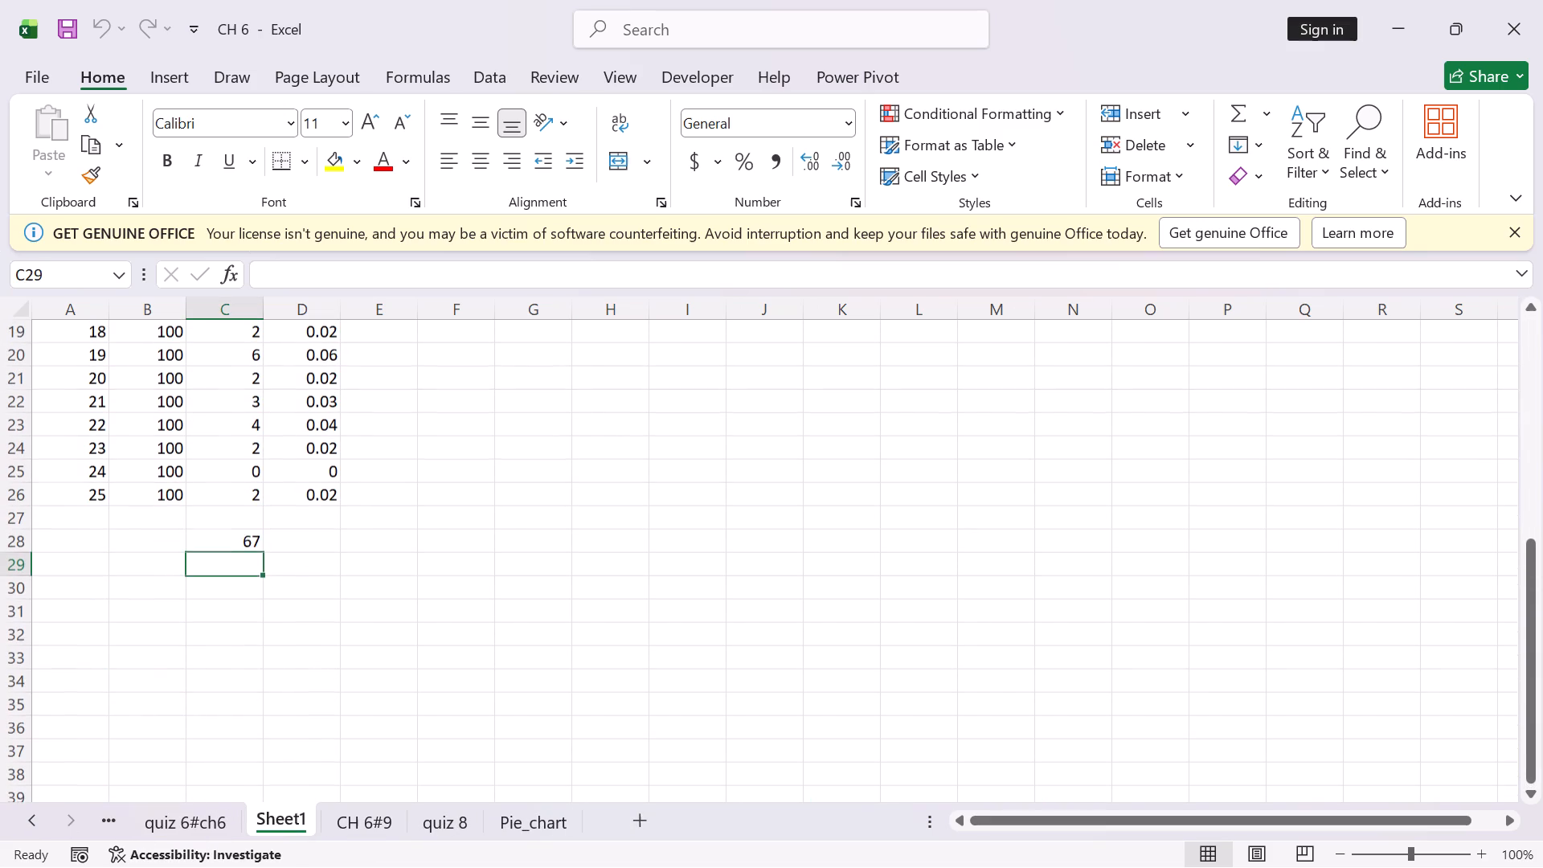
pyautogui.click(244, 541)
pyautogui.scroll(4, 358, 571)
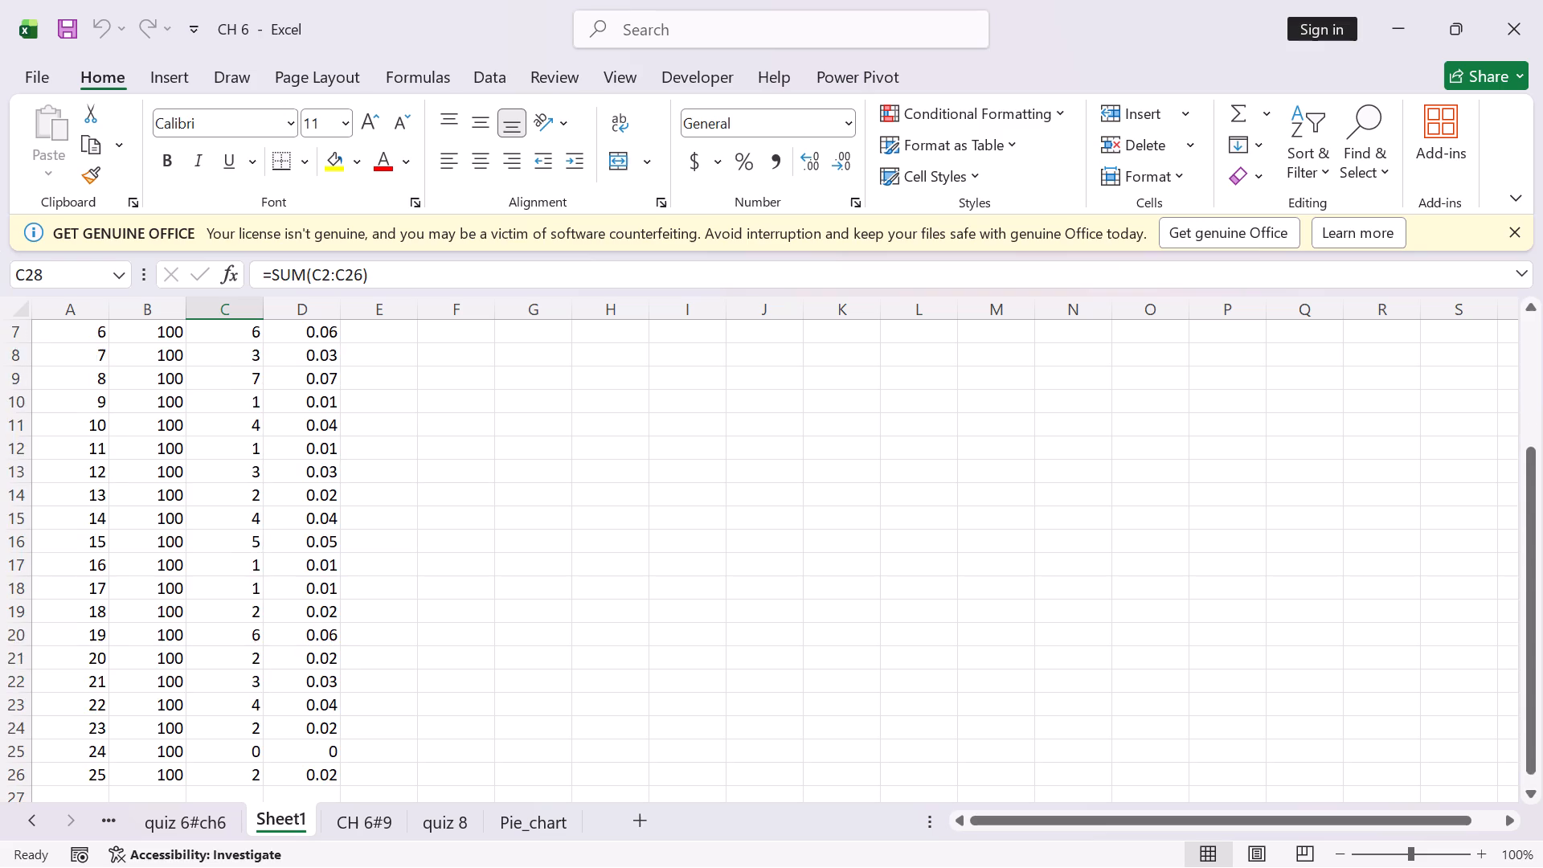
pyautogui.scroll(9, 359, 571)
pyautogui.click(136, 402)
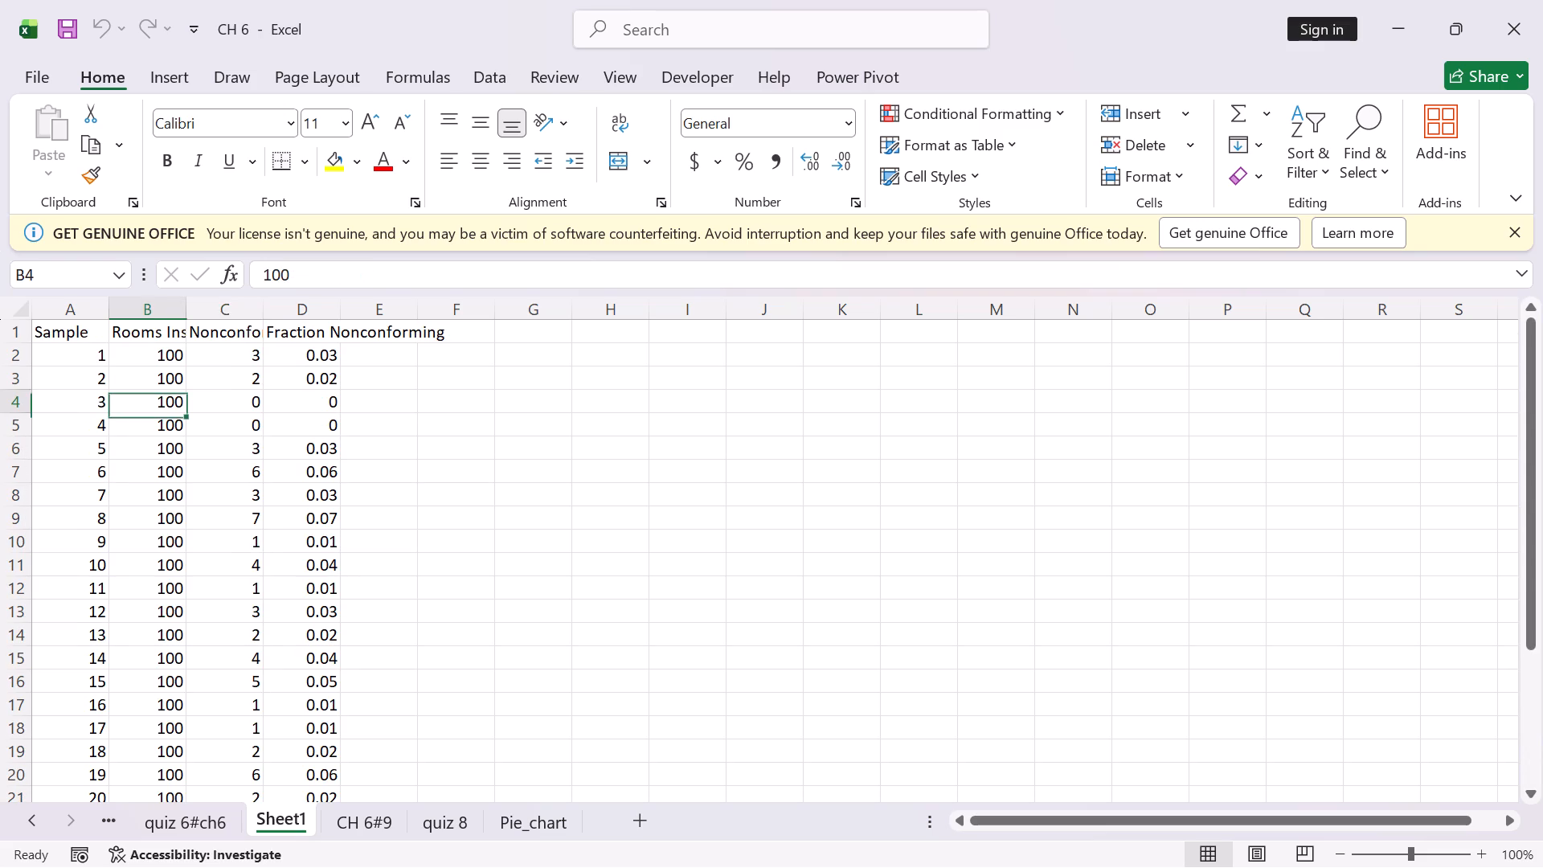
pyautogui.click(248, 397)
pyautogui.click(340, 355)
pyautogui.click(399, 411)
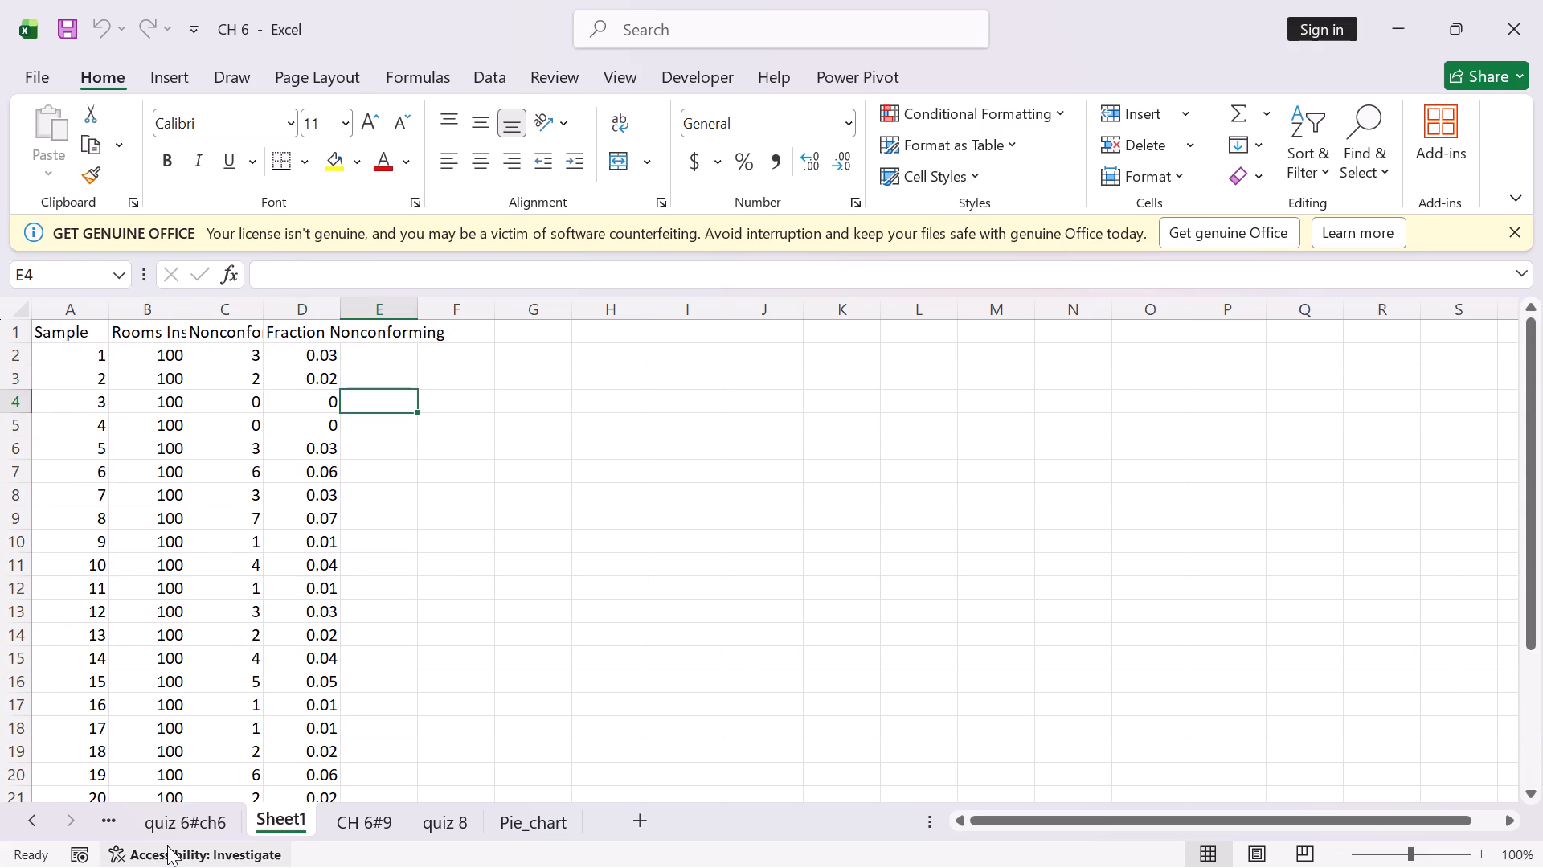
# Review the calculations on the quiz 6#ch6 and ch6 quiz 1 sheets.
pyautogui.click(184, 821)
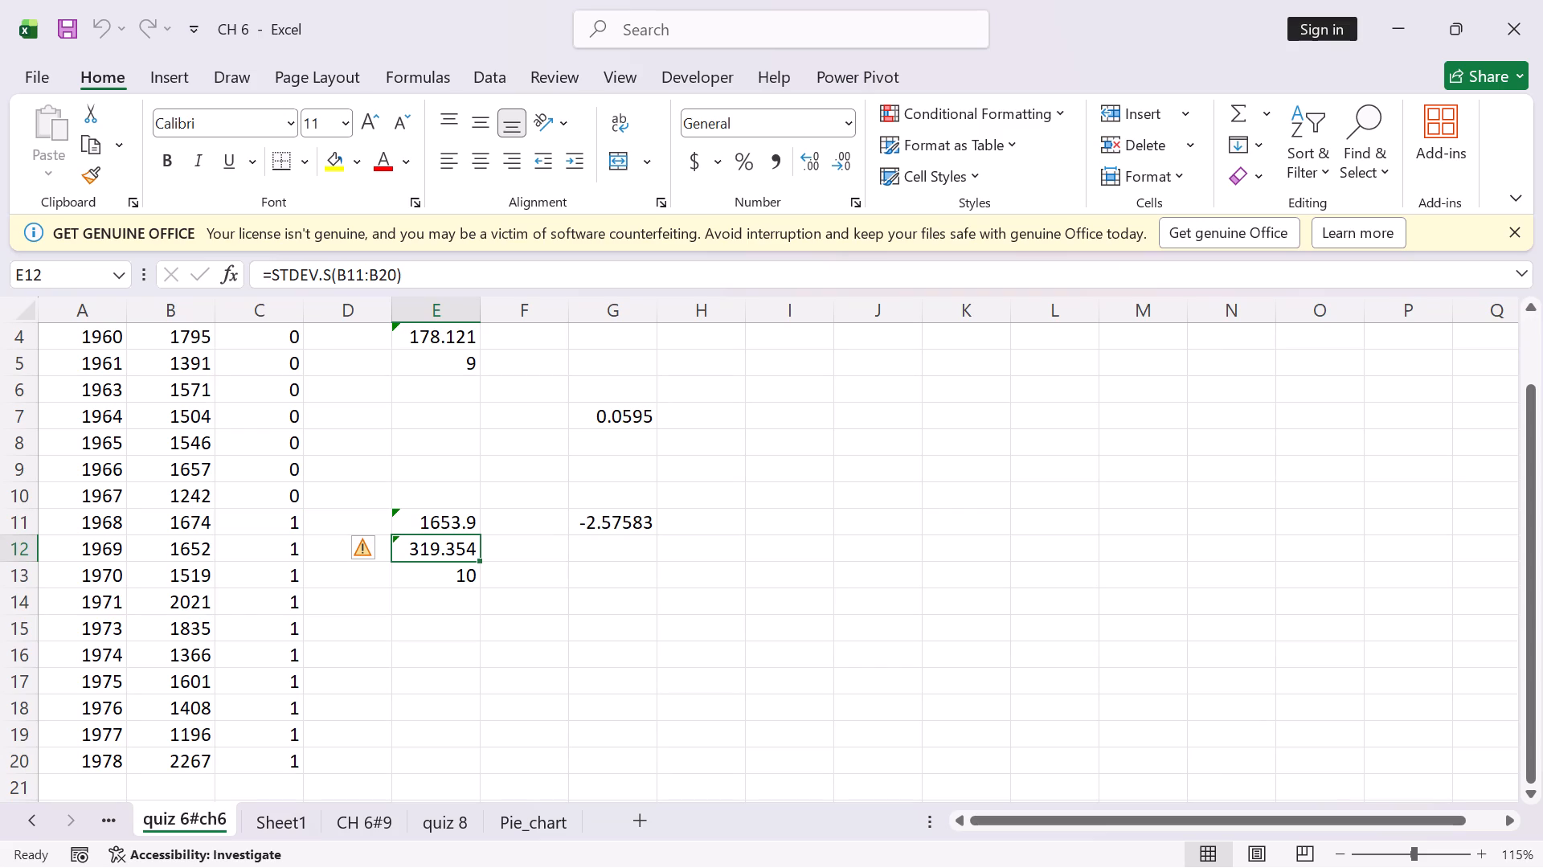
pyautogui.doubleClick(35, 819)
pyautogui.click(35, 819)
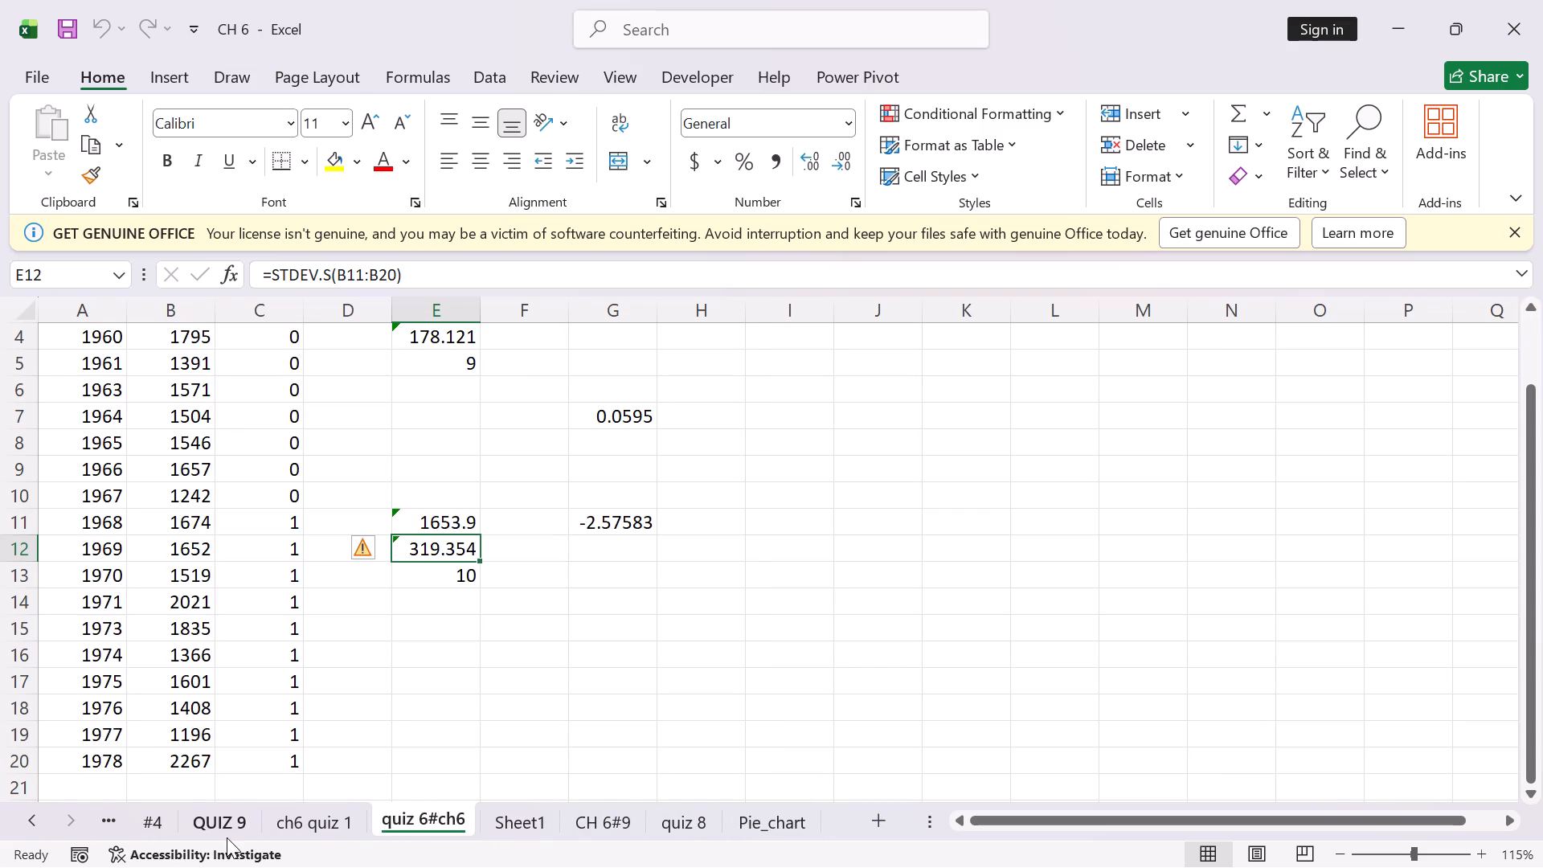
pyautogui.click(299, 826)
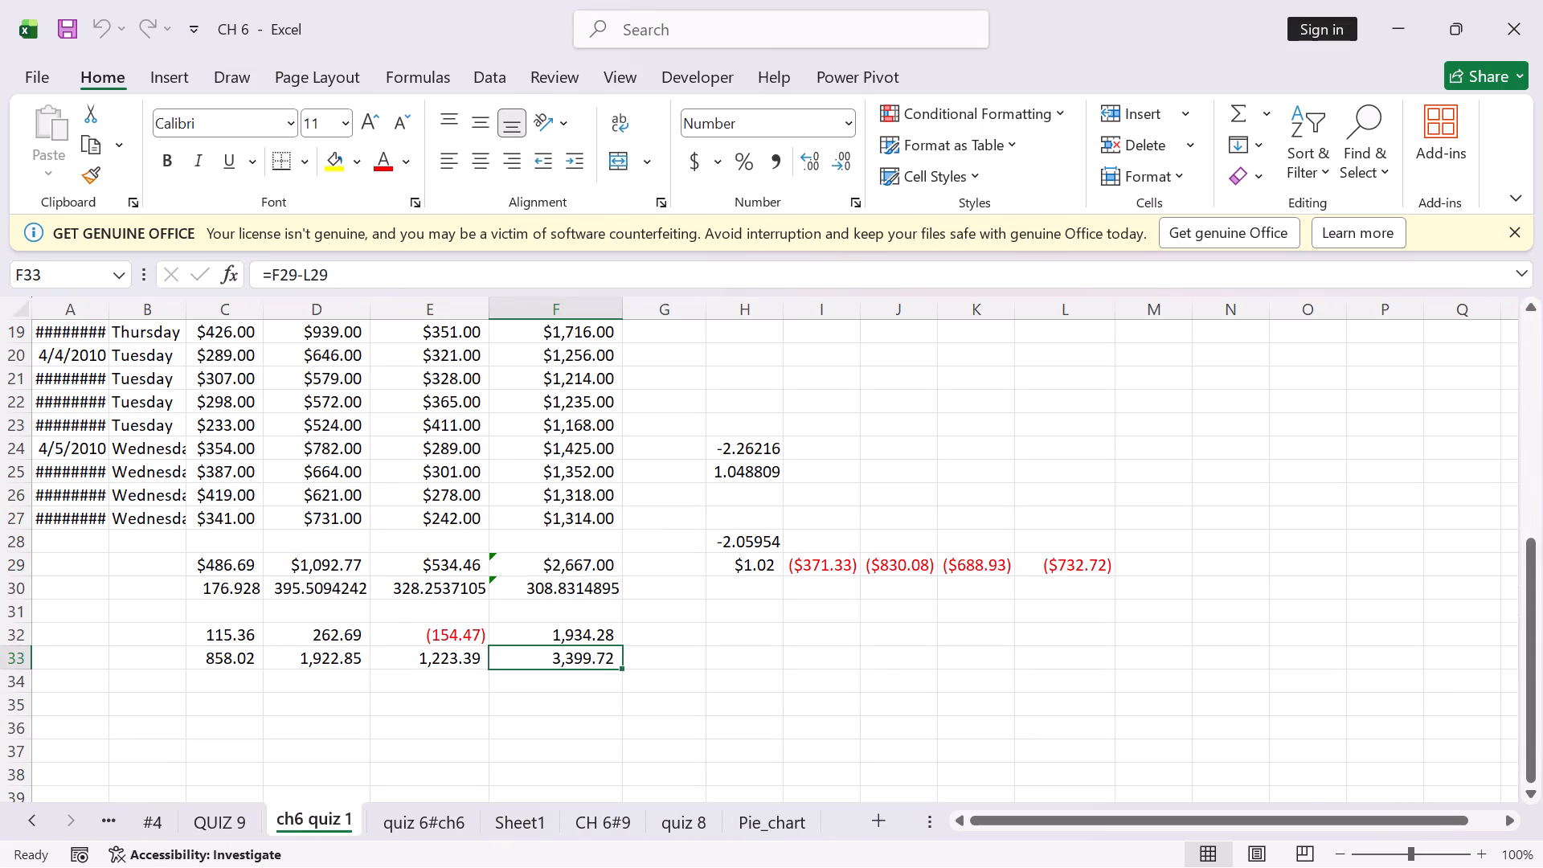
# Examine the formulas on the ch6 quiz 1 sheet: the limit in F32, the averages in C29 and E29, and the standard deviation in E30.
pyautogui.doubleClick(562, 633)
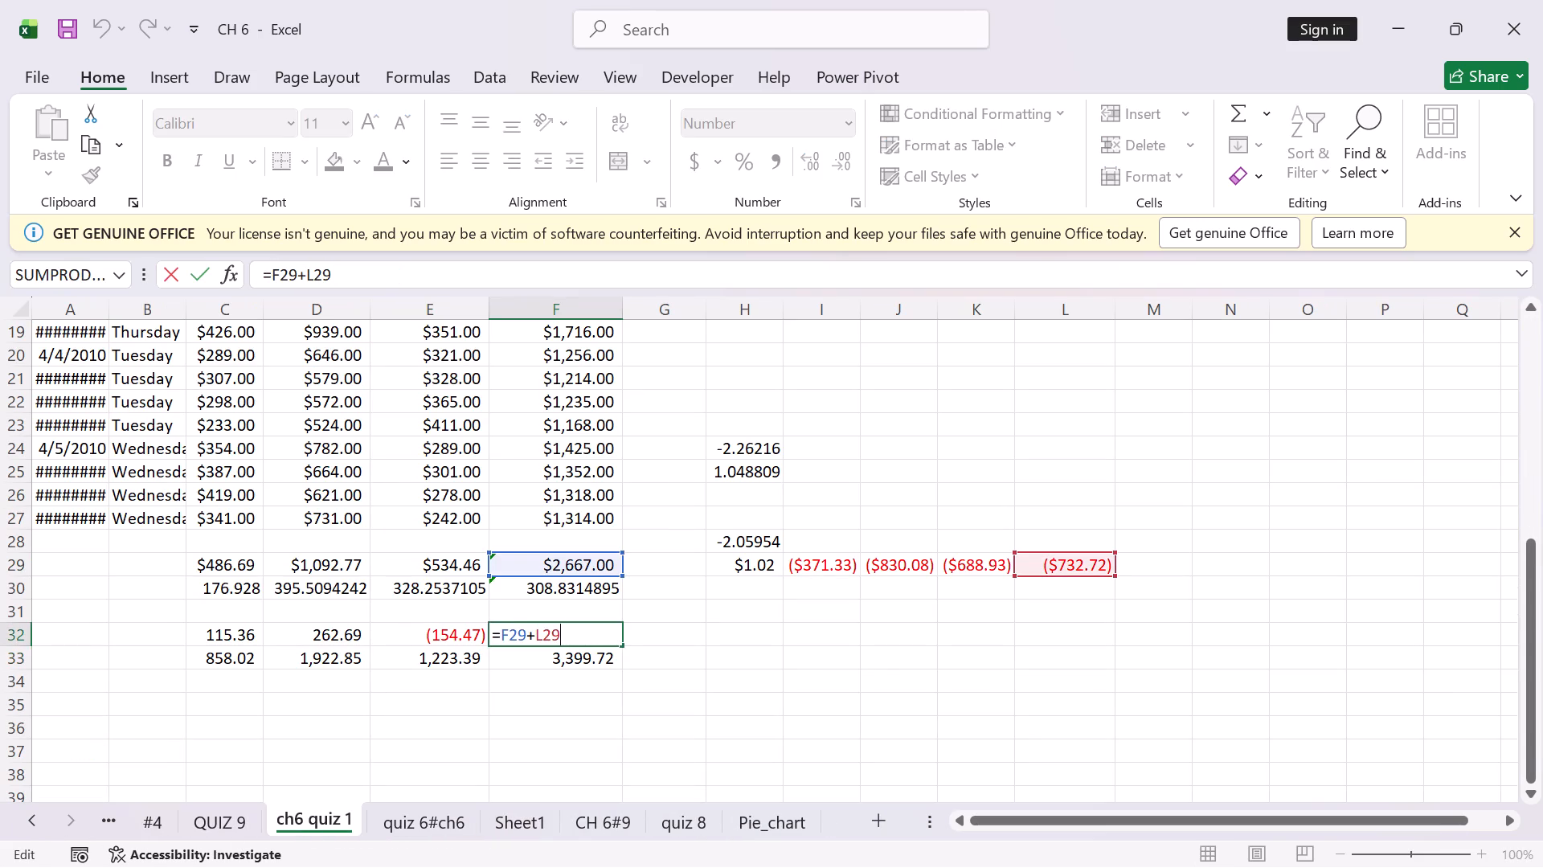
pyautogui.press('Return')
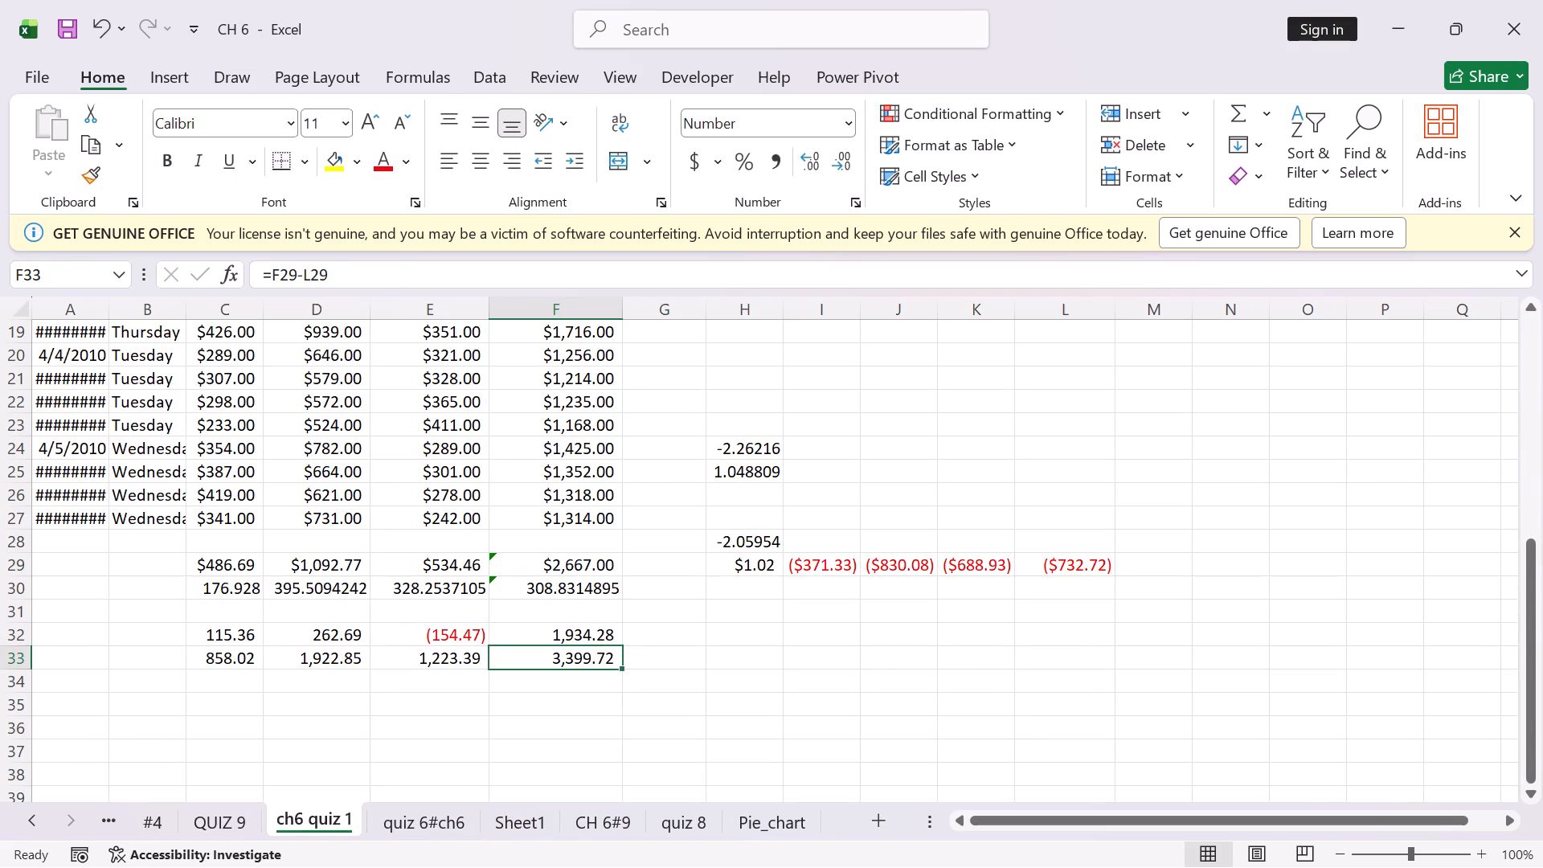
pyautogui.doubleClick(211, 571)
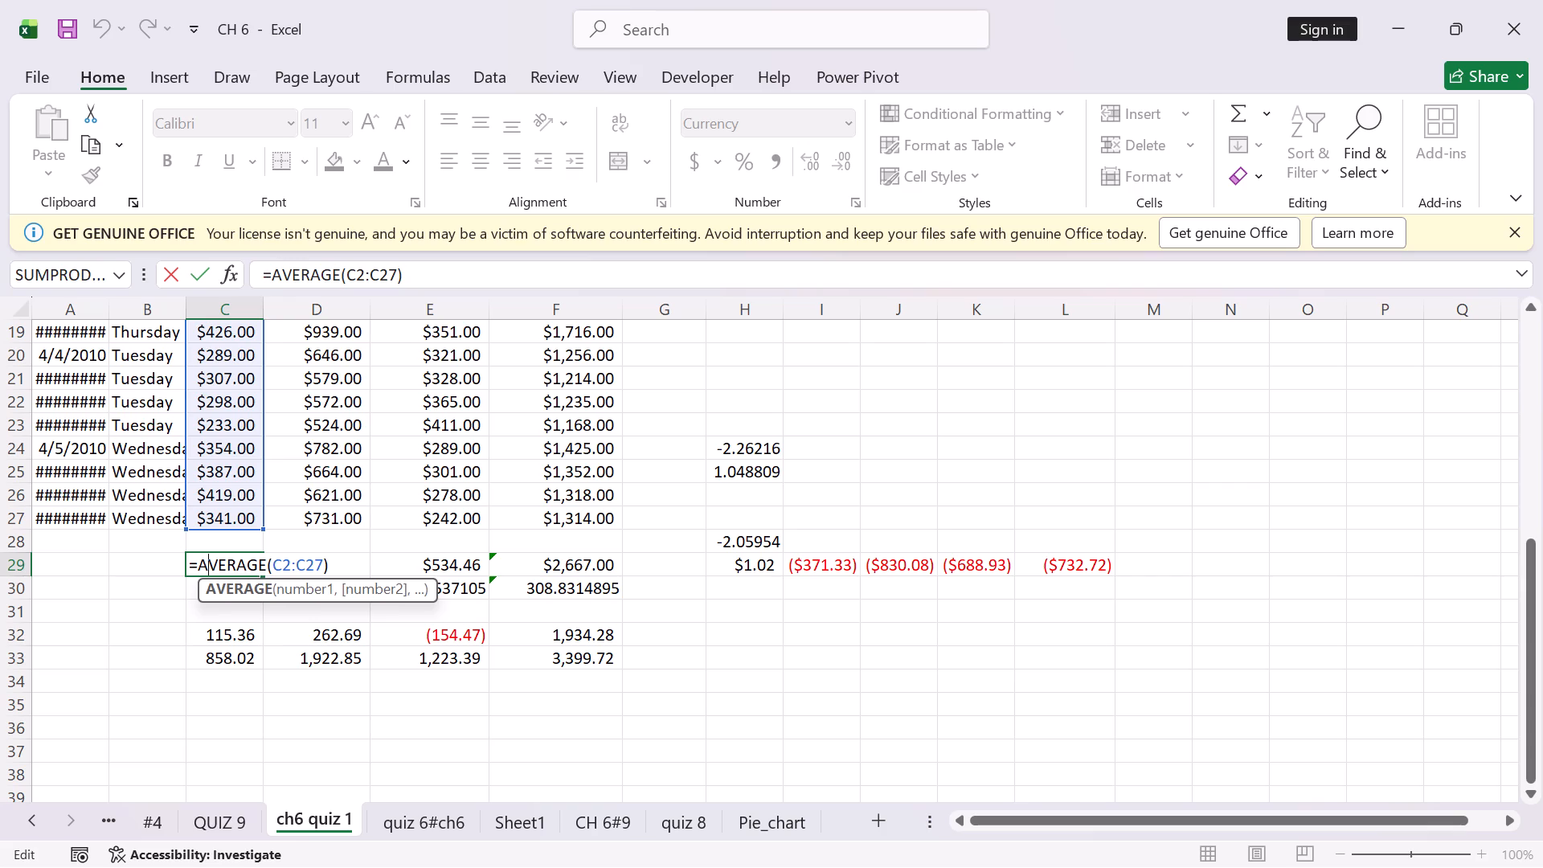
pyautogui.press('Return')
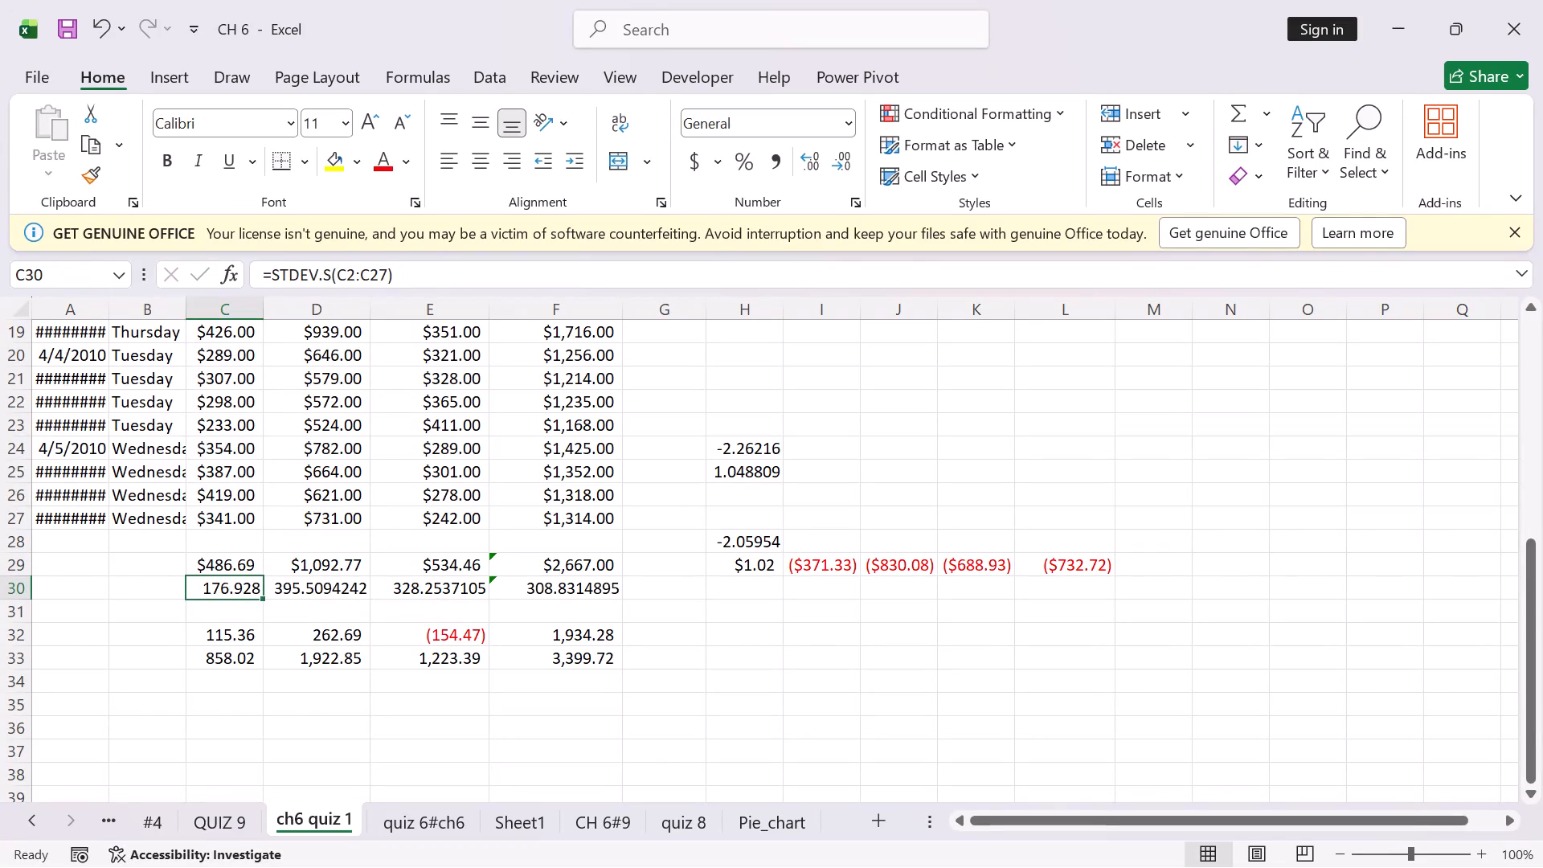
pyautogui.doubleClick(460, 566)
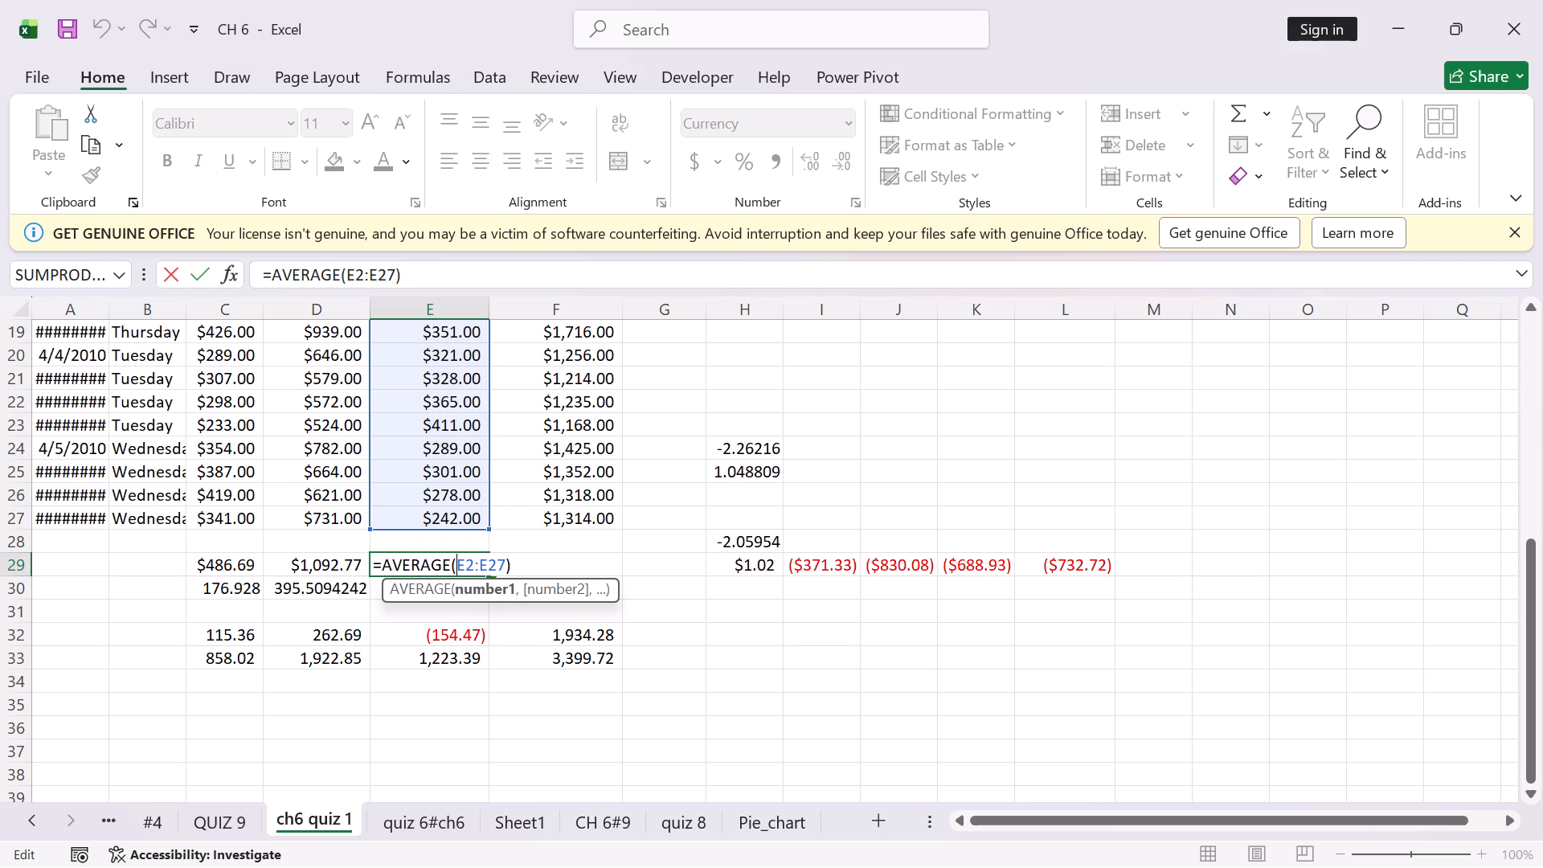
pyautogui.press('Return')
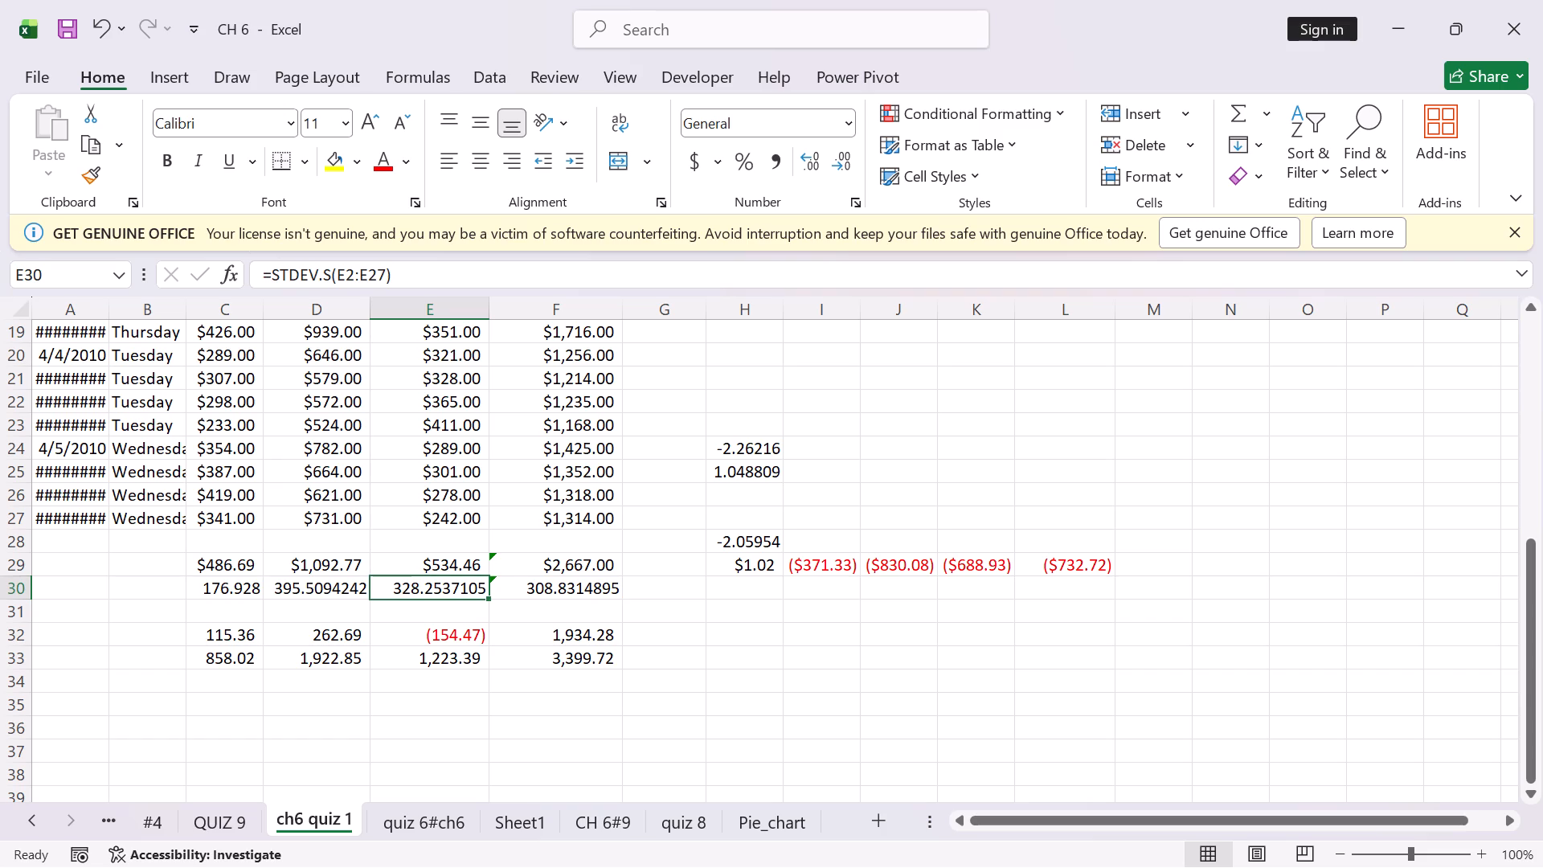
pyautogui.doubleClick(456, 571)
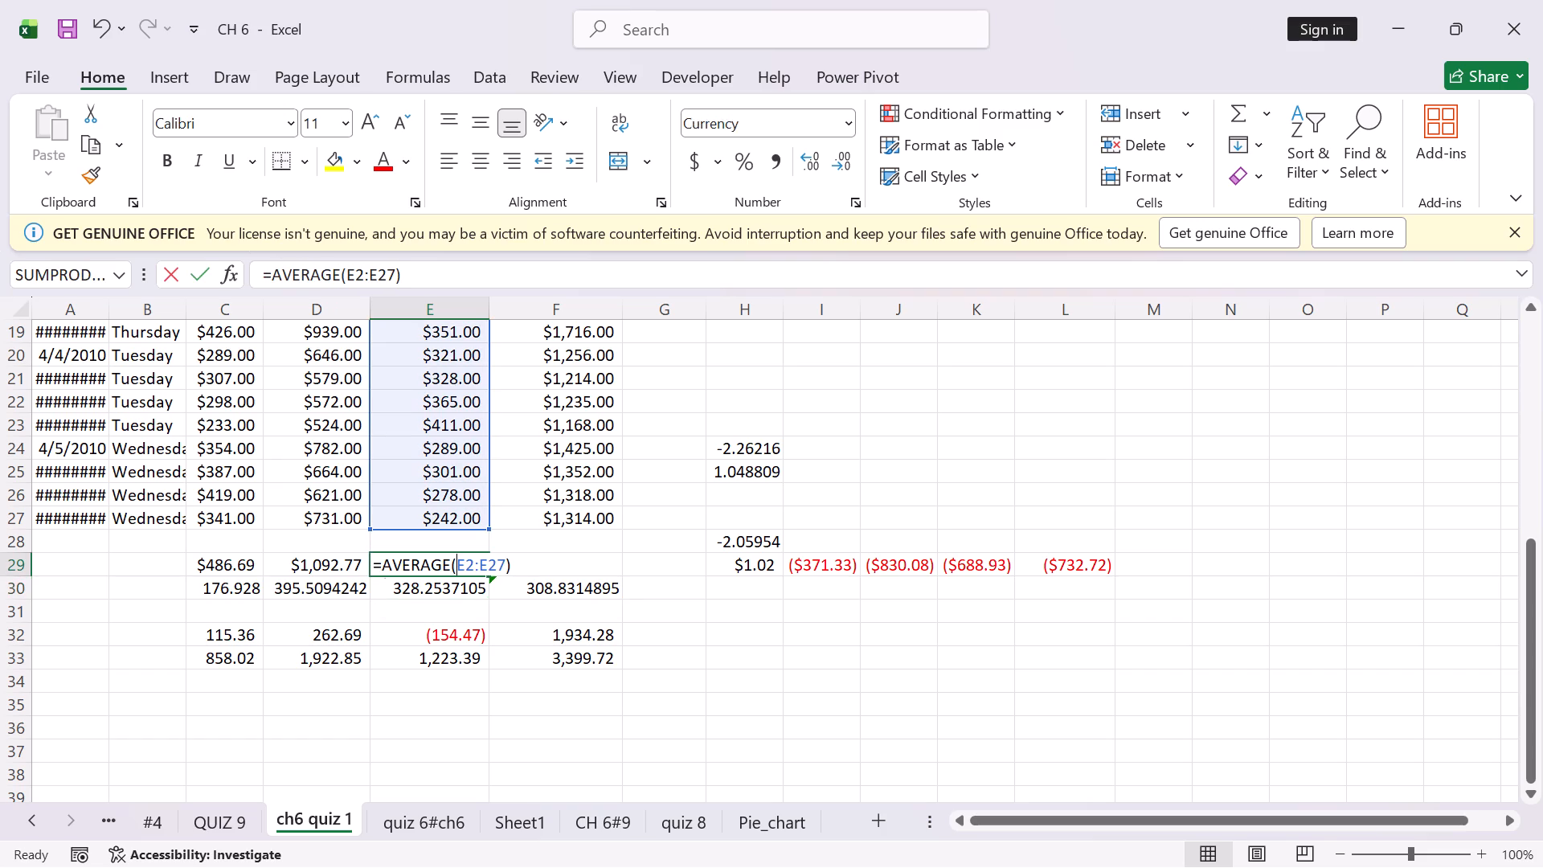
pyautogui.press('Return')
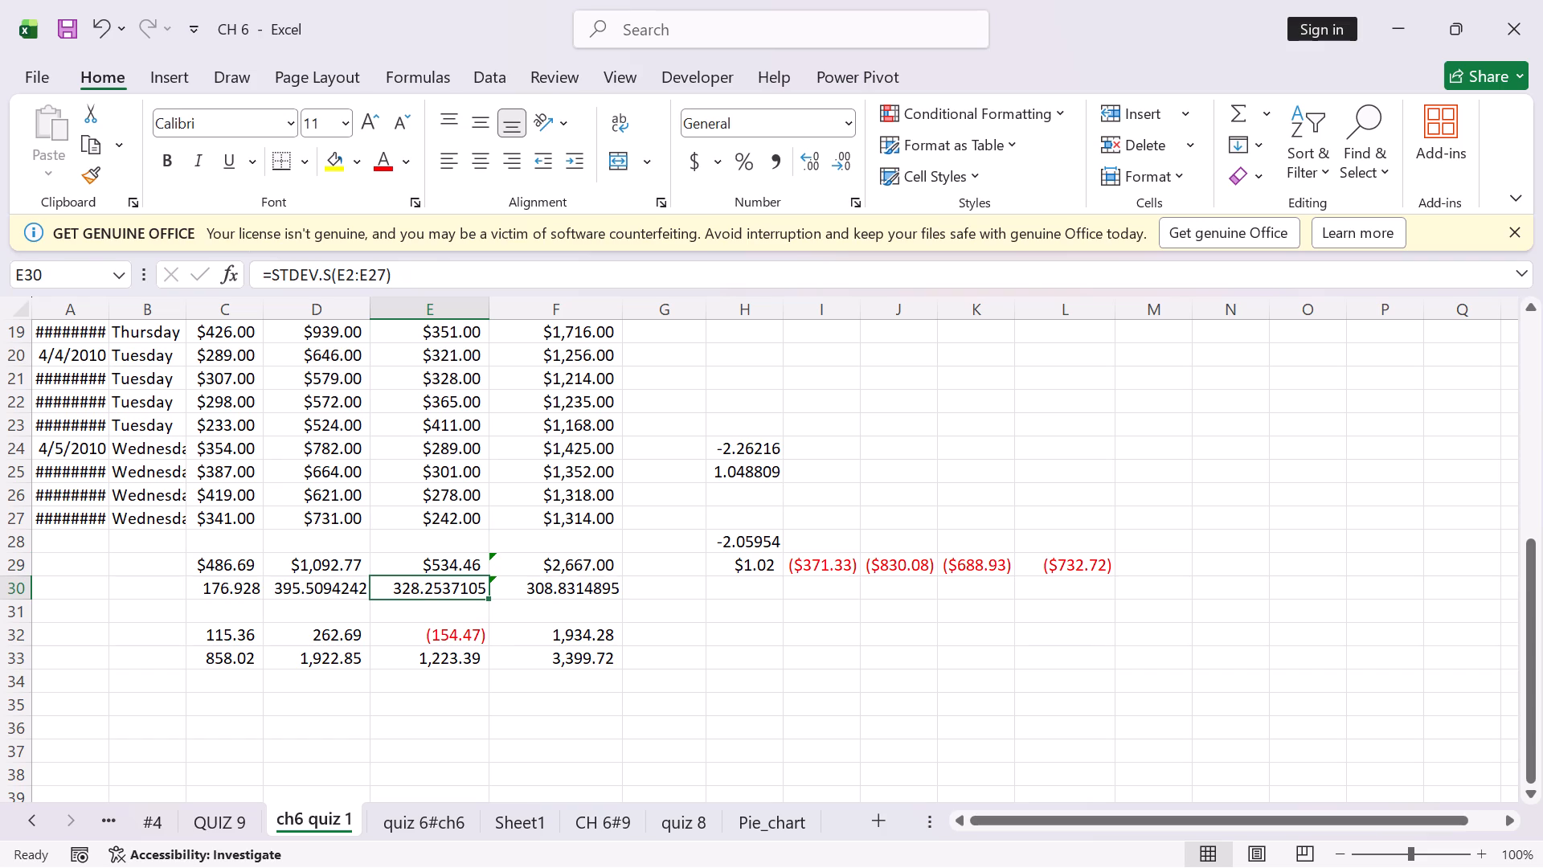
pyautogui.doubleClick(448, 583)
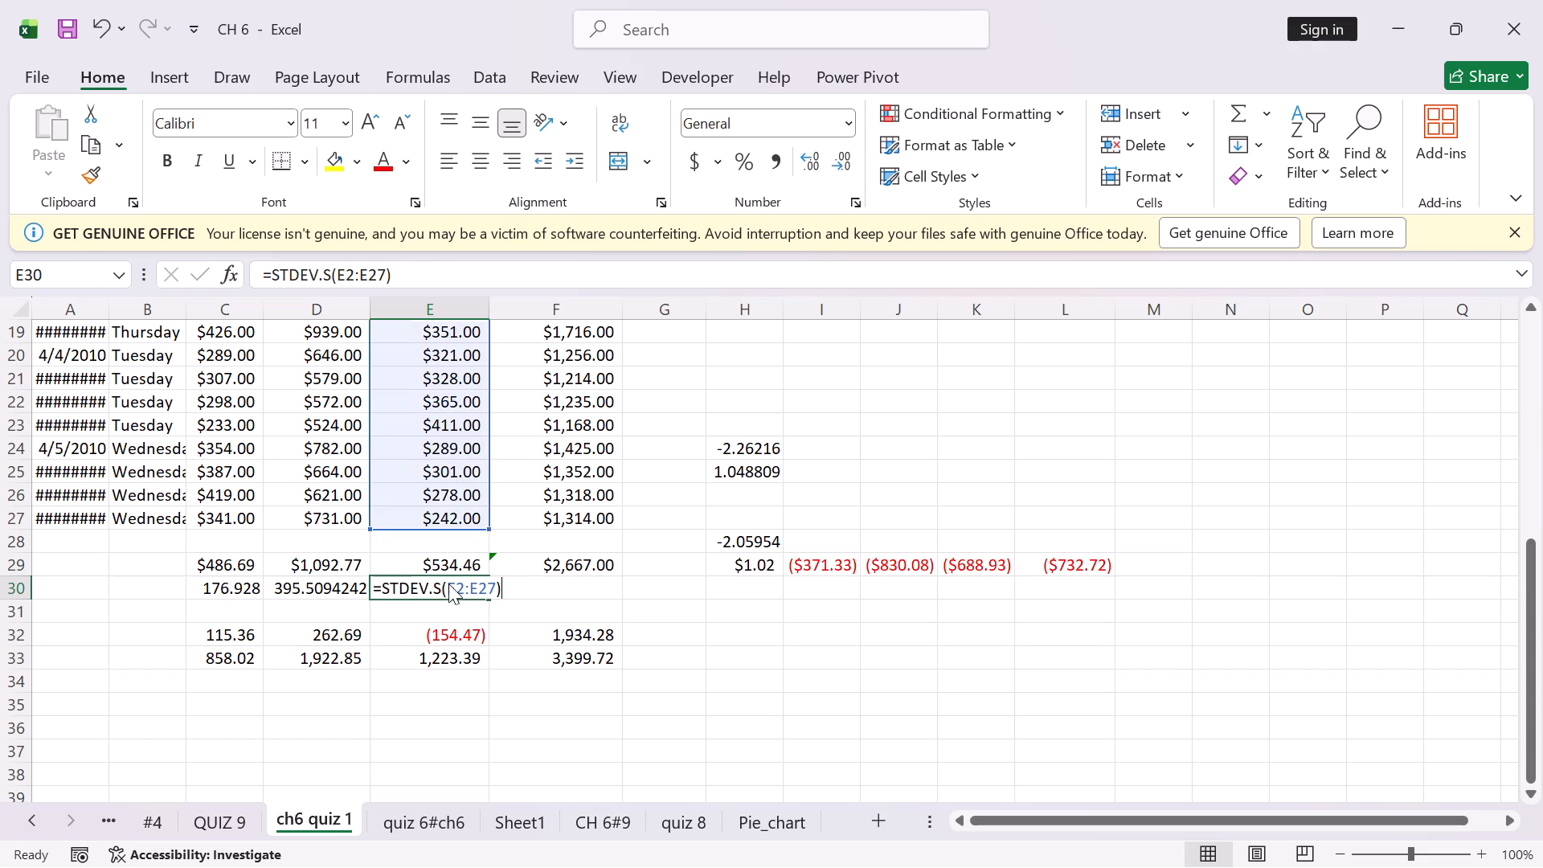
pyautogui.press('Return')
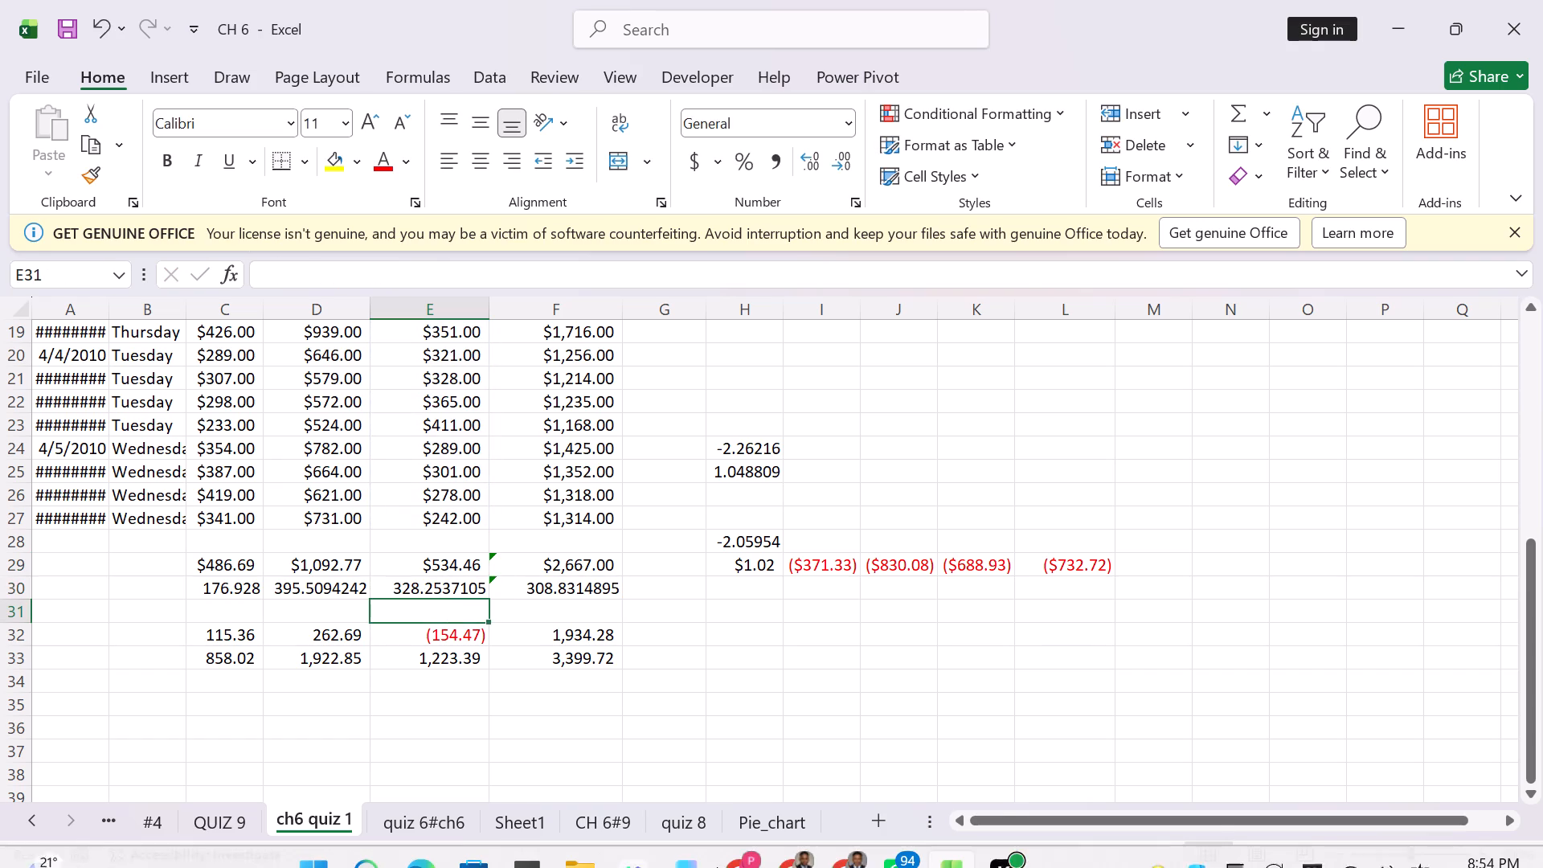